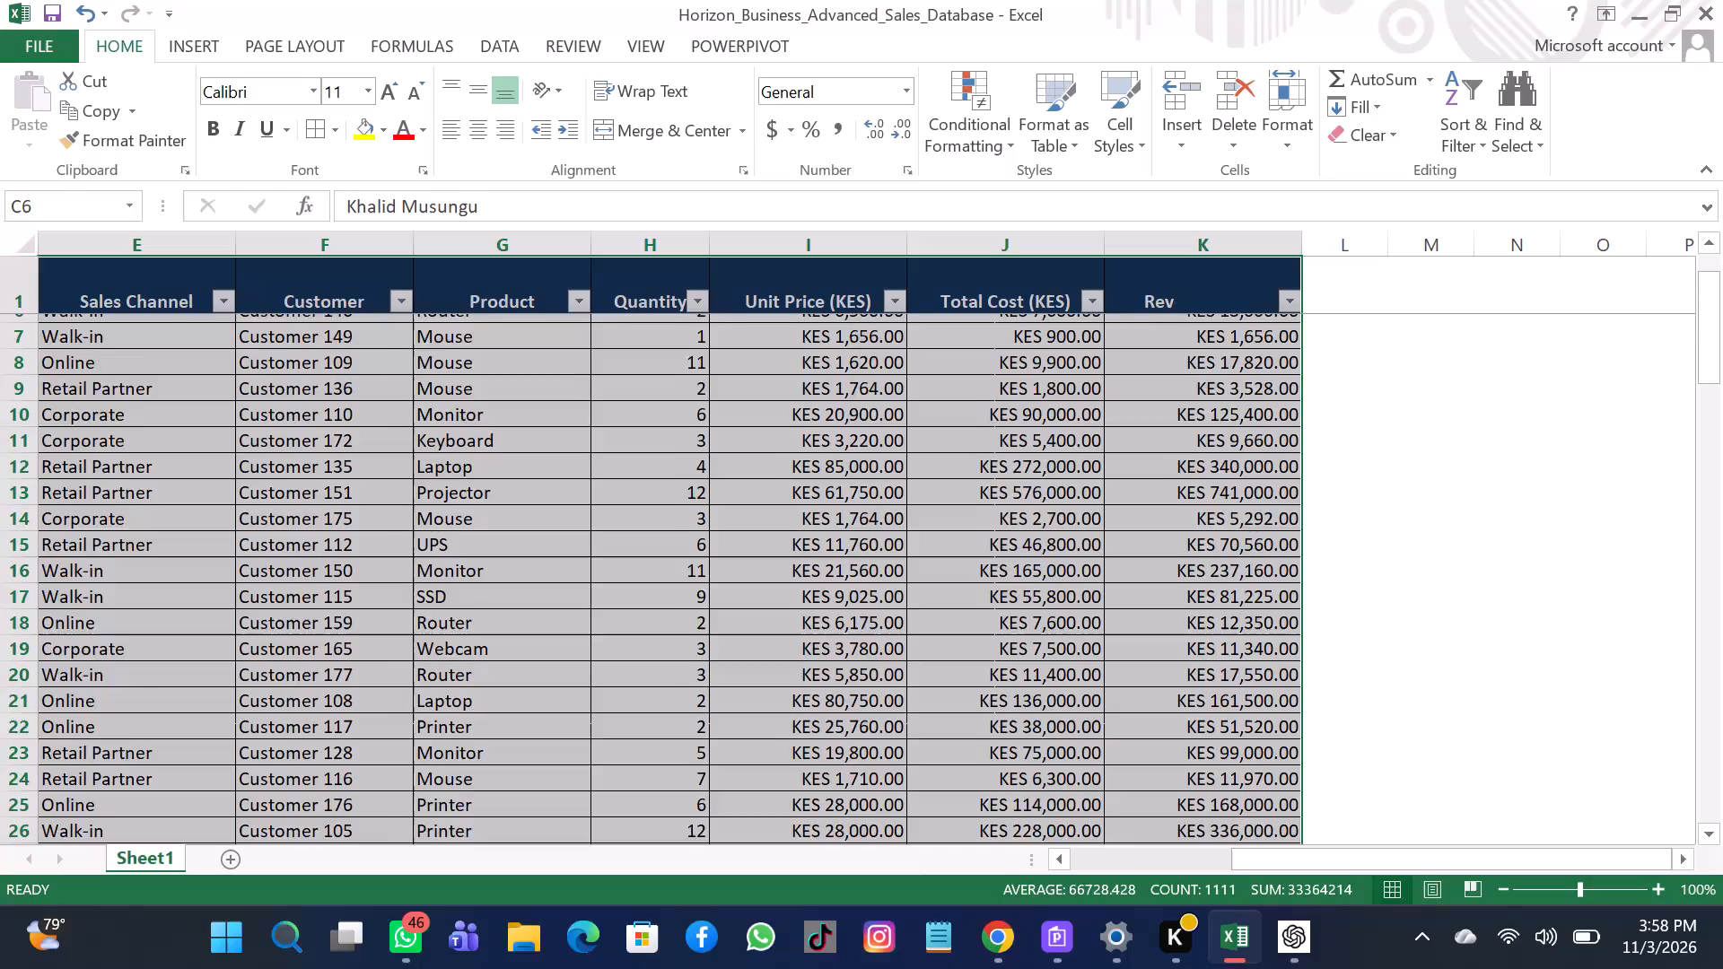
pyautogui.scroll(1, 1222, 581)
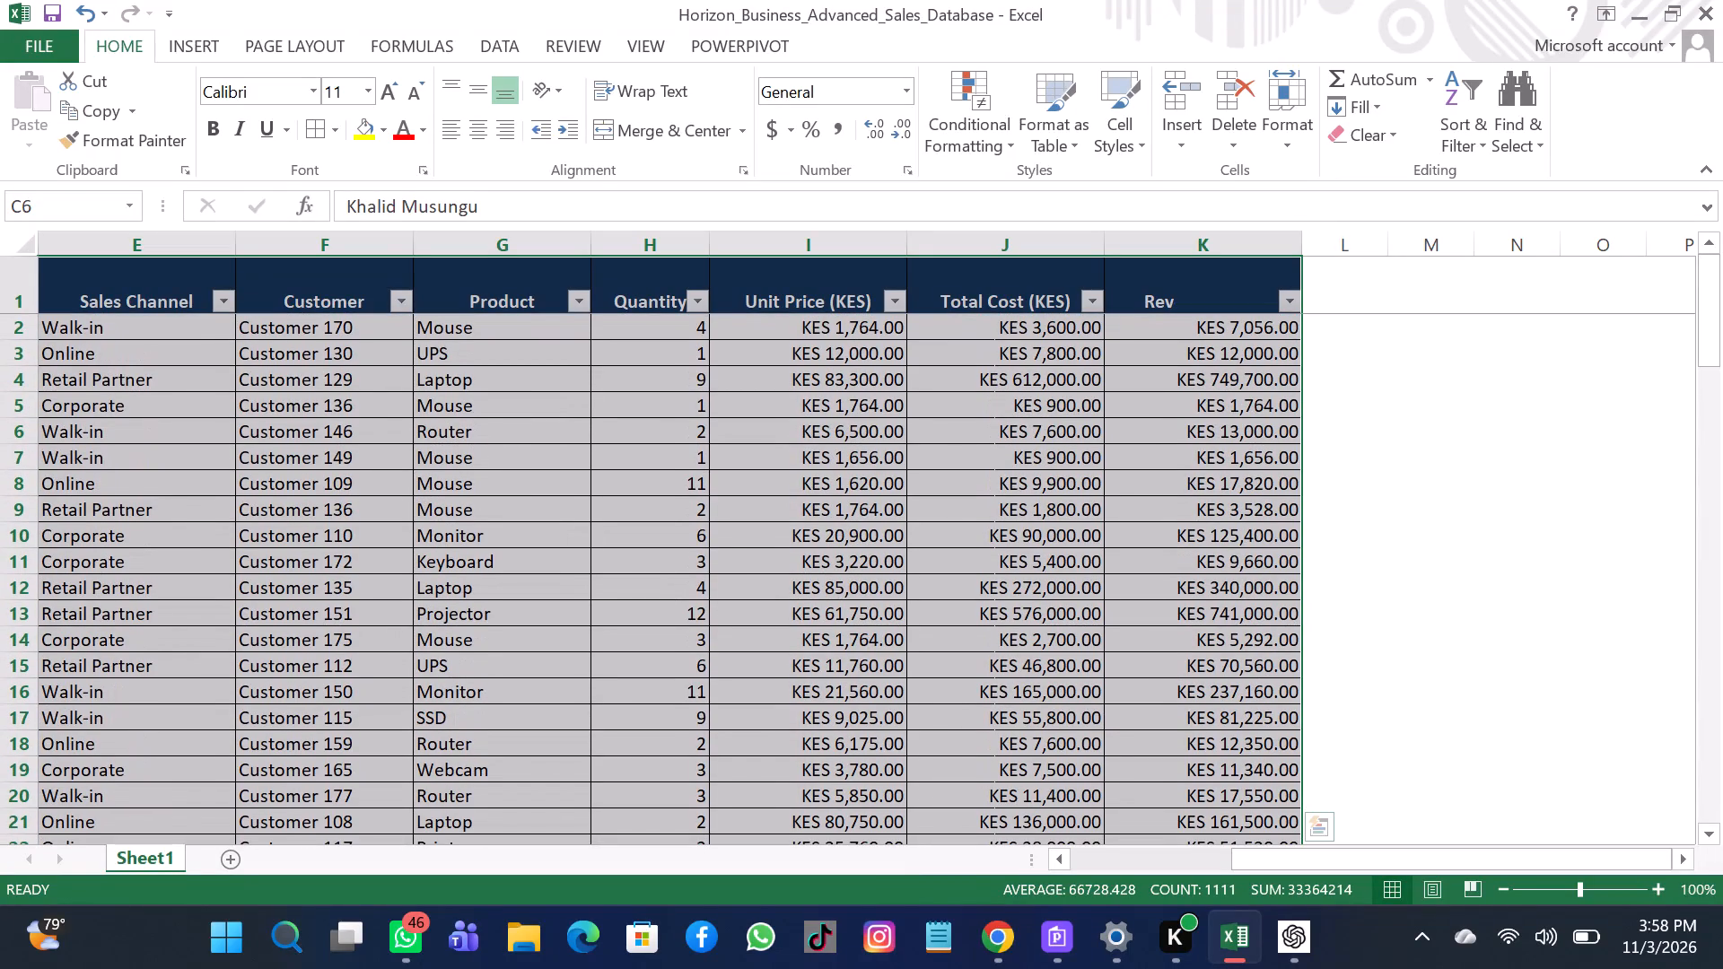
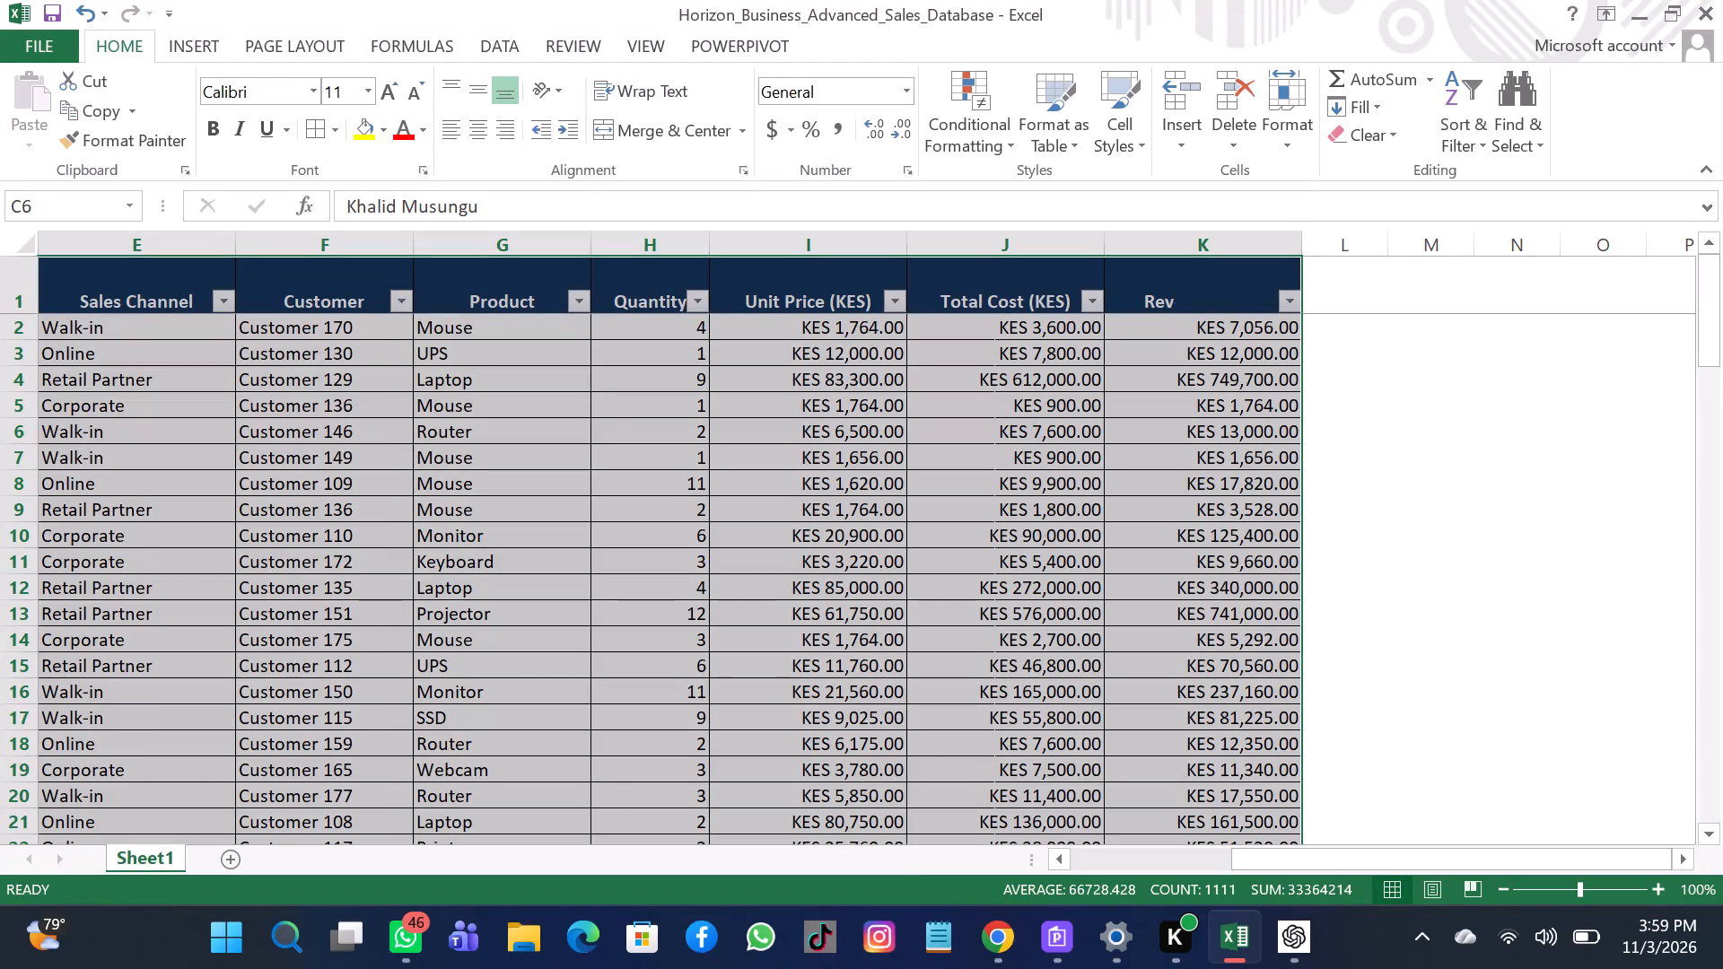
# Add the column header "Gross Profit(KES)" in cell L1, beside the revenue column.
pyautogui.click(1348, 277)
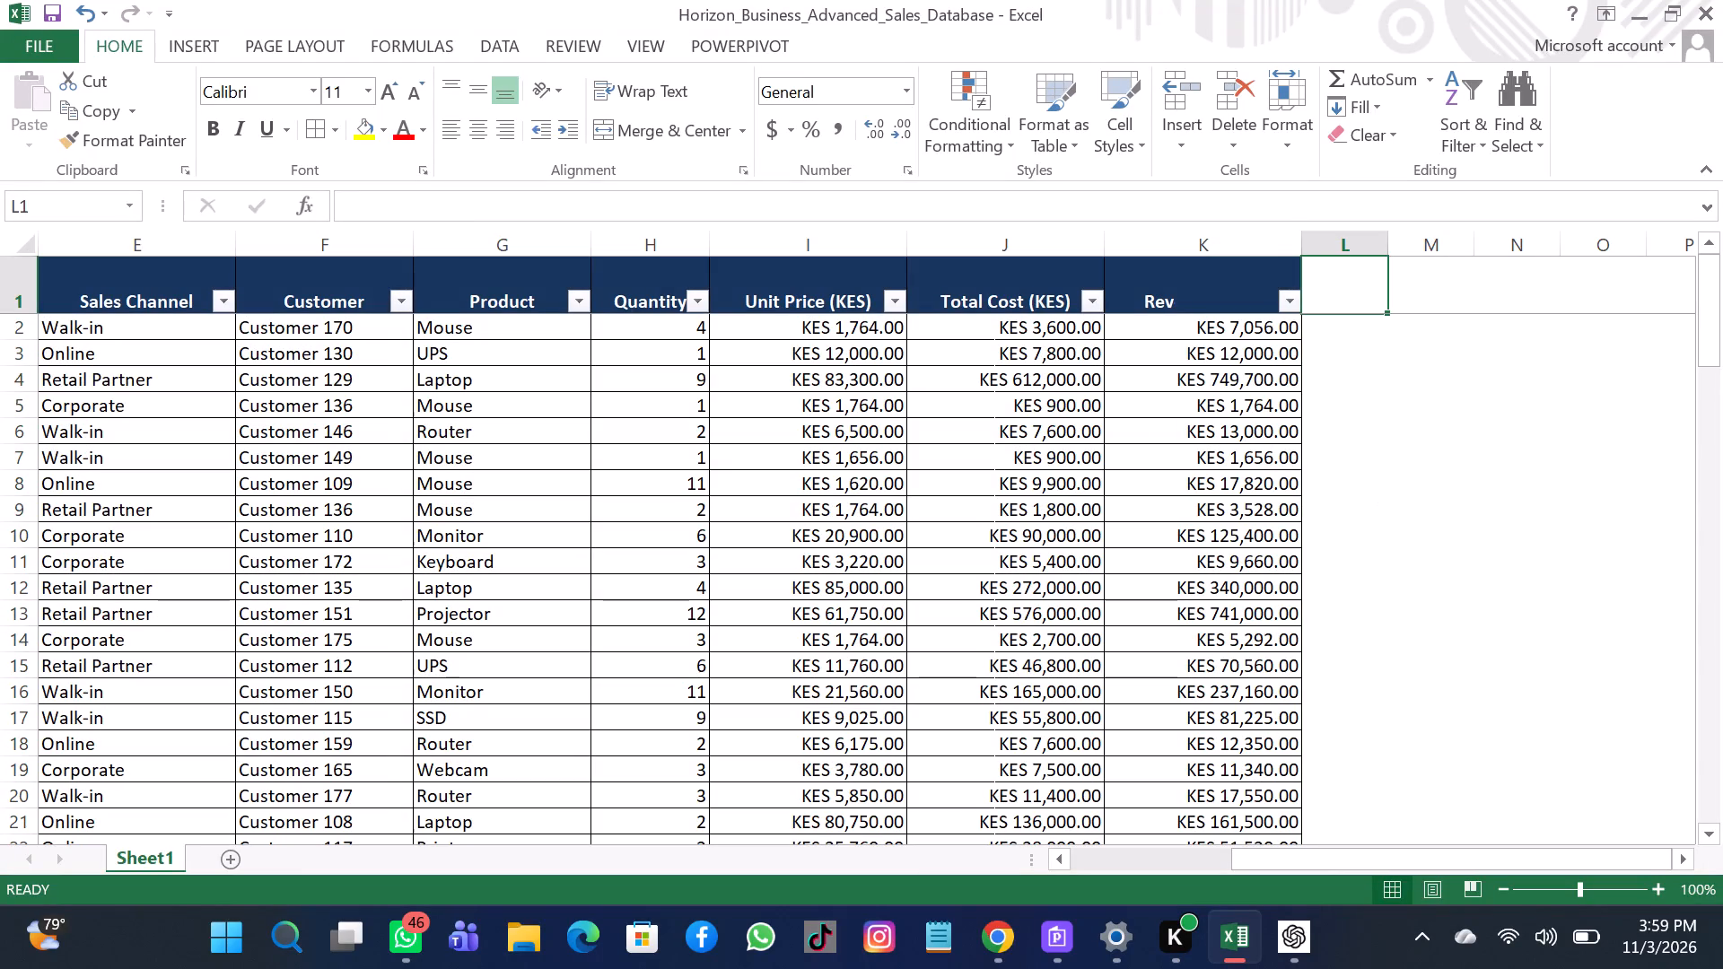
pyautogui.press('g')
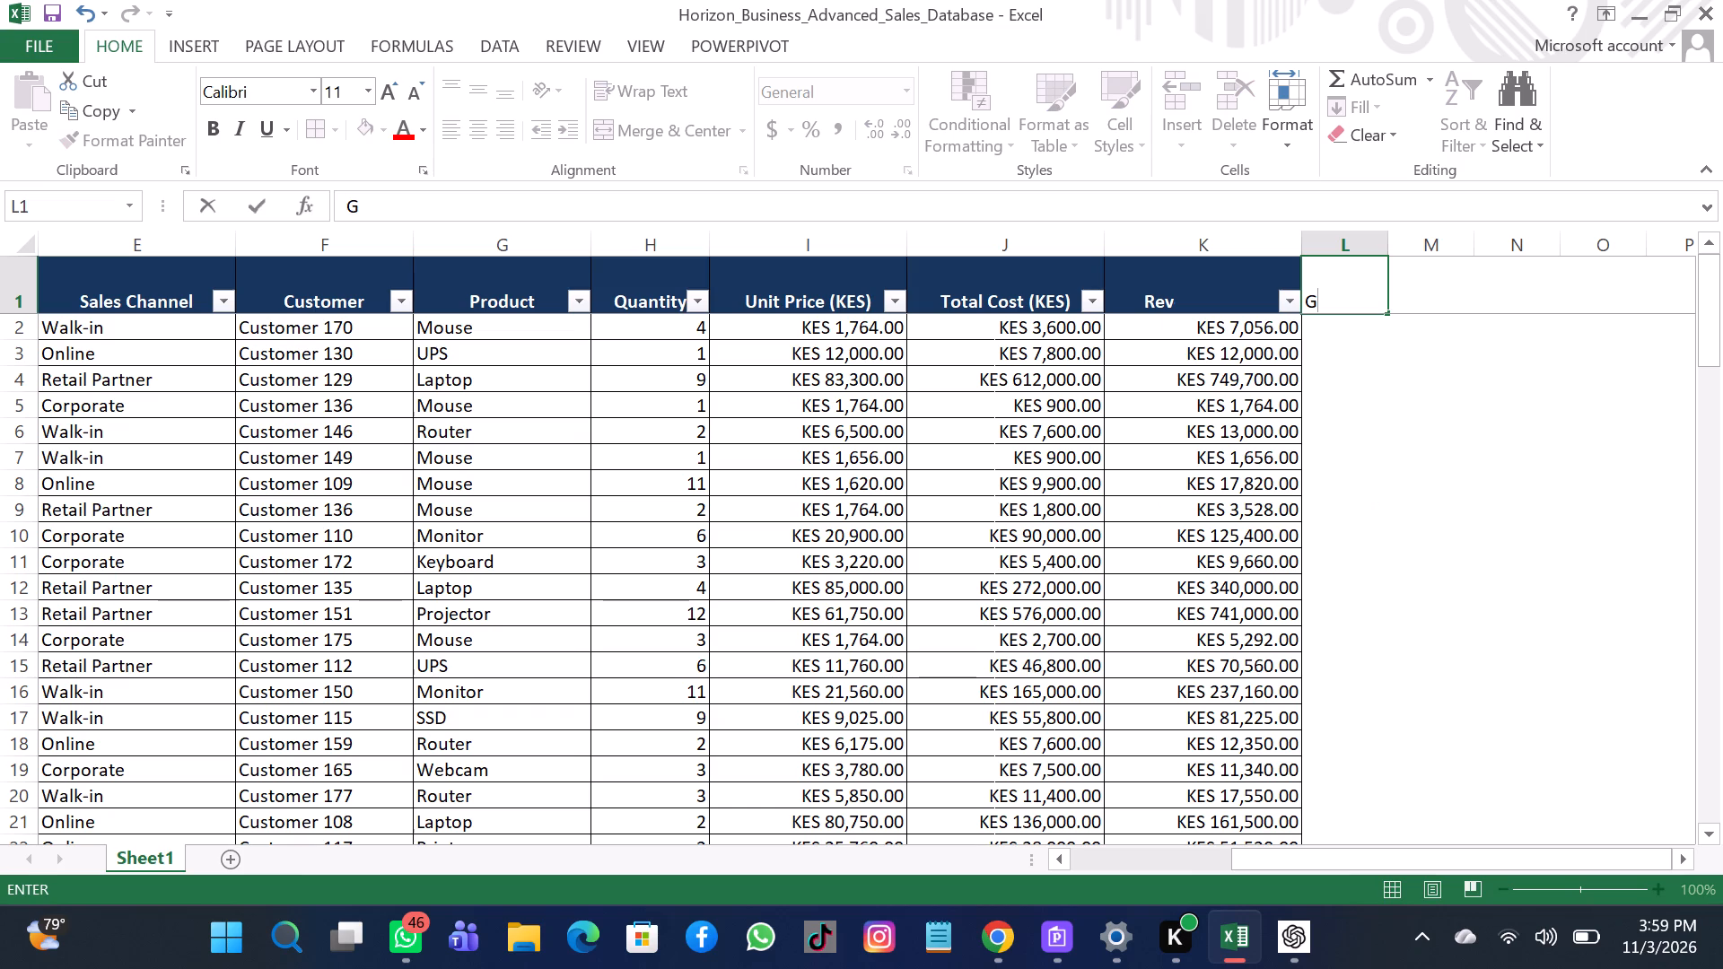
pyautogui.write('ros')
pyautogui.write('s')
pyautogui.press('space')
pyautogui.press('p')
pyautogui.write('rofit')
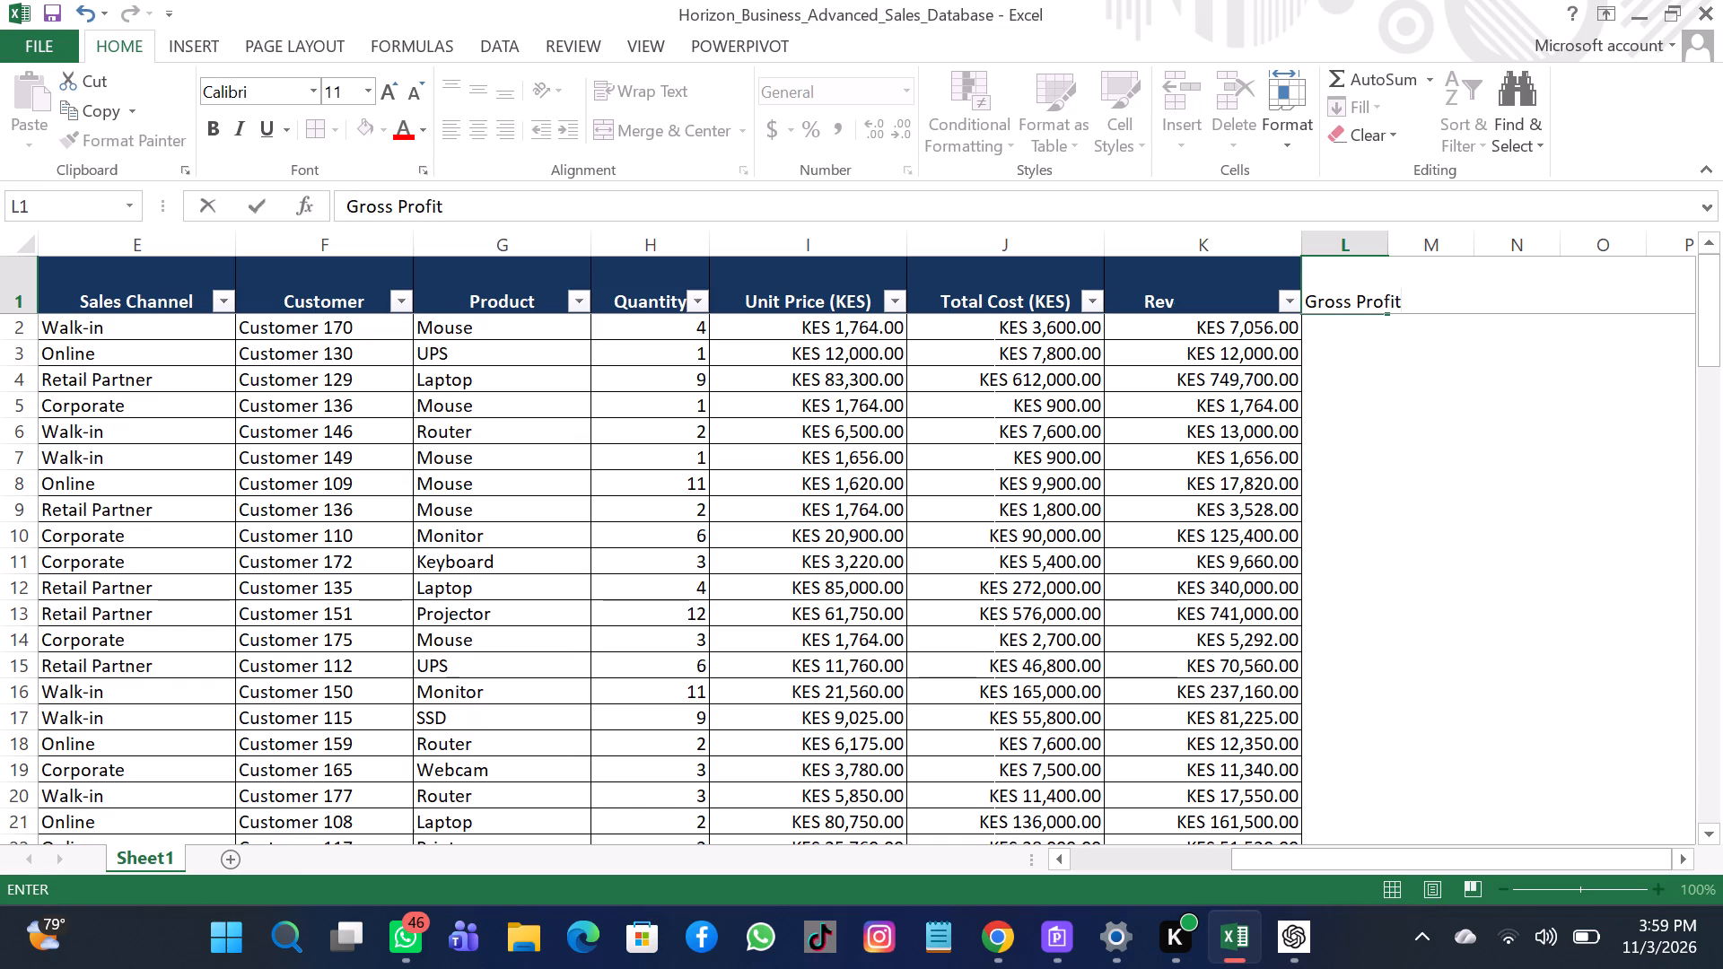
pyautogui.hotkey('shift', '(')
pyautogui.write('KES')
pyautogui.hotkey('shift', ')')
pyautogui.press('Return')
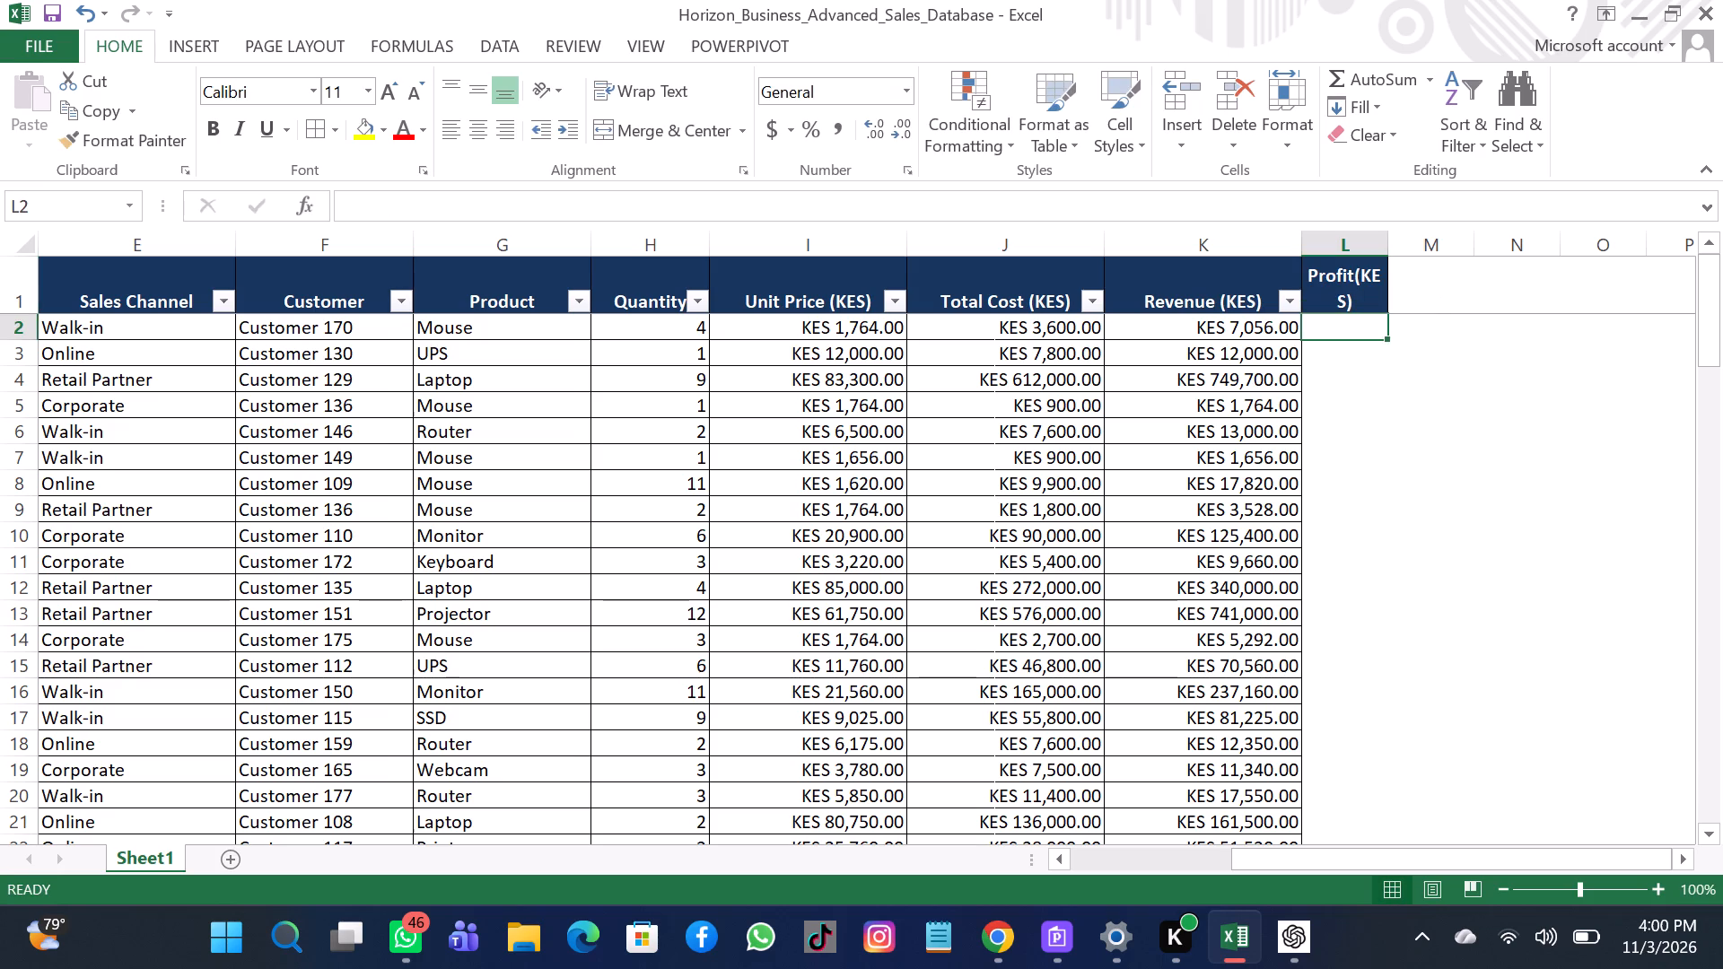
# Calculate gross profit in L2 with the formula =K2-J2 and fill it down column L to the end of the data.
pyautogui.press('=')
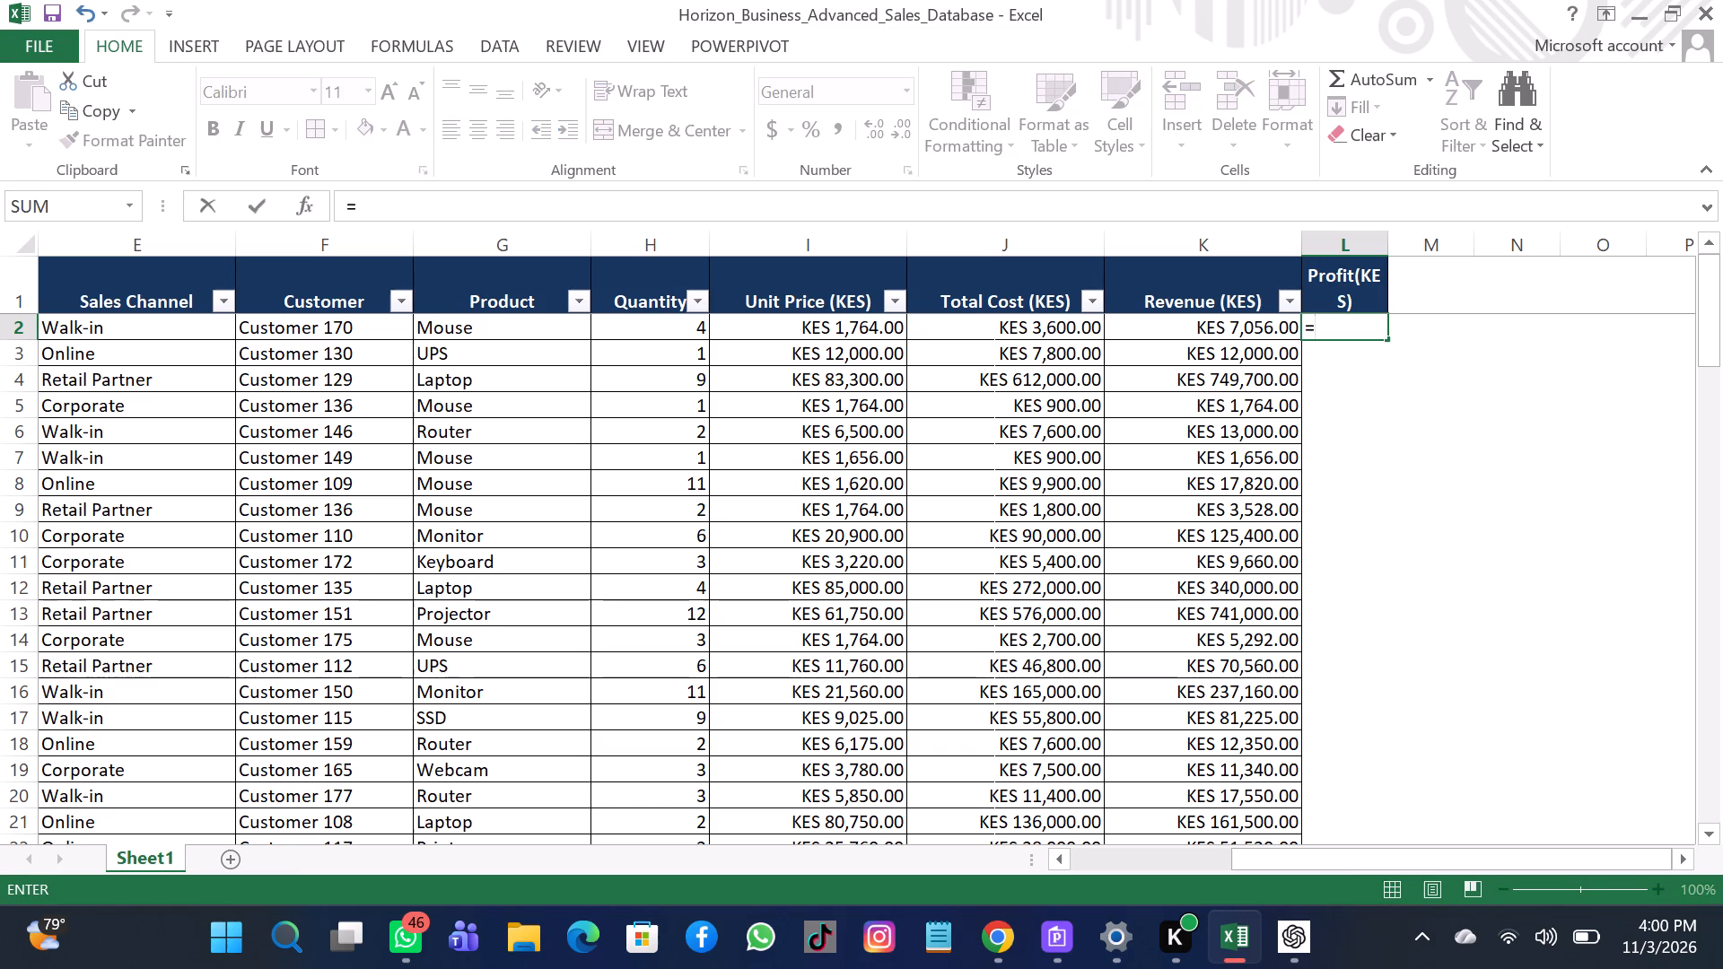
pyautogui.press('k')
pyautogui.press('2')
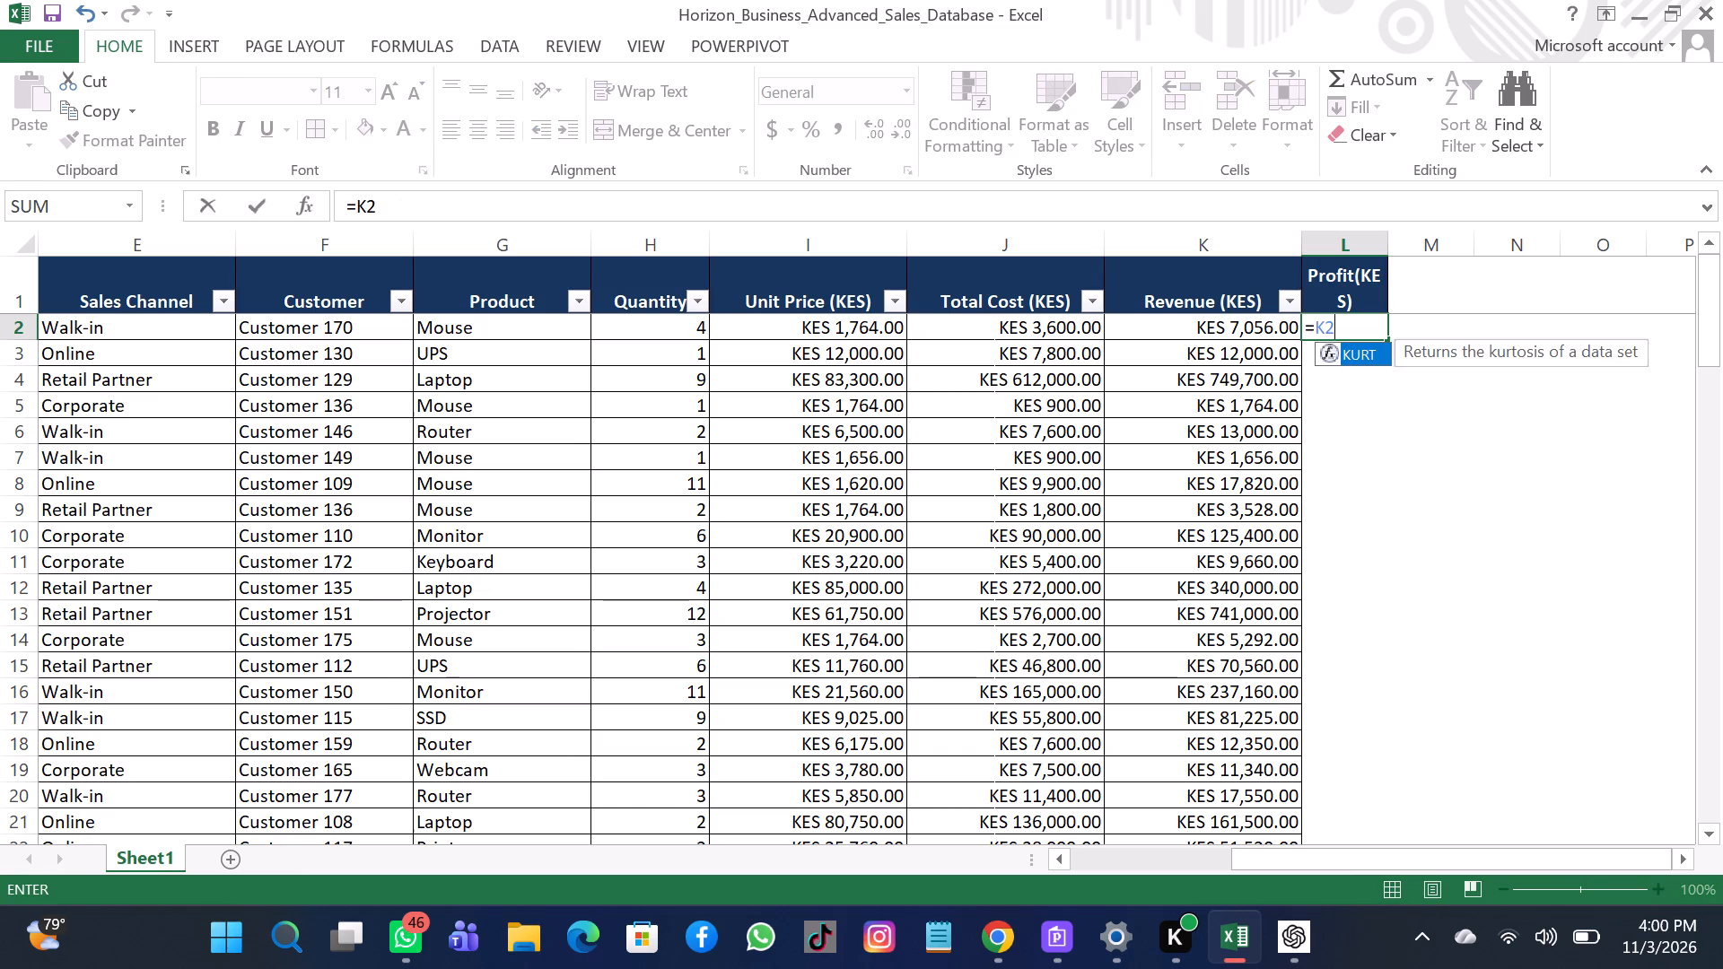
pyautogui.press('-')
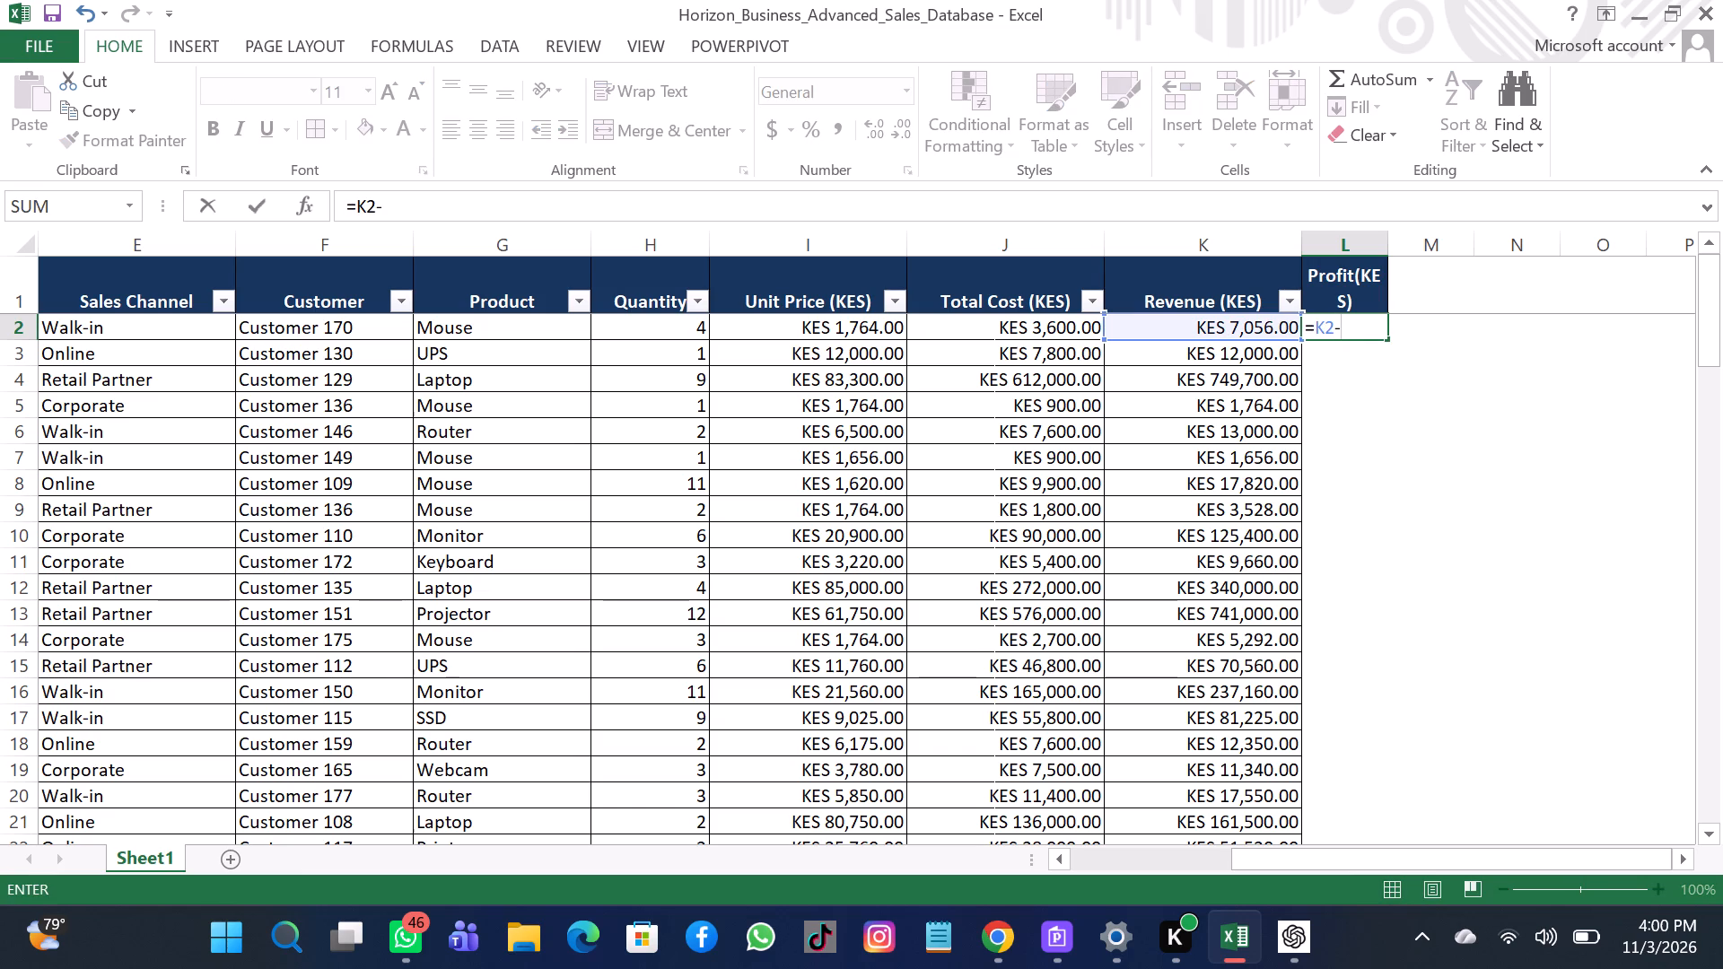
pyautogui.write('J2')
pyautogui.press('Return')
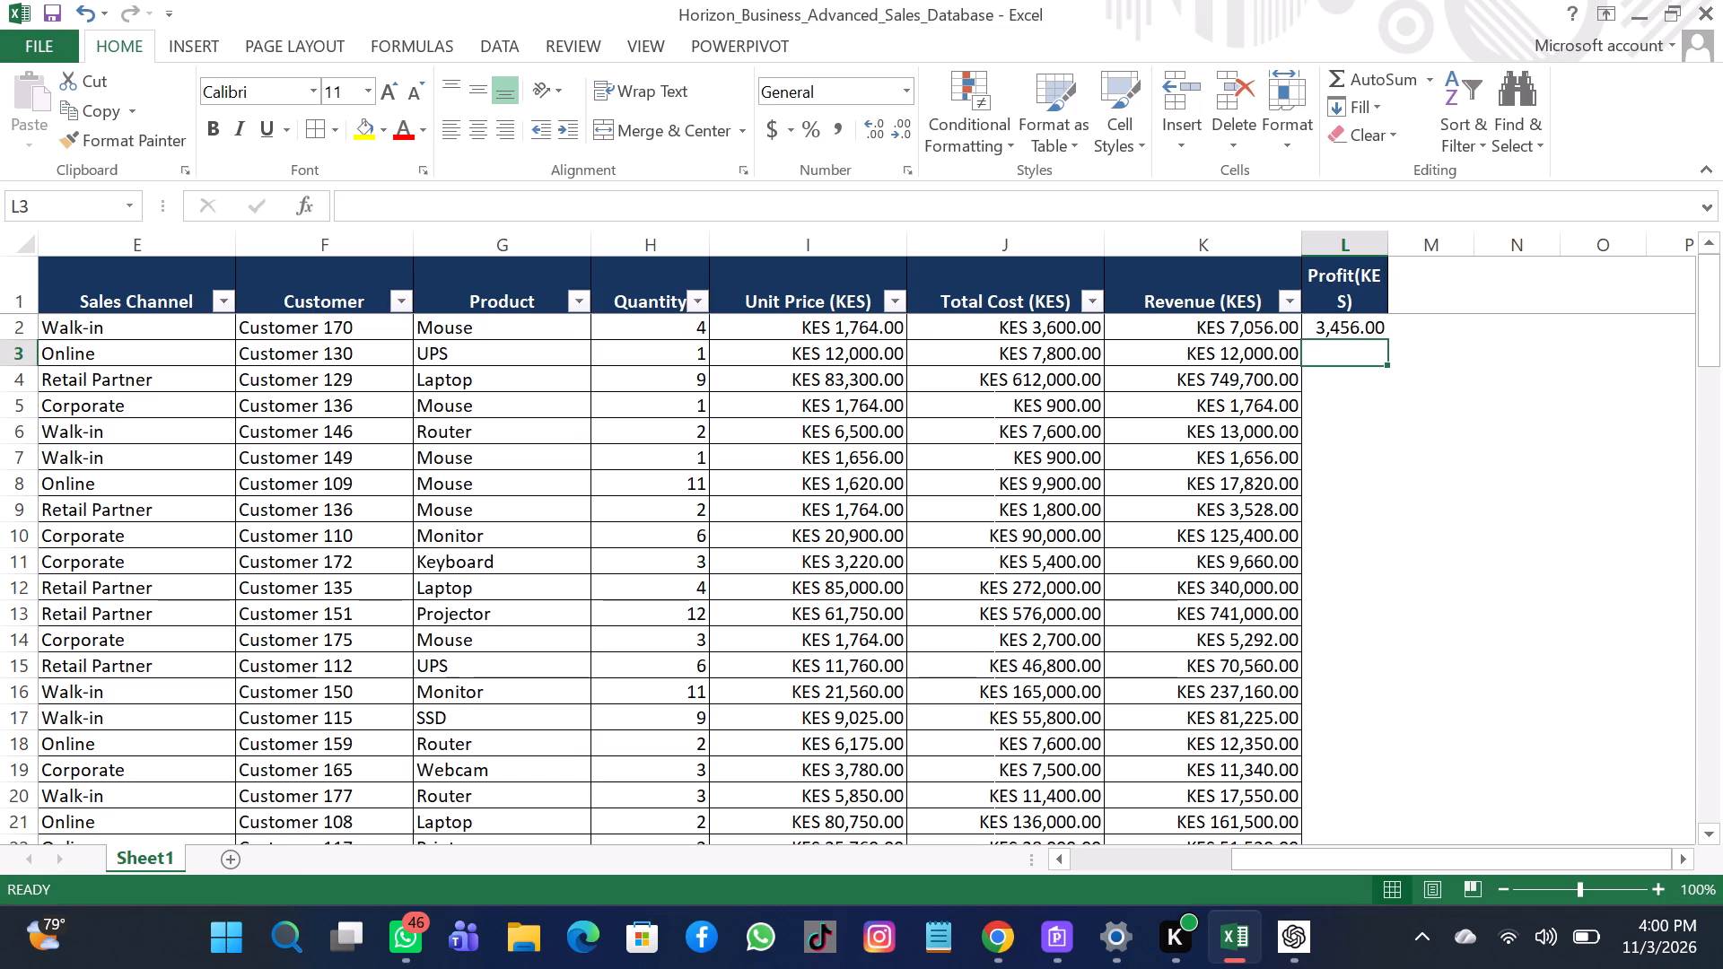
pyautogui.click(1340, 325)
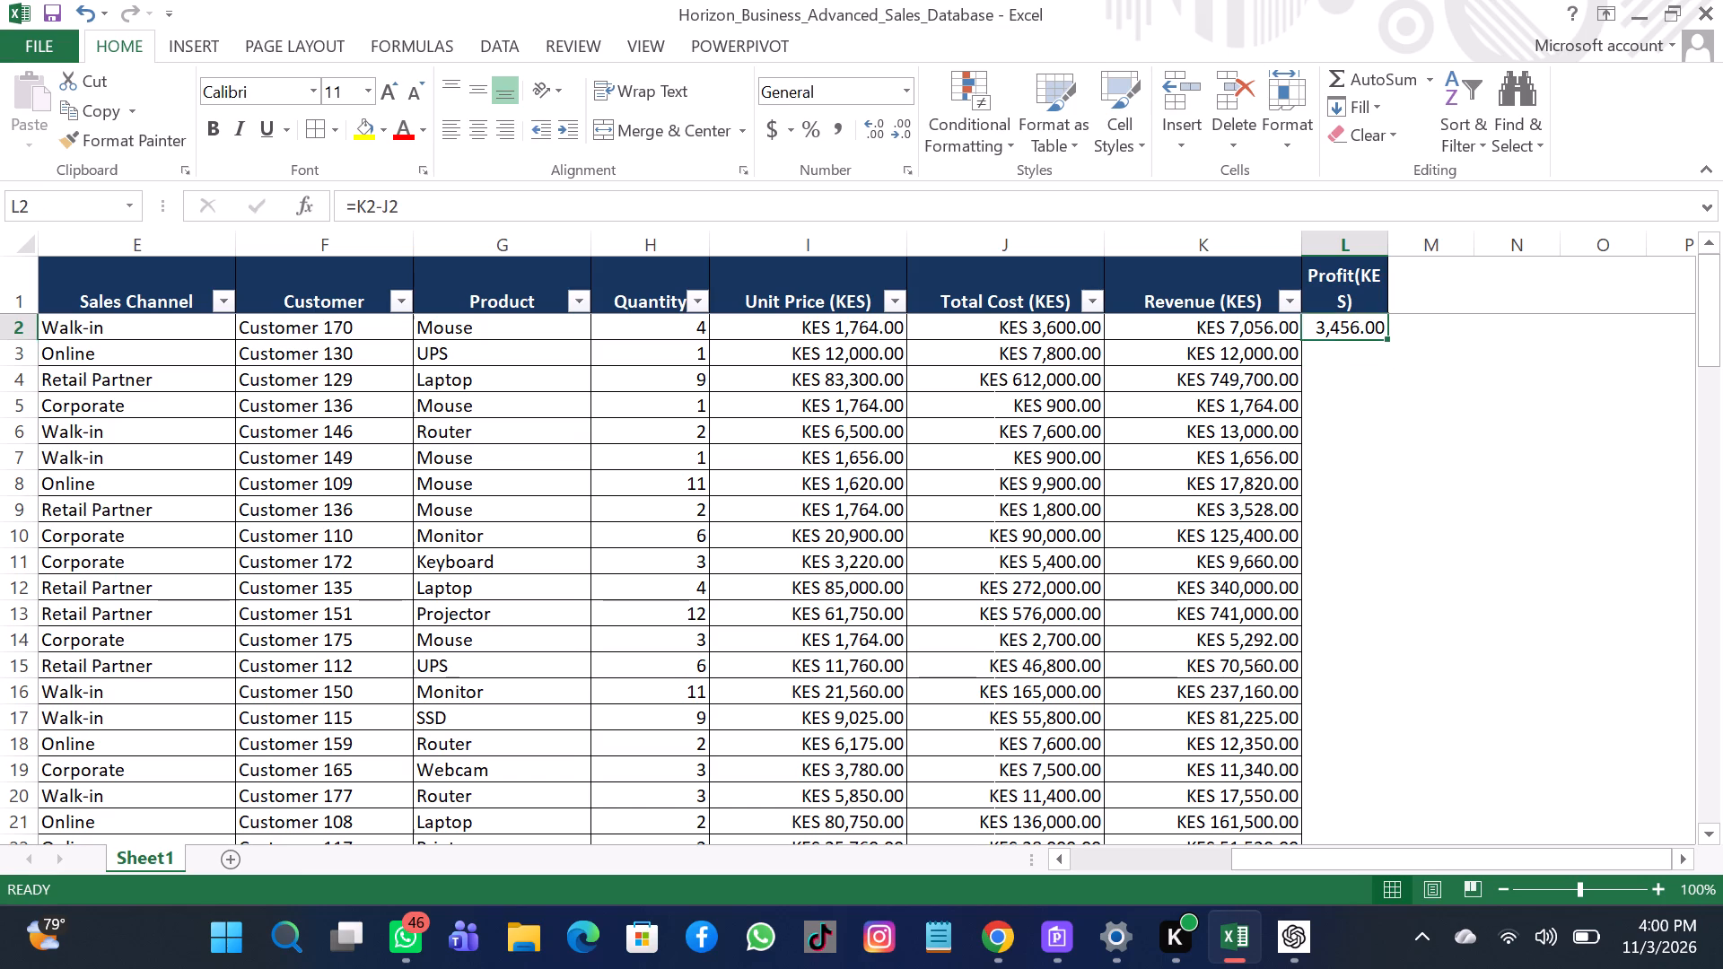
pyautogui.doubleClick(1386, 340)
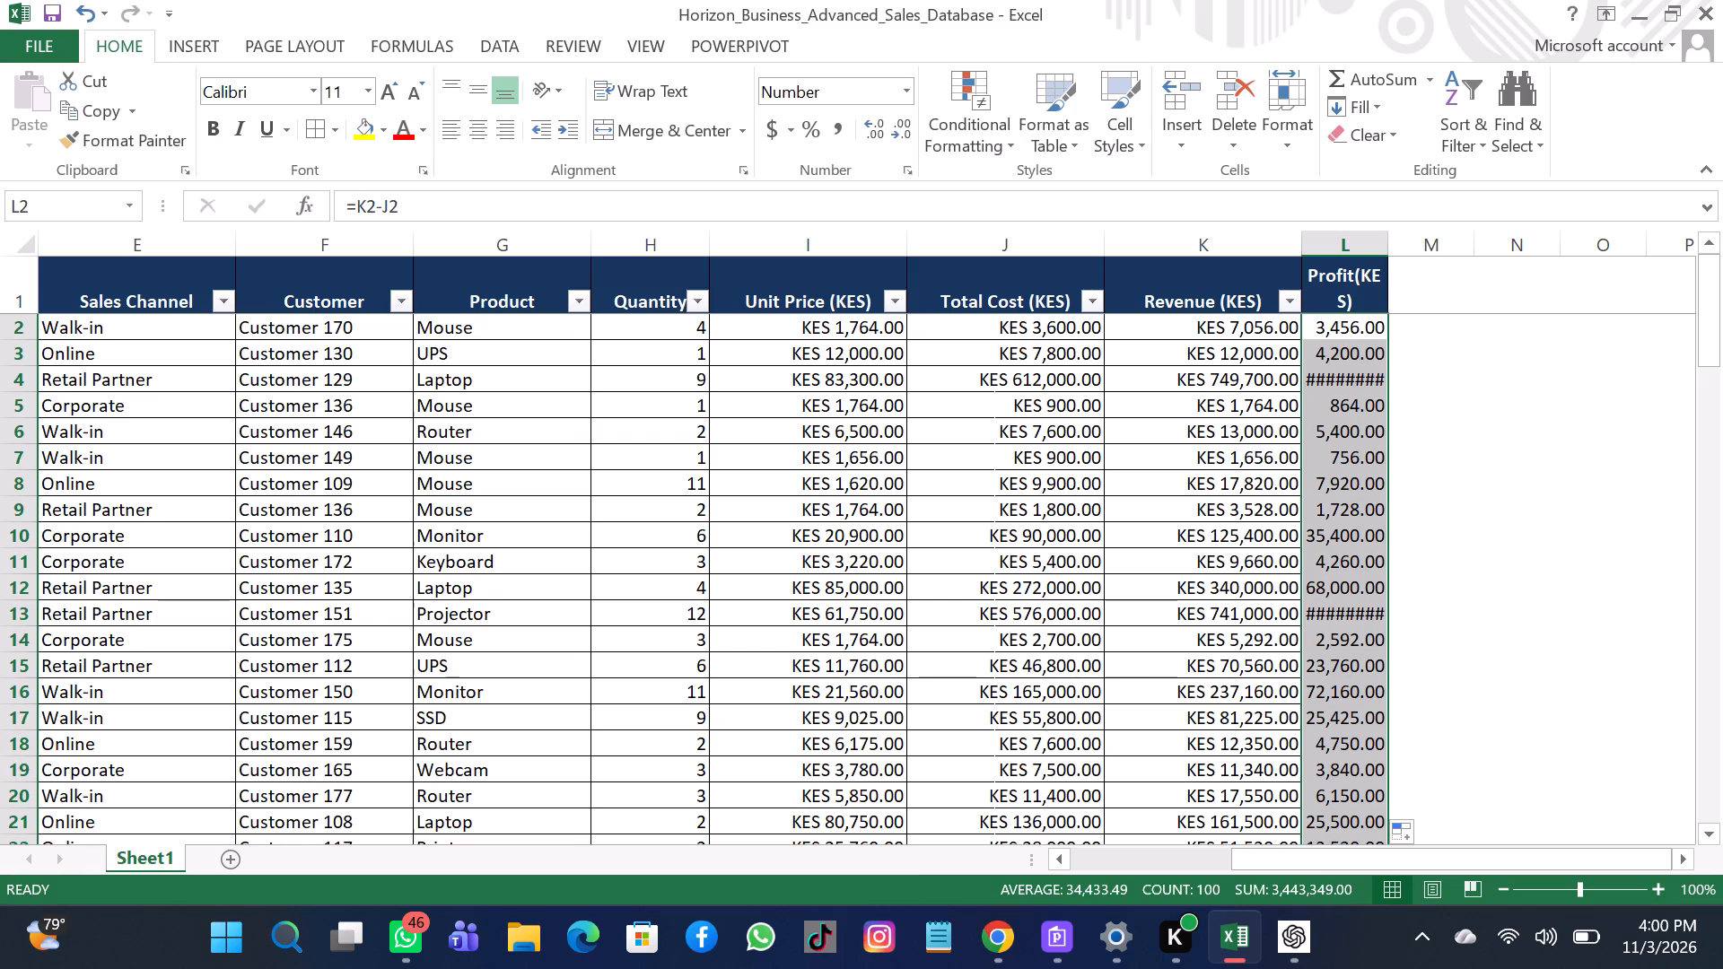
# Widen column L slightly so the gross profit amounts and header fit.
pyautogui.moveTo(1388, 250); pyautogui.dragTo(1416, 249)
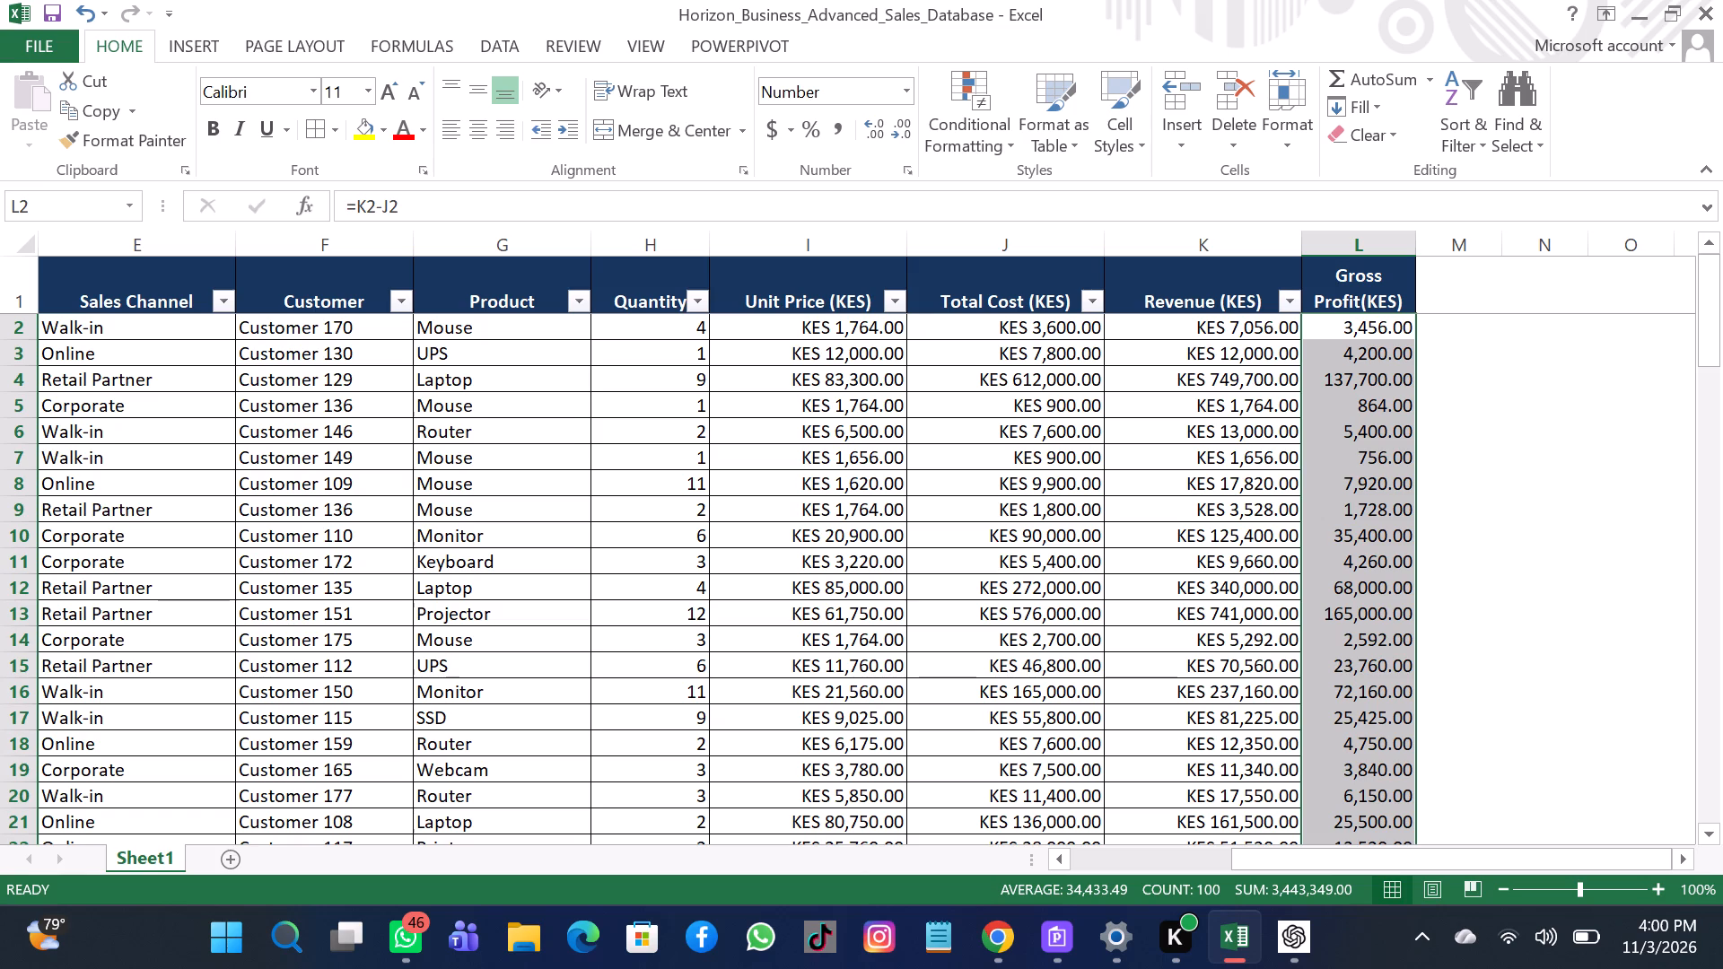
# Add the column header "Profit Category" in cell M1.
pyautogui.click(1450, 284)
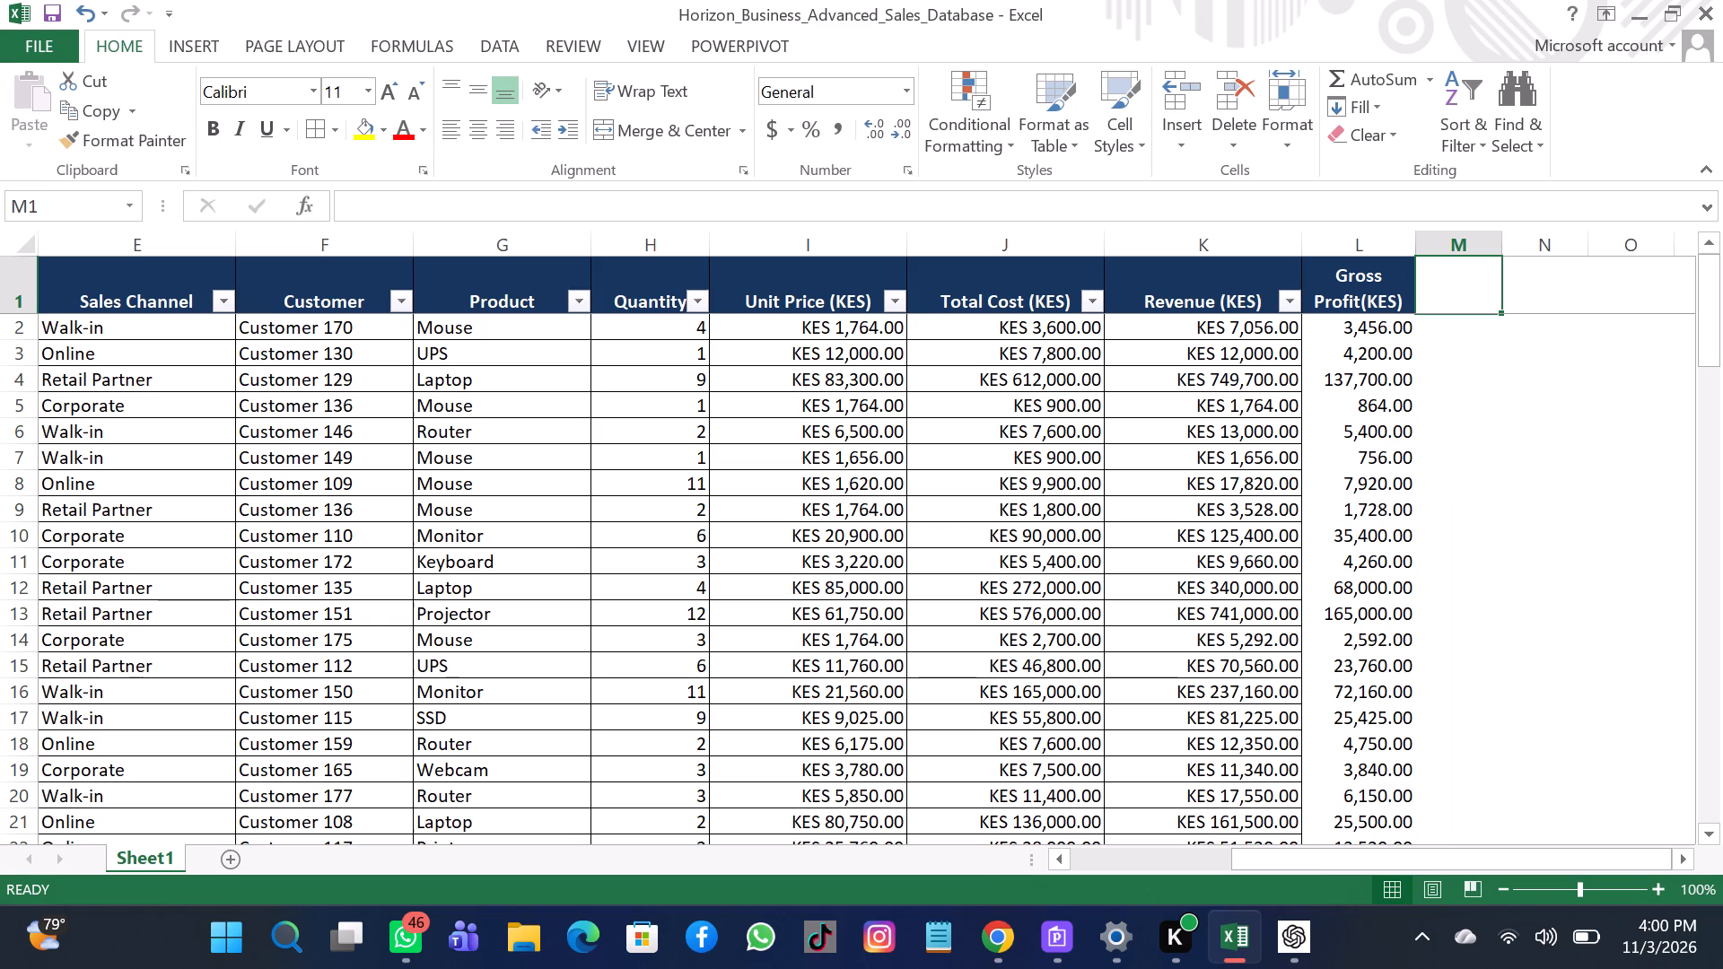
pyautogui.press('p')
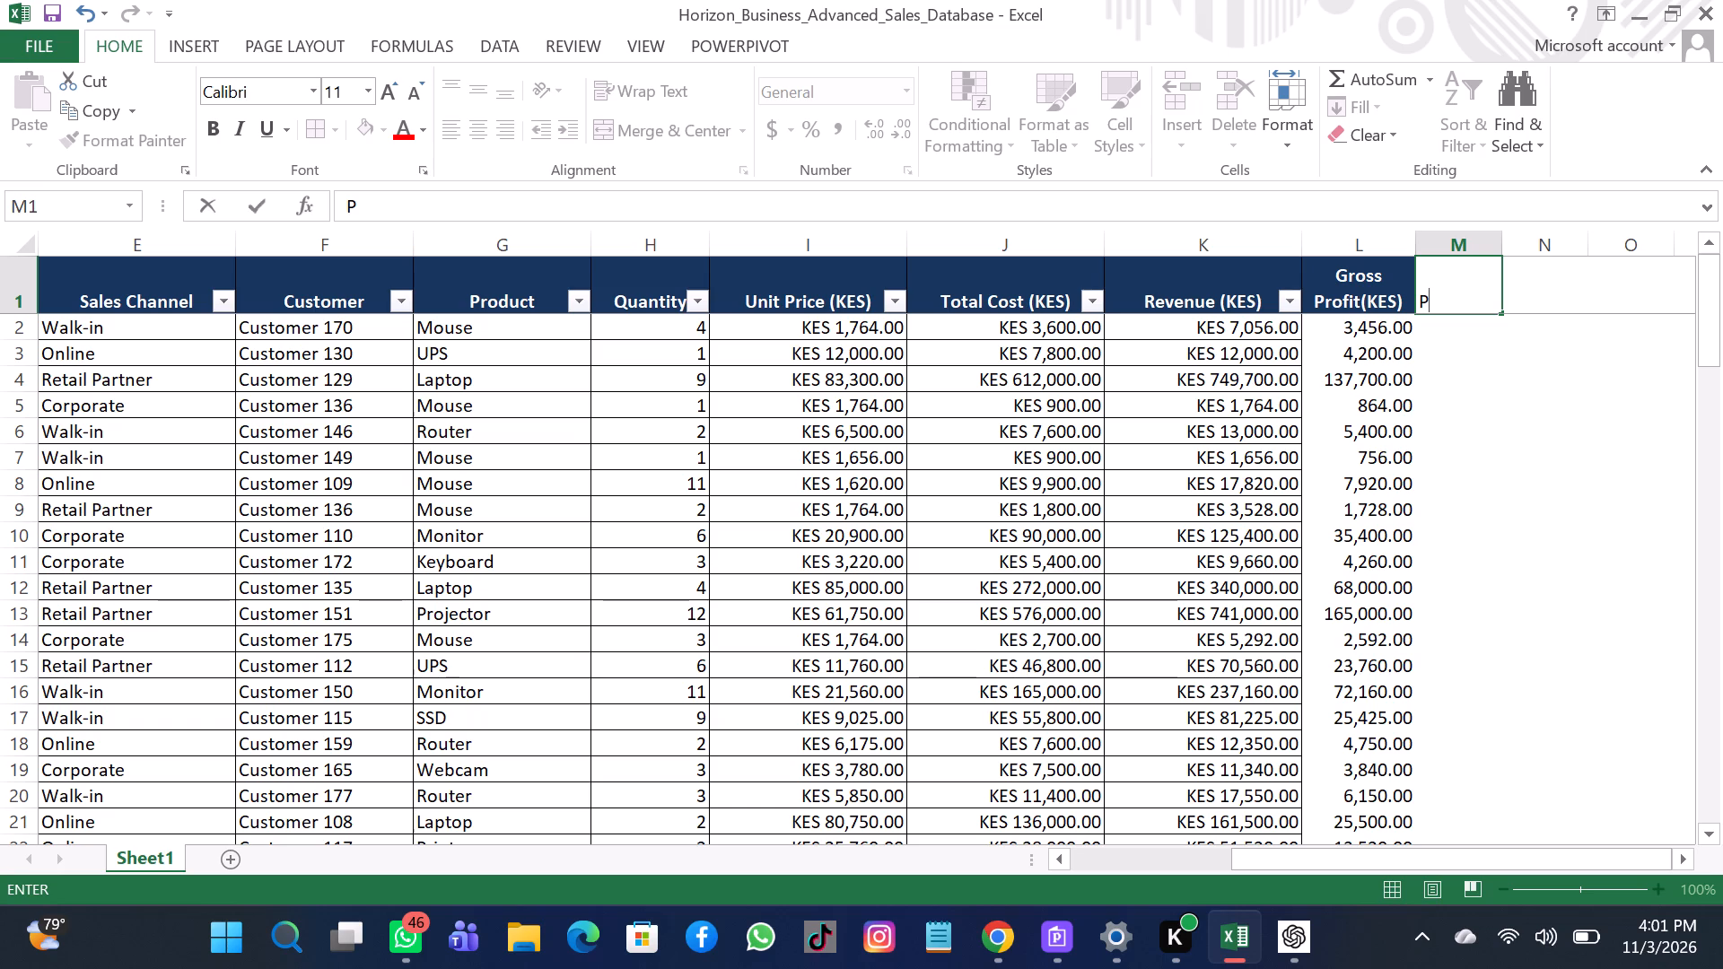
pyautogui.write('rofit')
pyautogui.press('space')
pyautogui.press('c')
pyautogui.press('a')
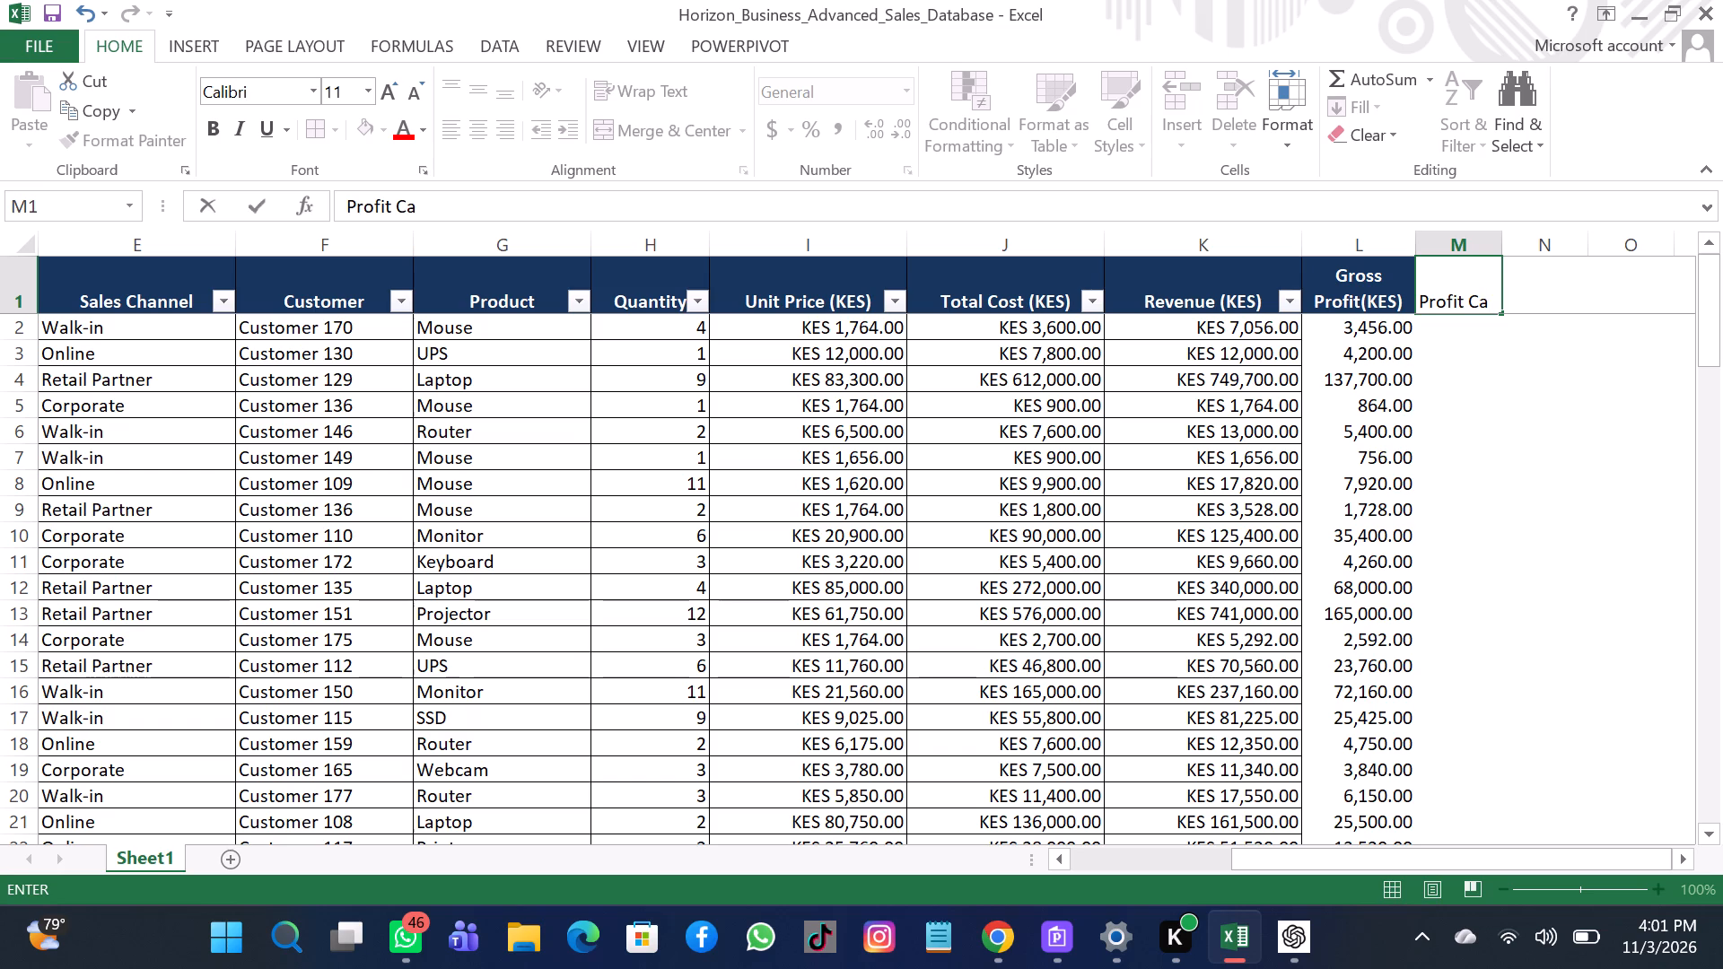
pyautogui.write('tegory')
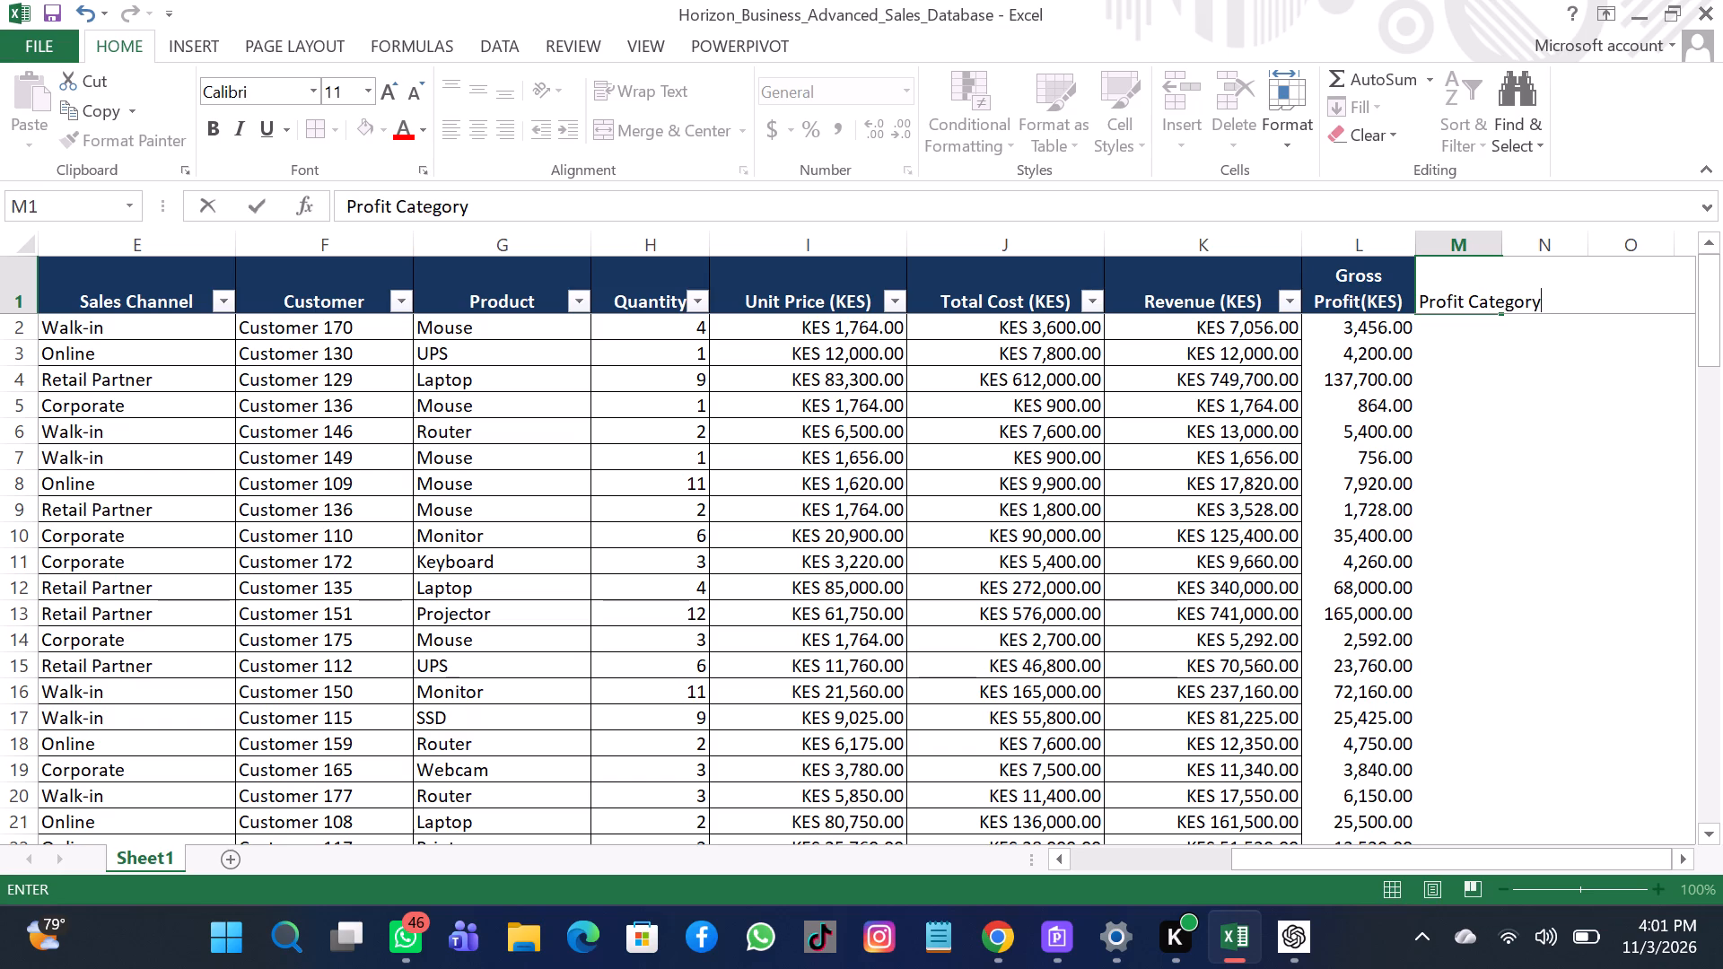
pyautogui.press('Return')
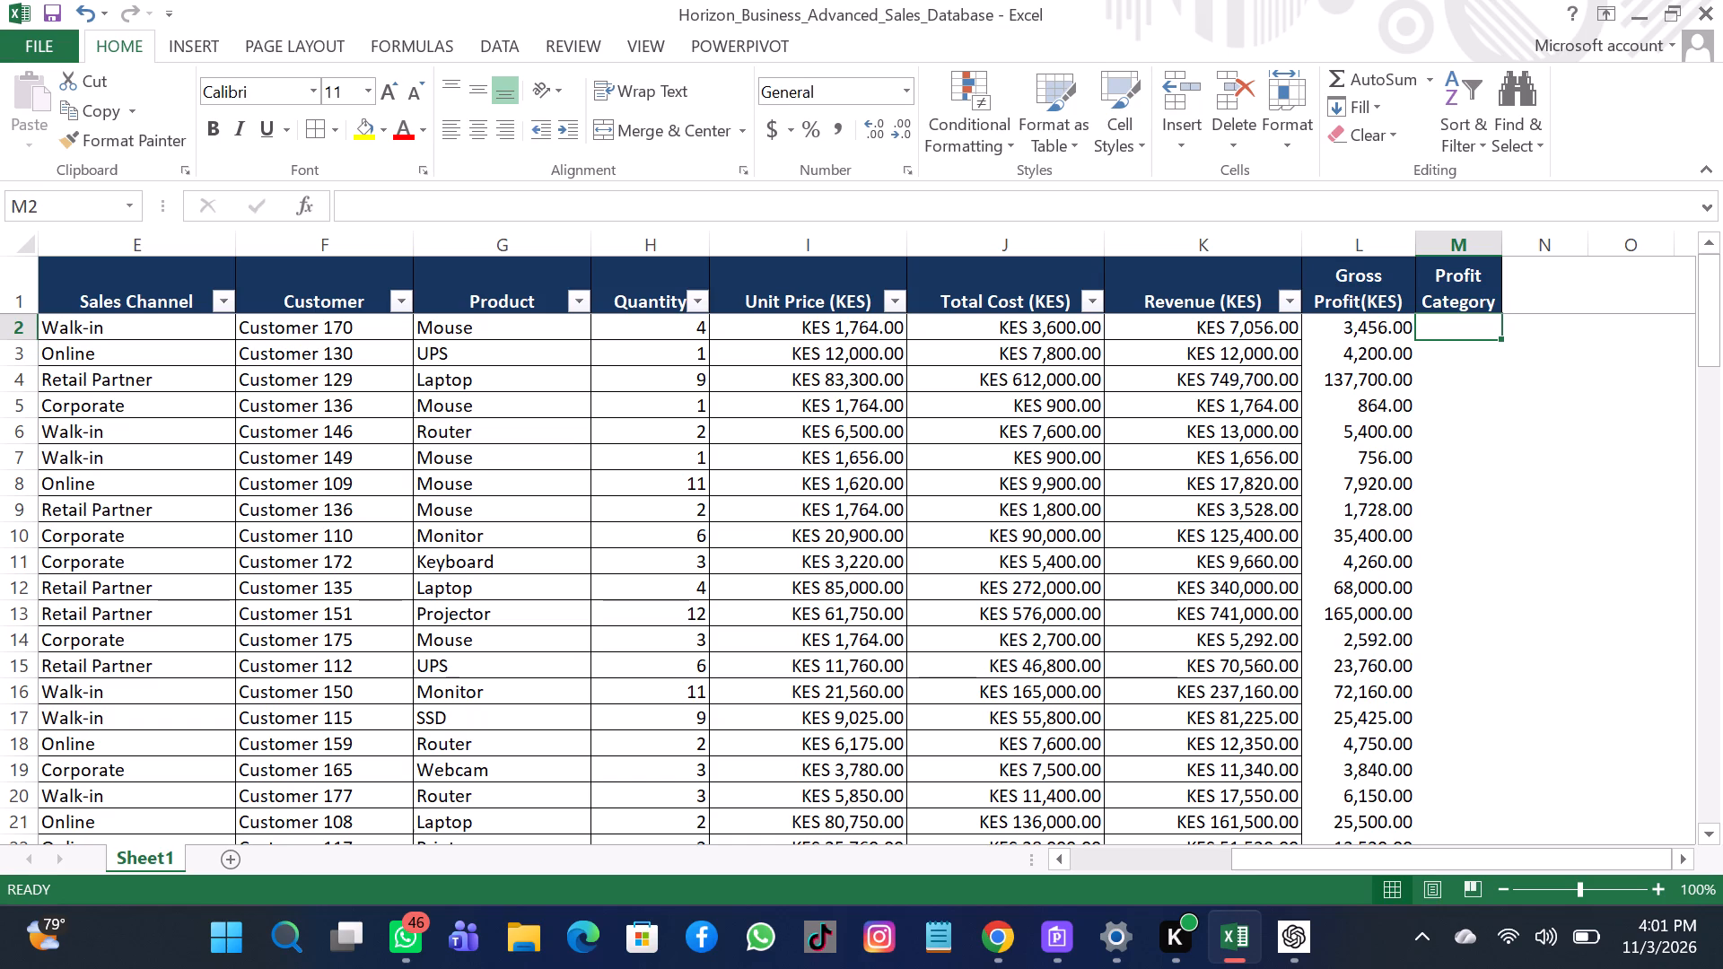
# Start an IF formula in M2 that returns "High Profit" when L2>=50000.
pyautogui.press('=')
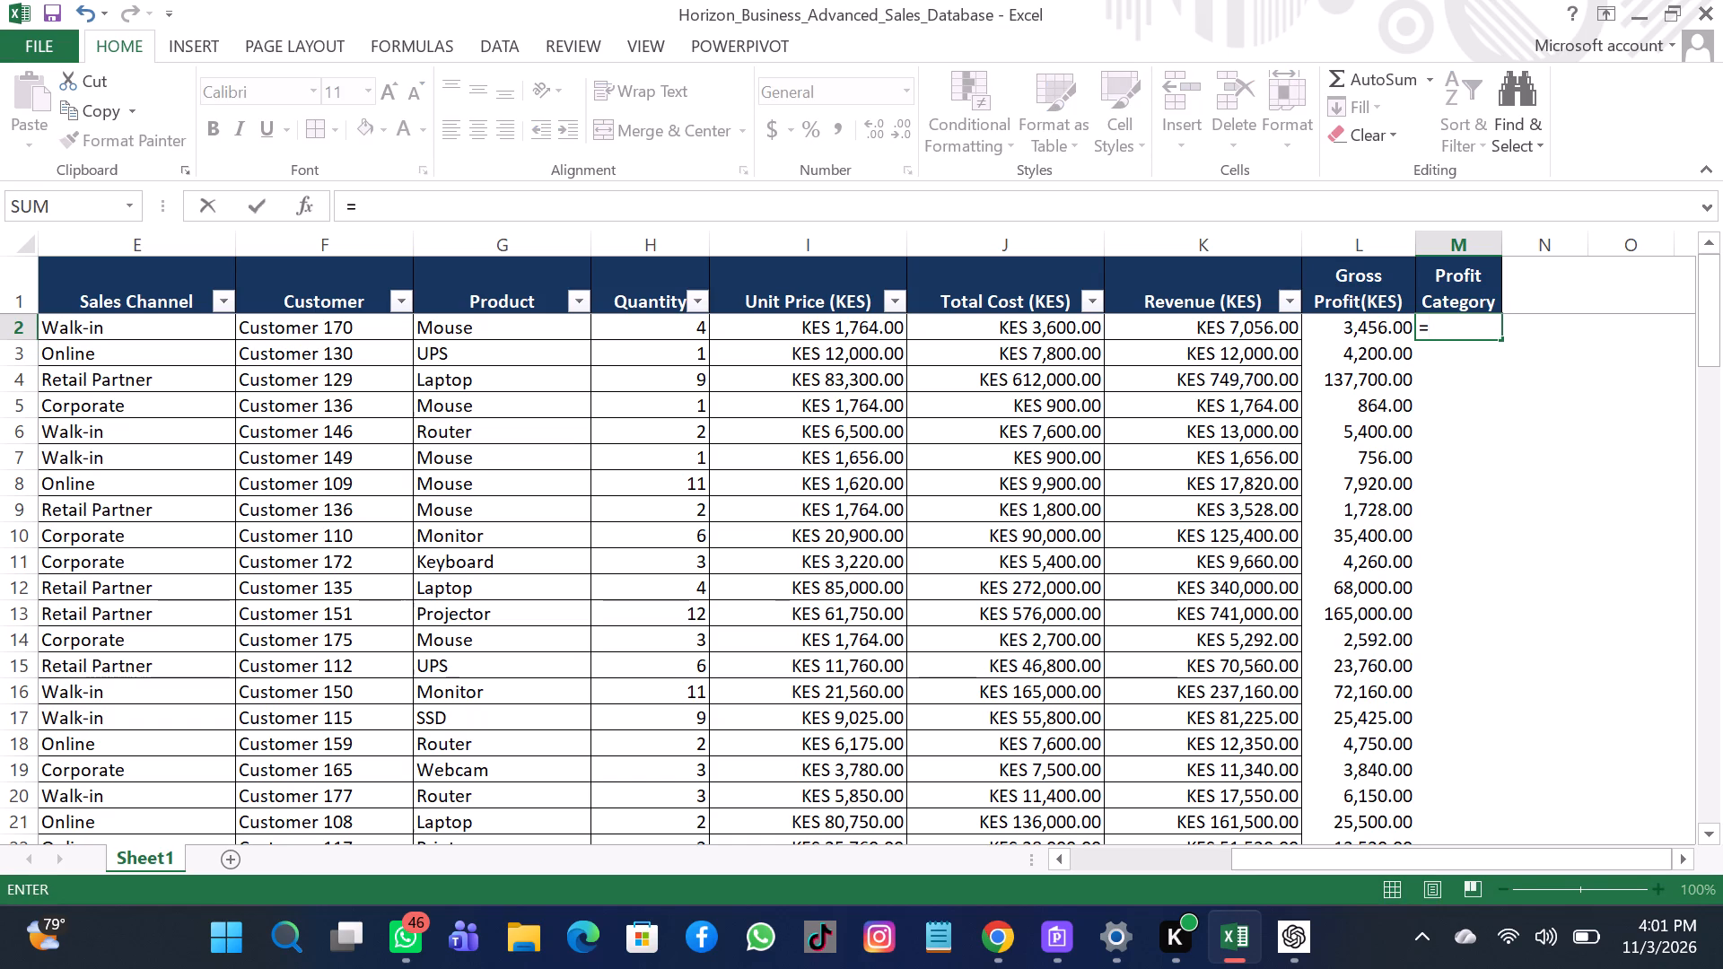
pyautogui.write('IF')
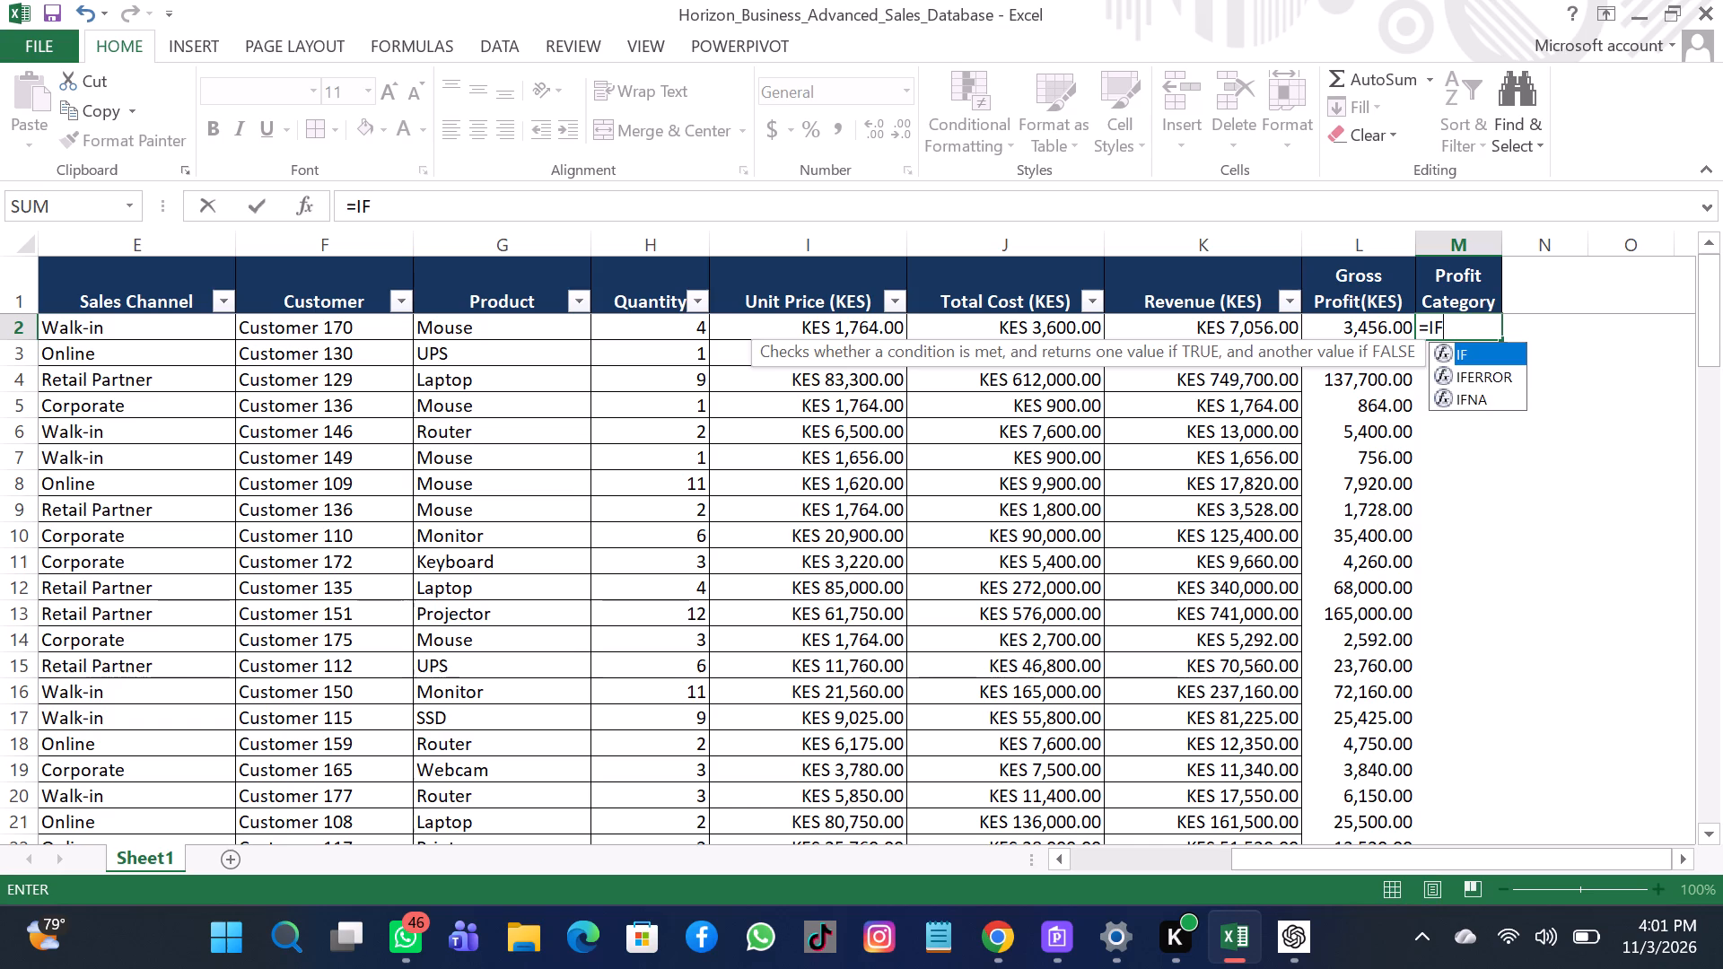
pyautogui.write('(L2')
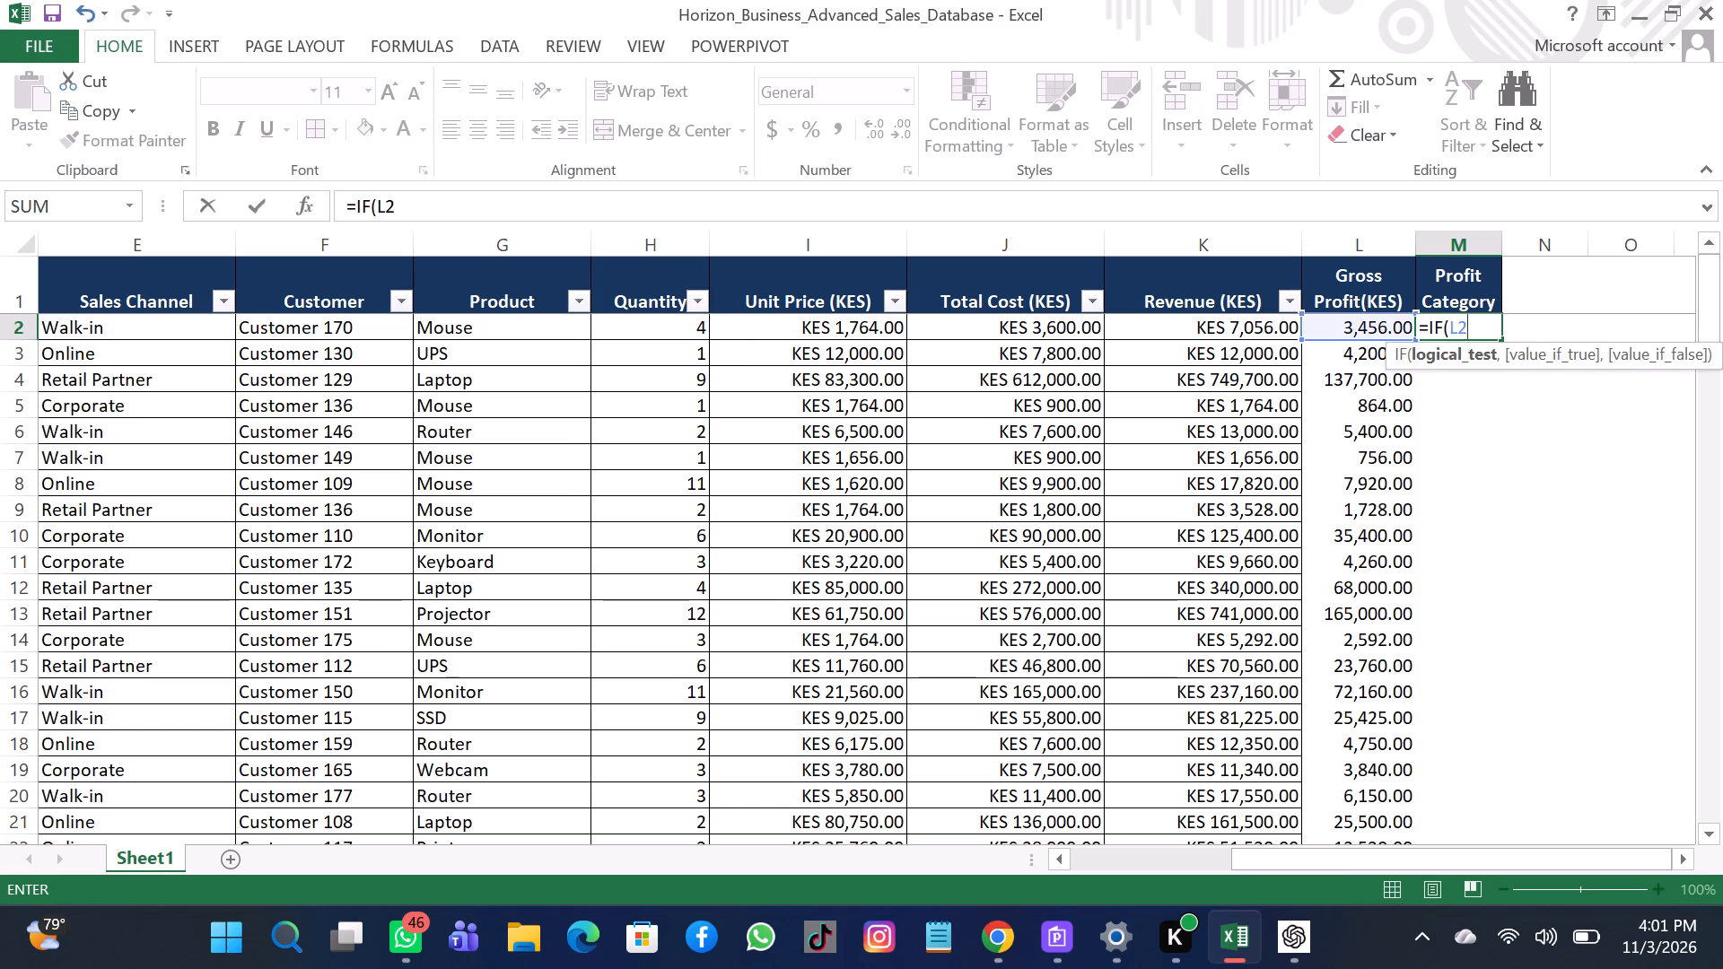
pyautogui.hotkey('shift', '>')
pyautogui.press('=')
pyautogui.write('50')
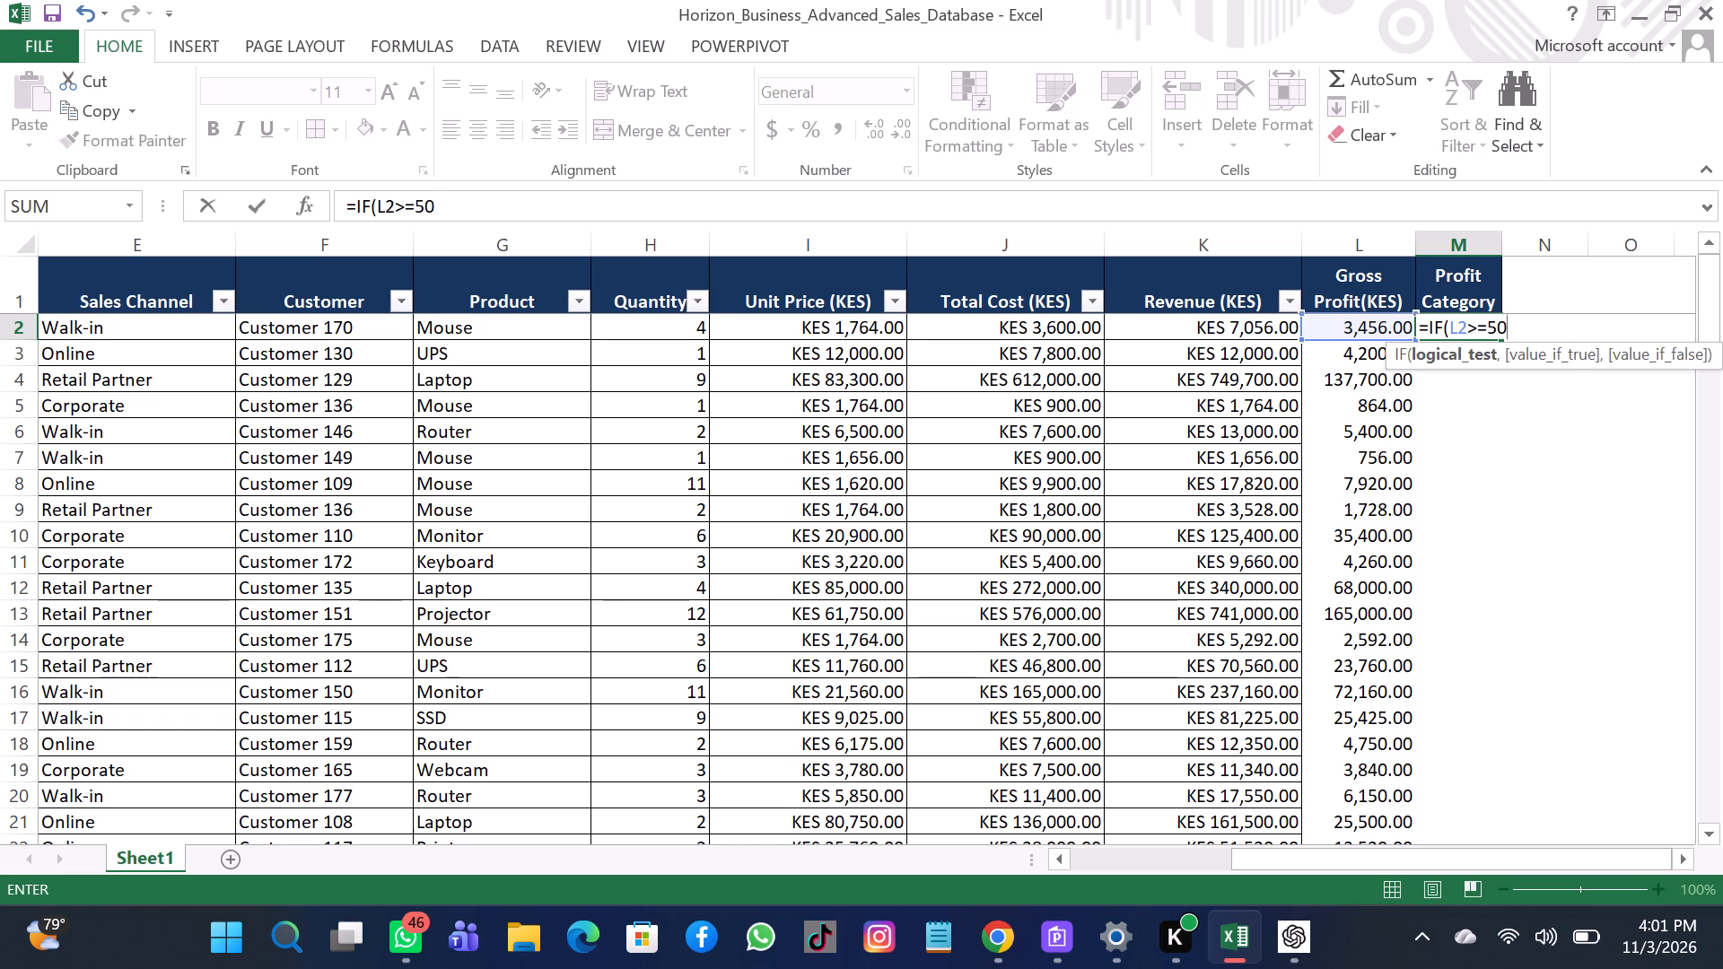
pyautogui.write('000')
pyautogui.press(',')
pyautogui.hotkey('shift', '"')
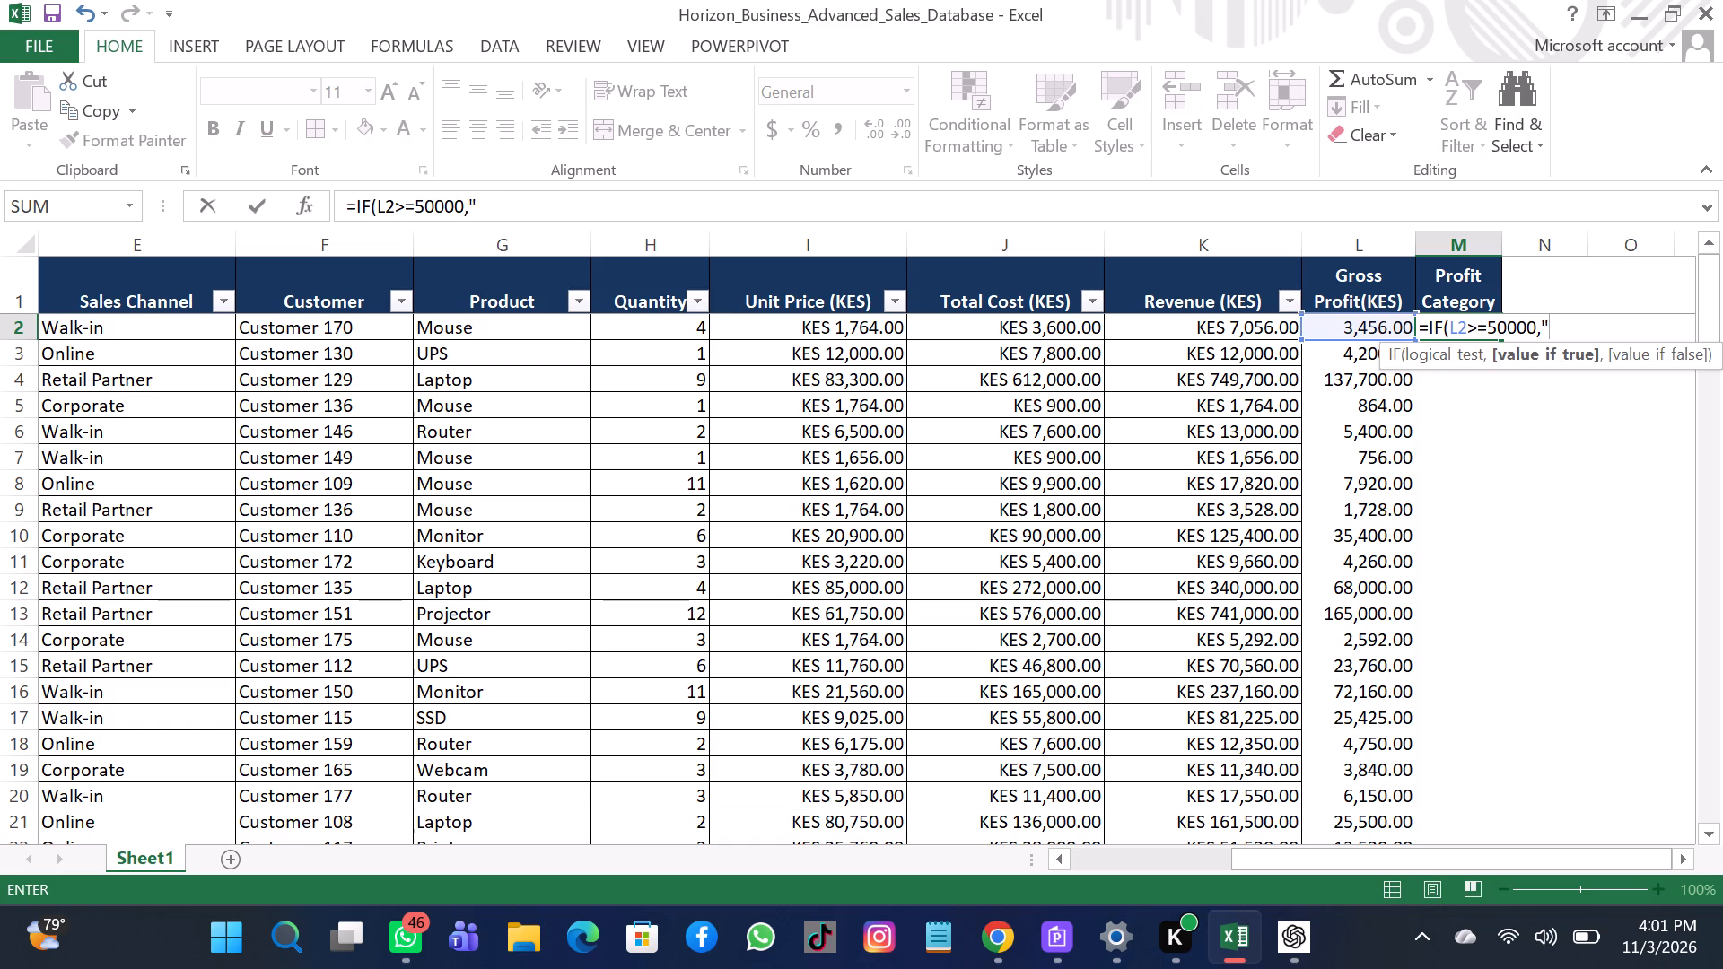
pyautogui.press('h')
pyautogui.press('i')
pyautogui.write('gh')
pyautogui.press('space')
pyautogui.press('p')
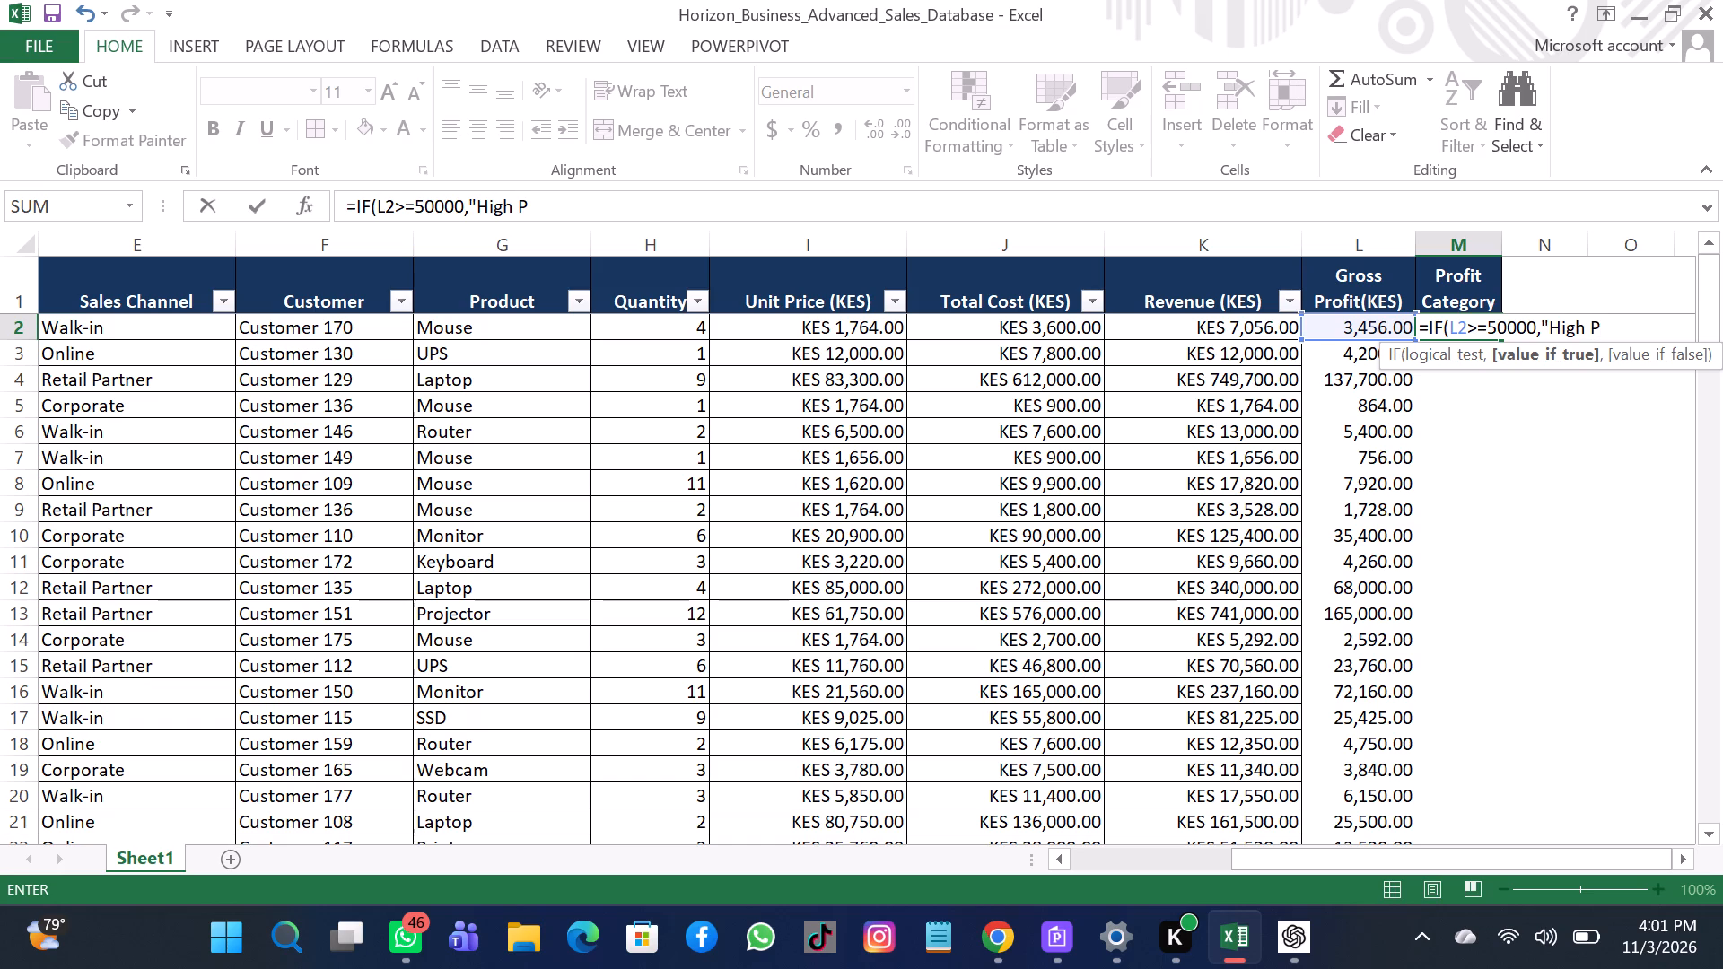
pyautogui.write('rofit')
pyautogui.hotkey('shift', '"')
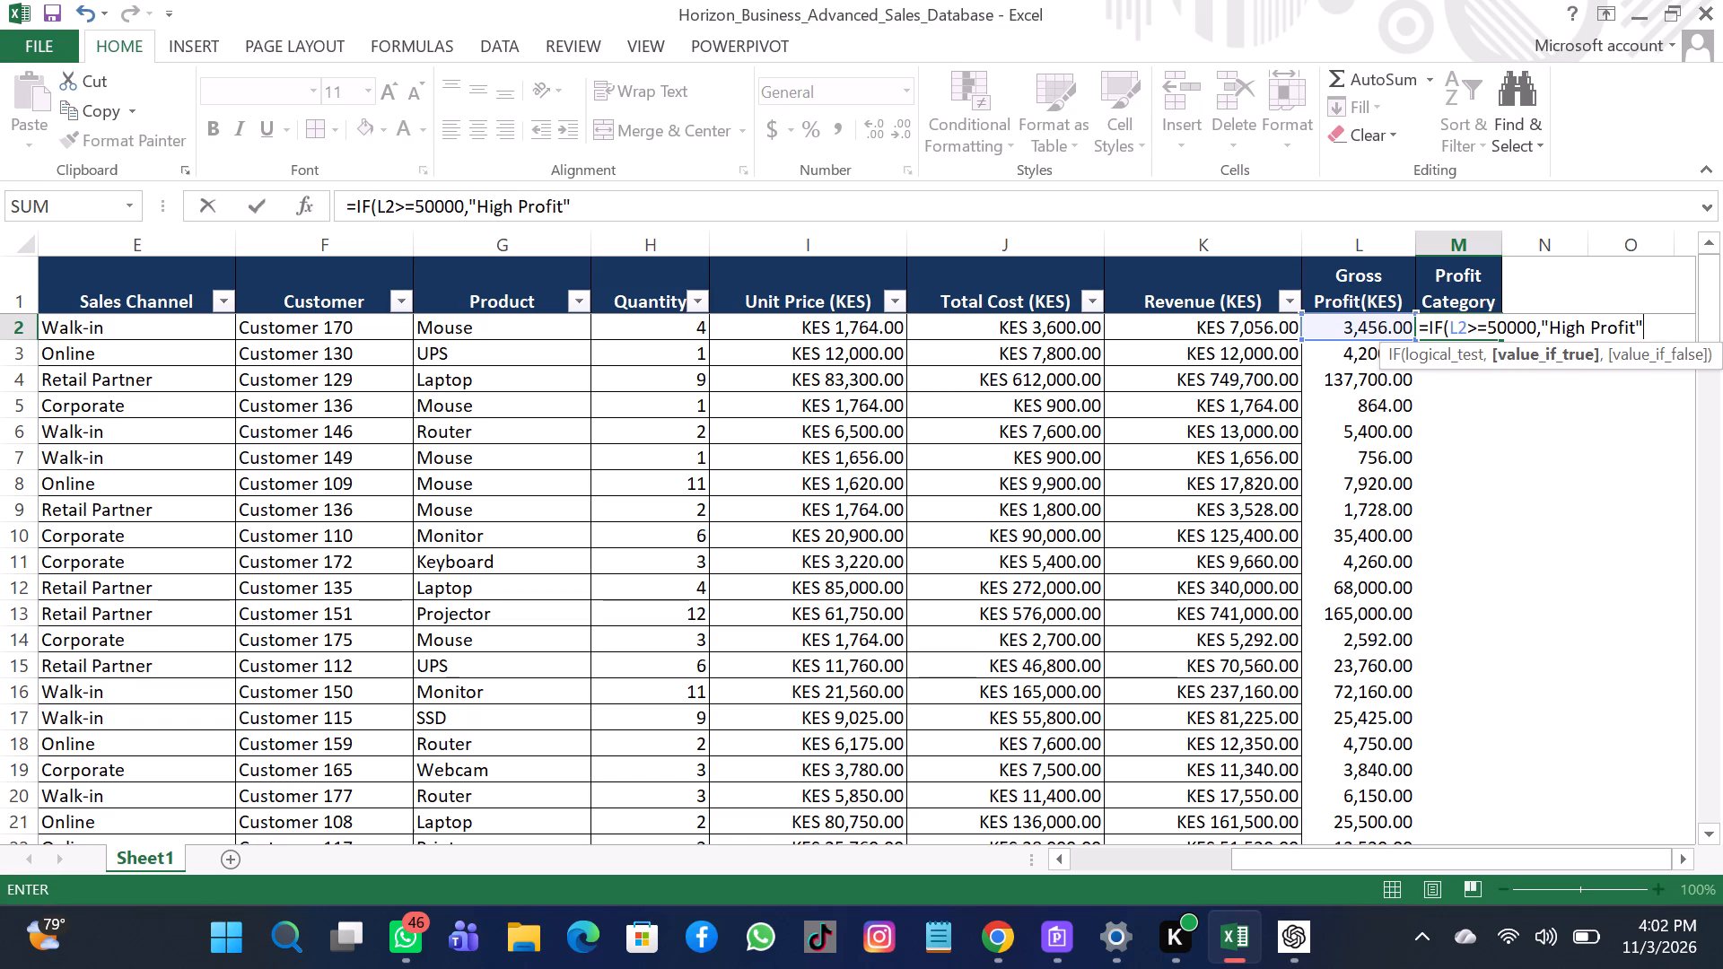
# Nest a second IF in the M2 formula that returns "Medium Profit" when L2>=20000.
pyautogui.press(',')
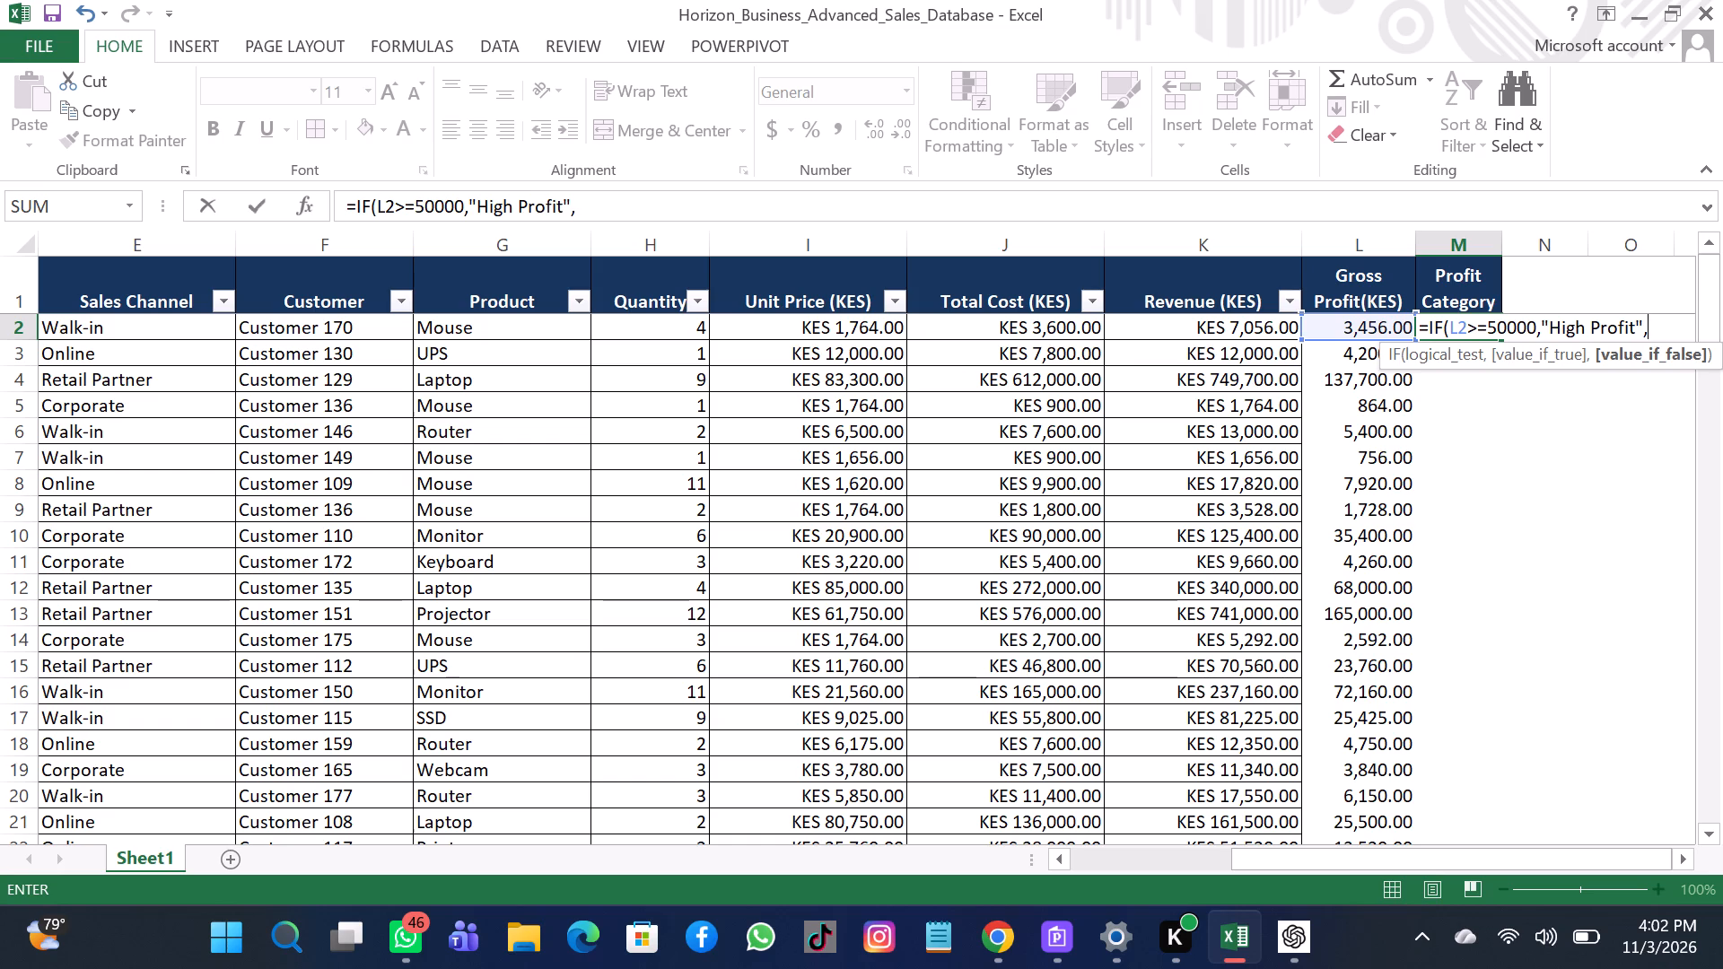
pyautogui.write('IF')
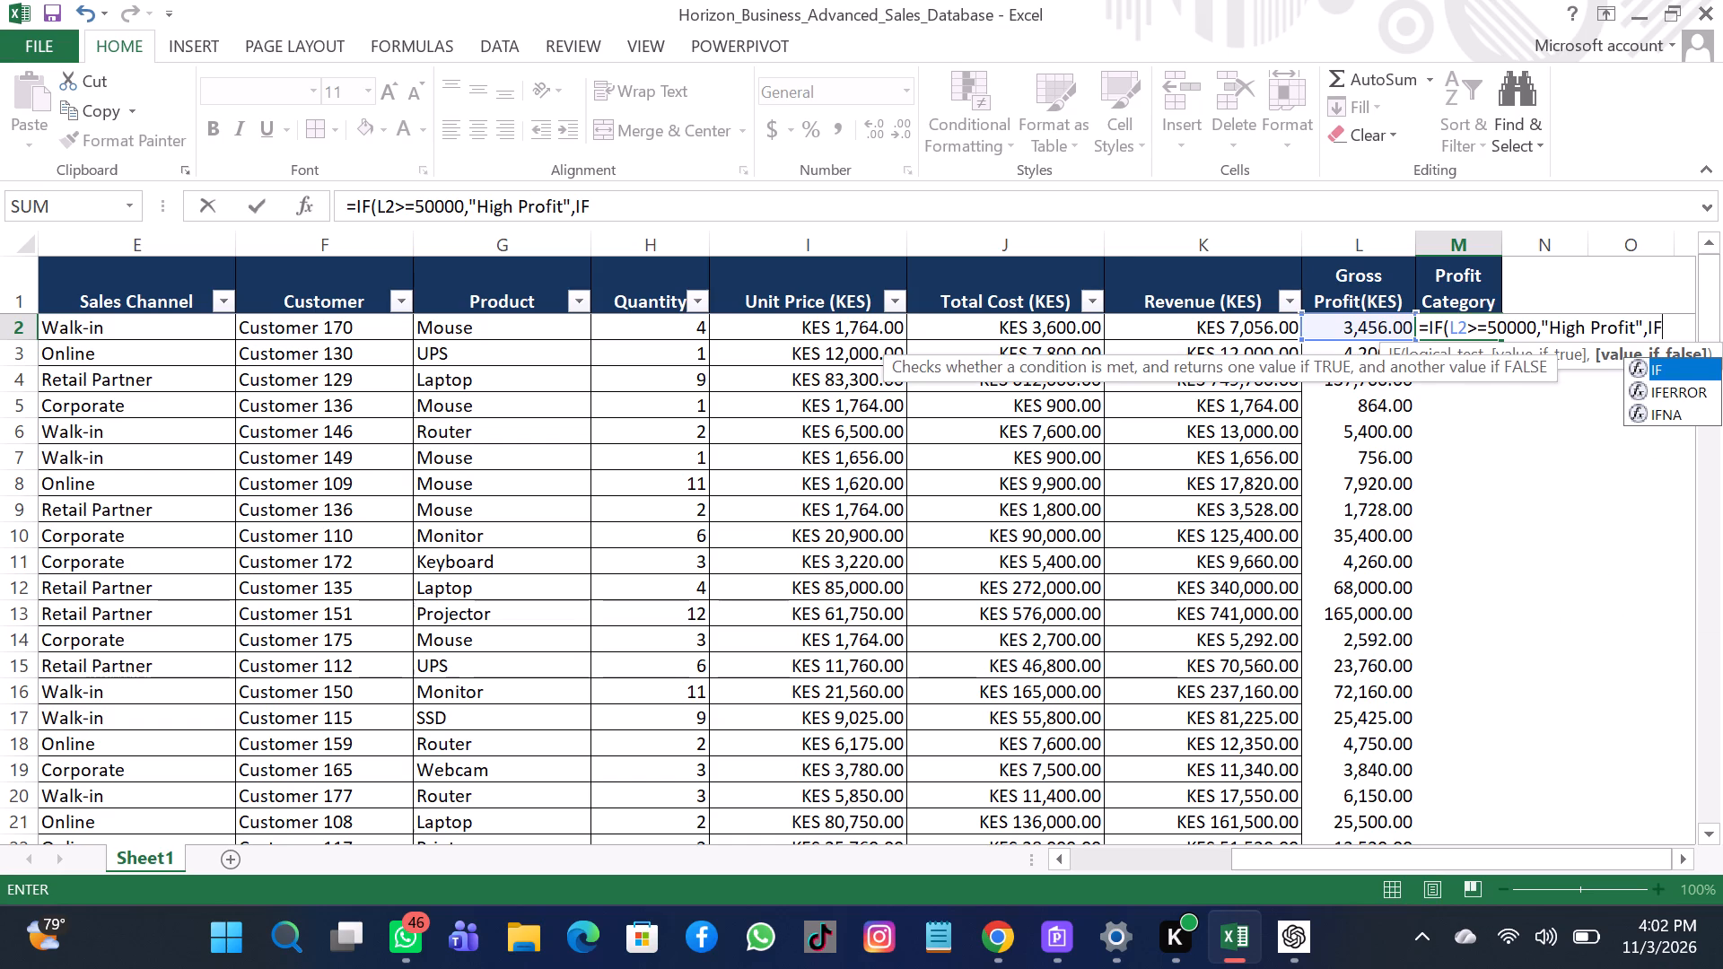
pyautogui.hotkey('shift', '(')
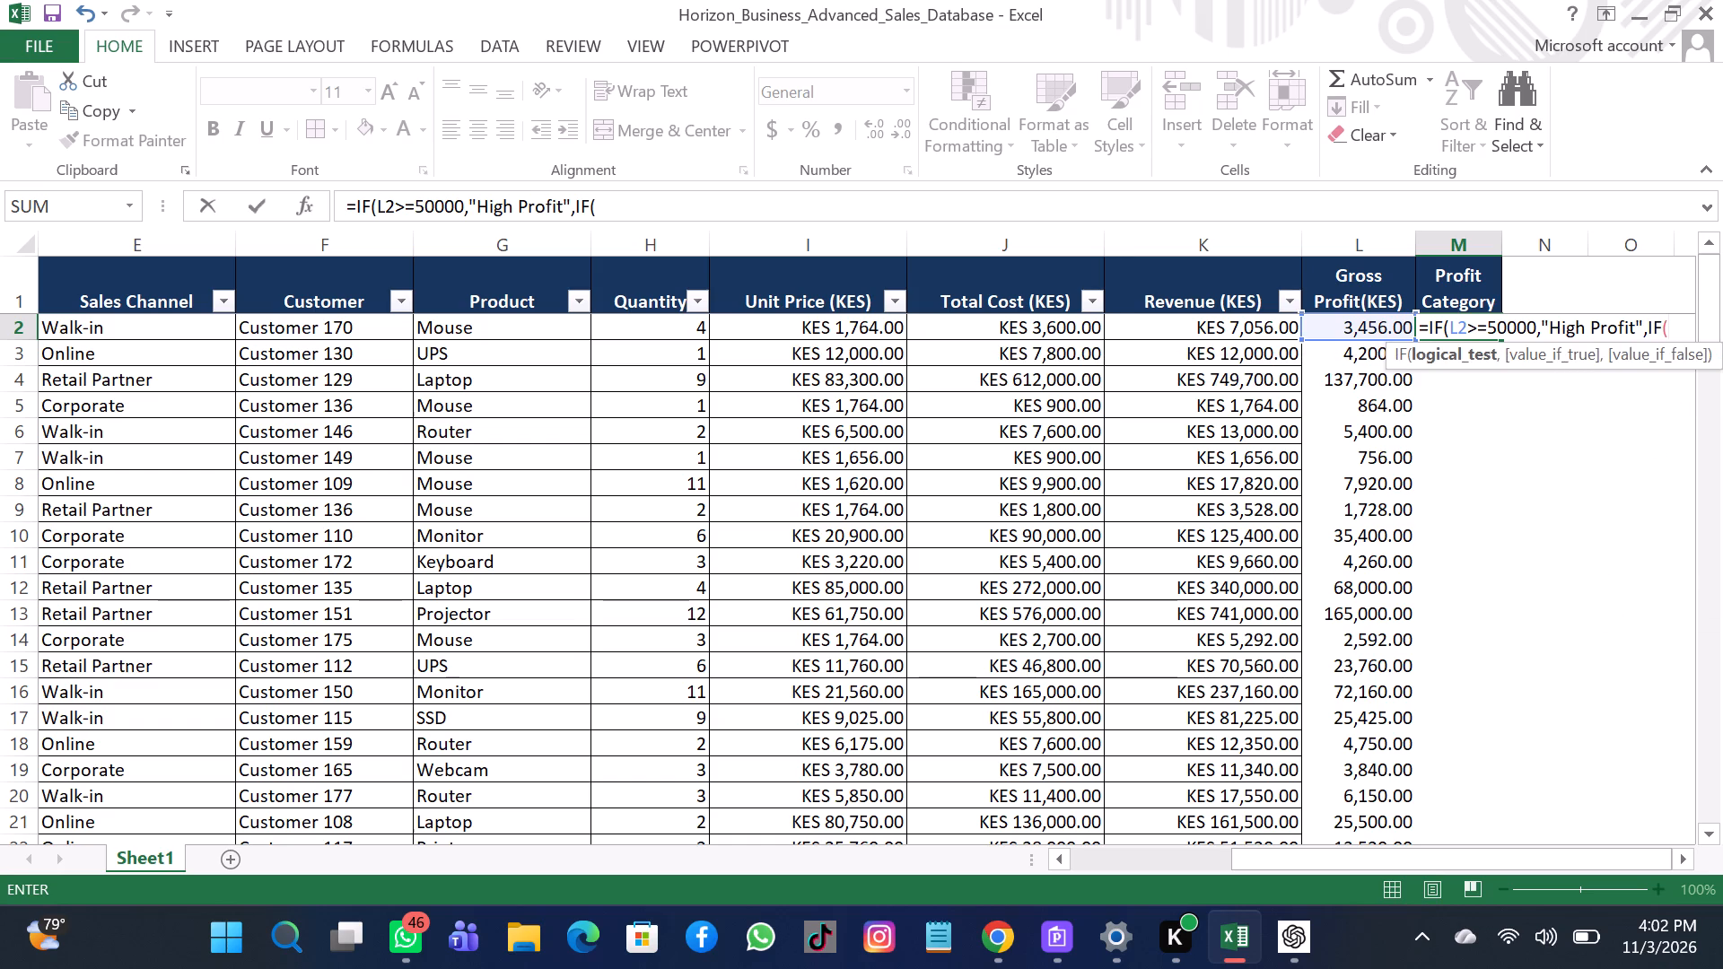
pyautogui.press('l')
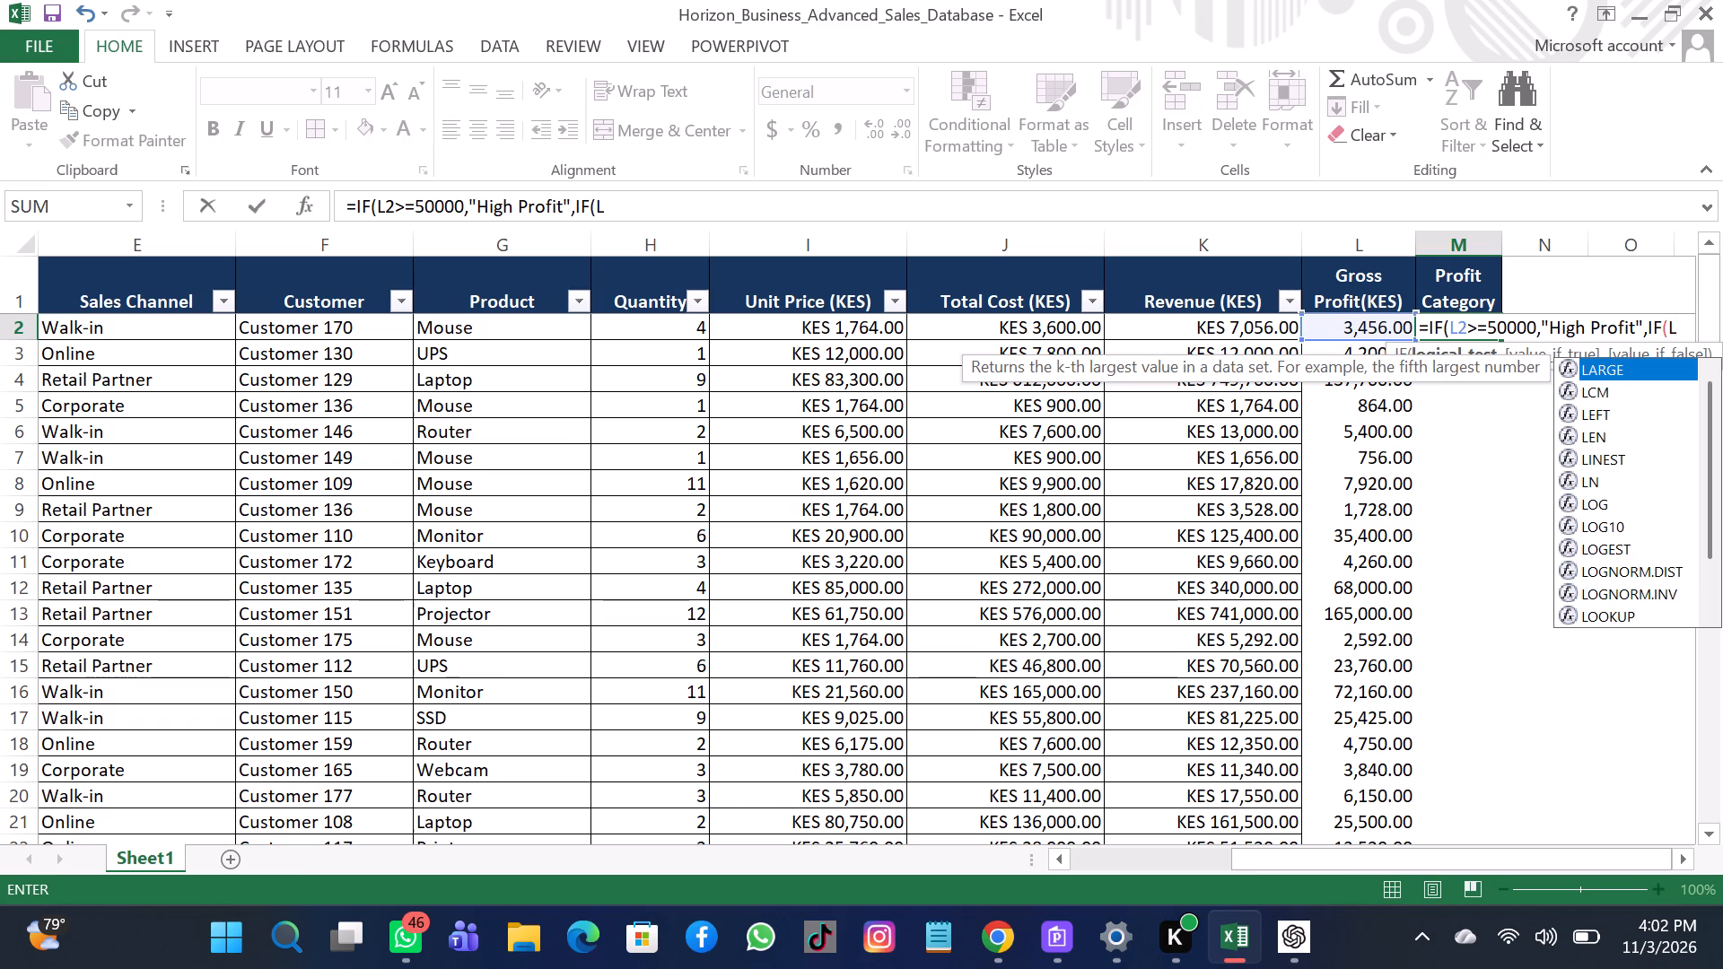
pyautogui.press('2')
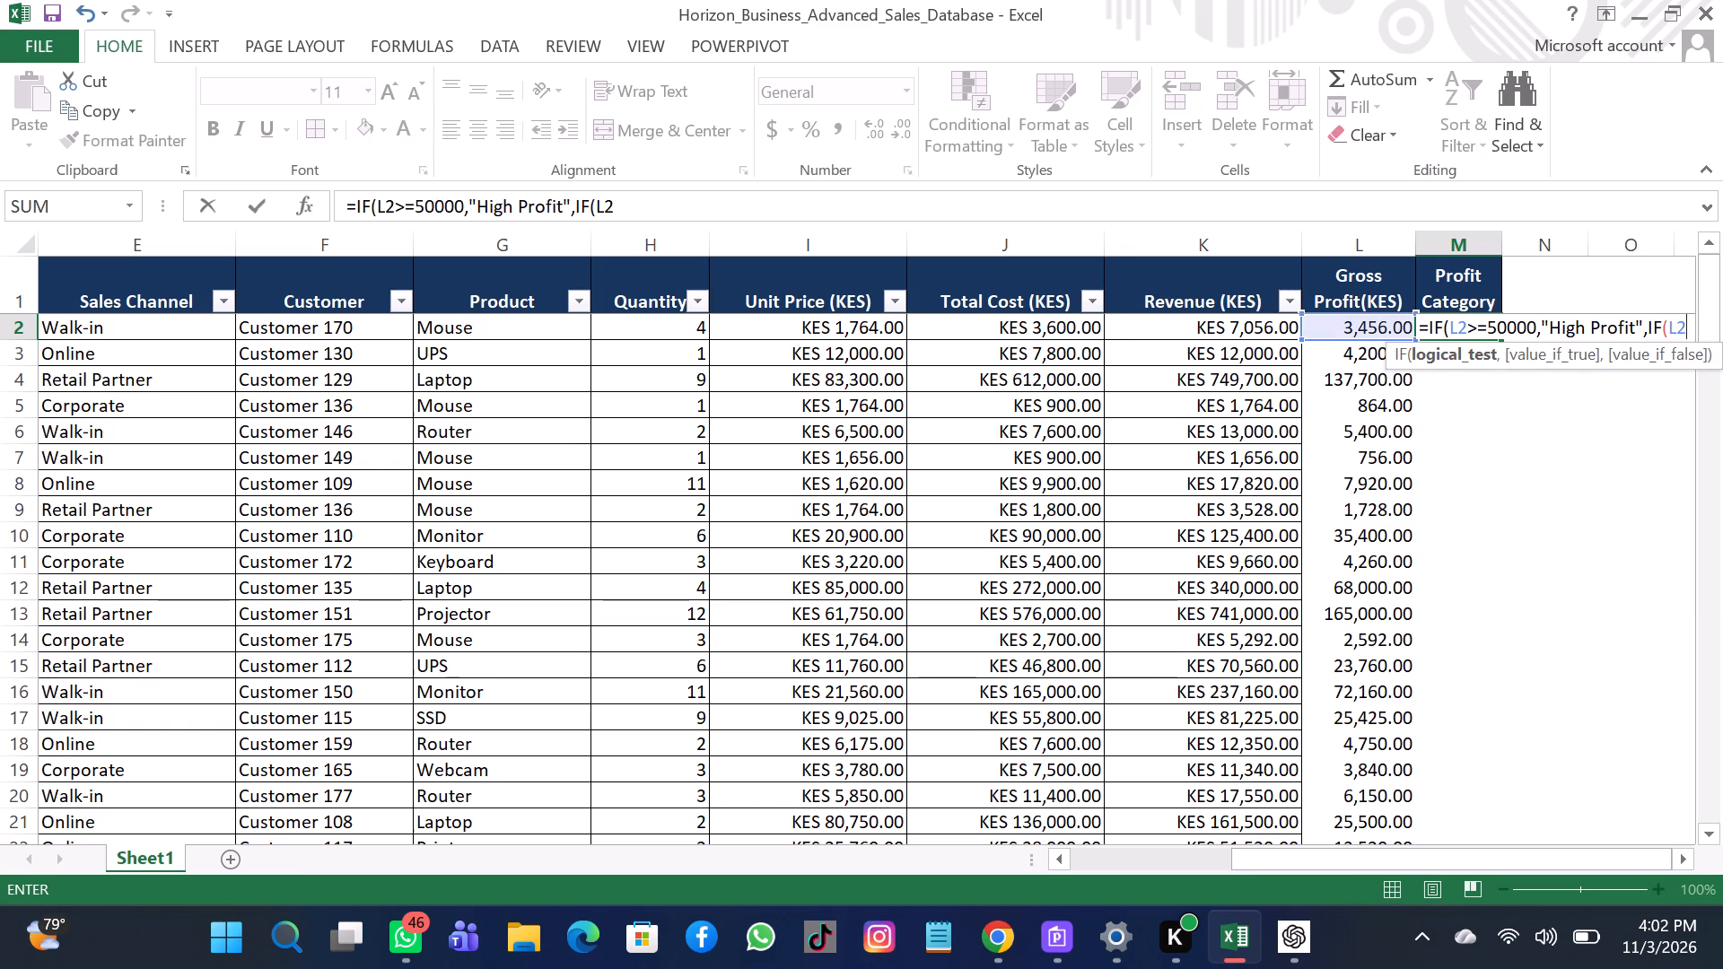
pyautogui.hotkey('shift', '>')
pyautogui.press('=')
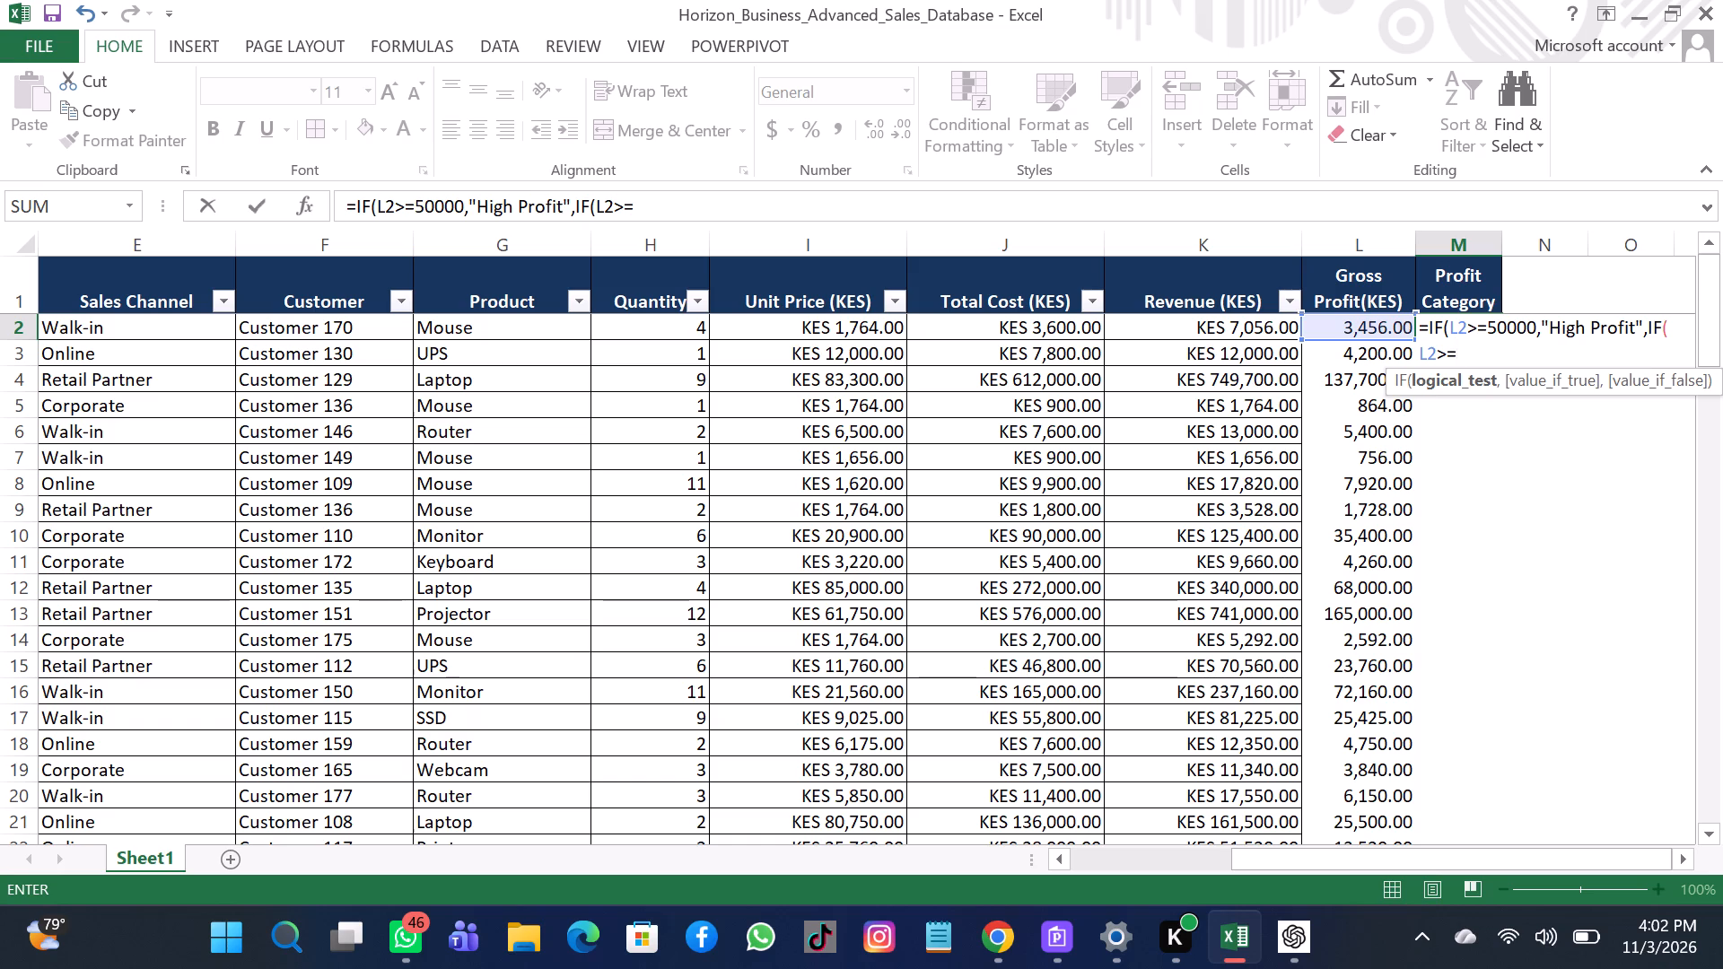
pyautogui.write('20000')
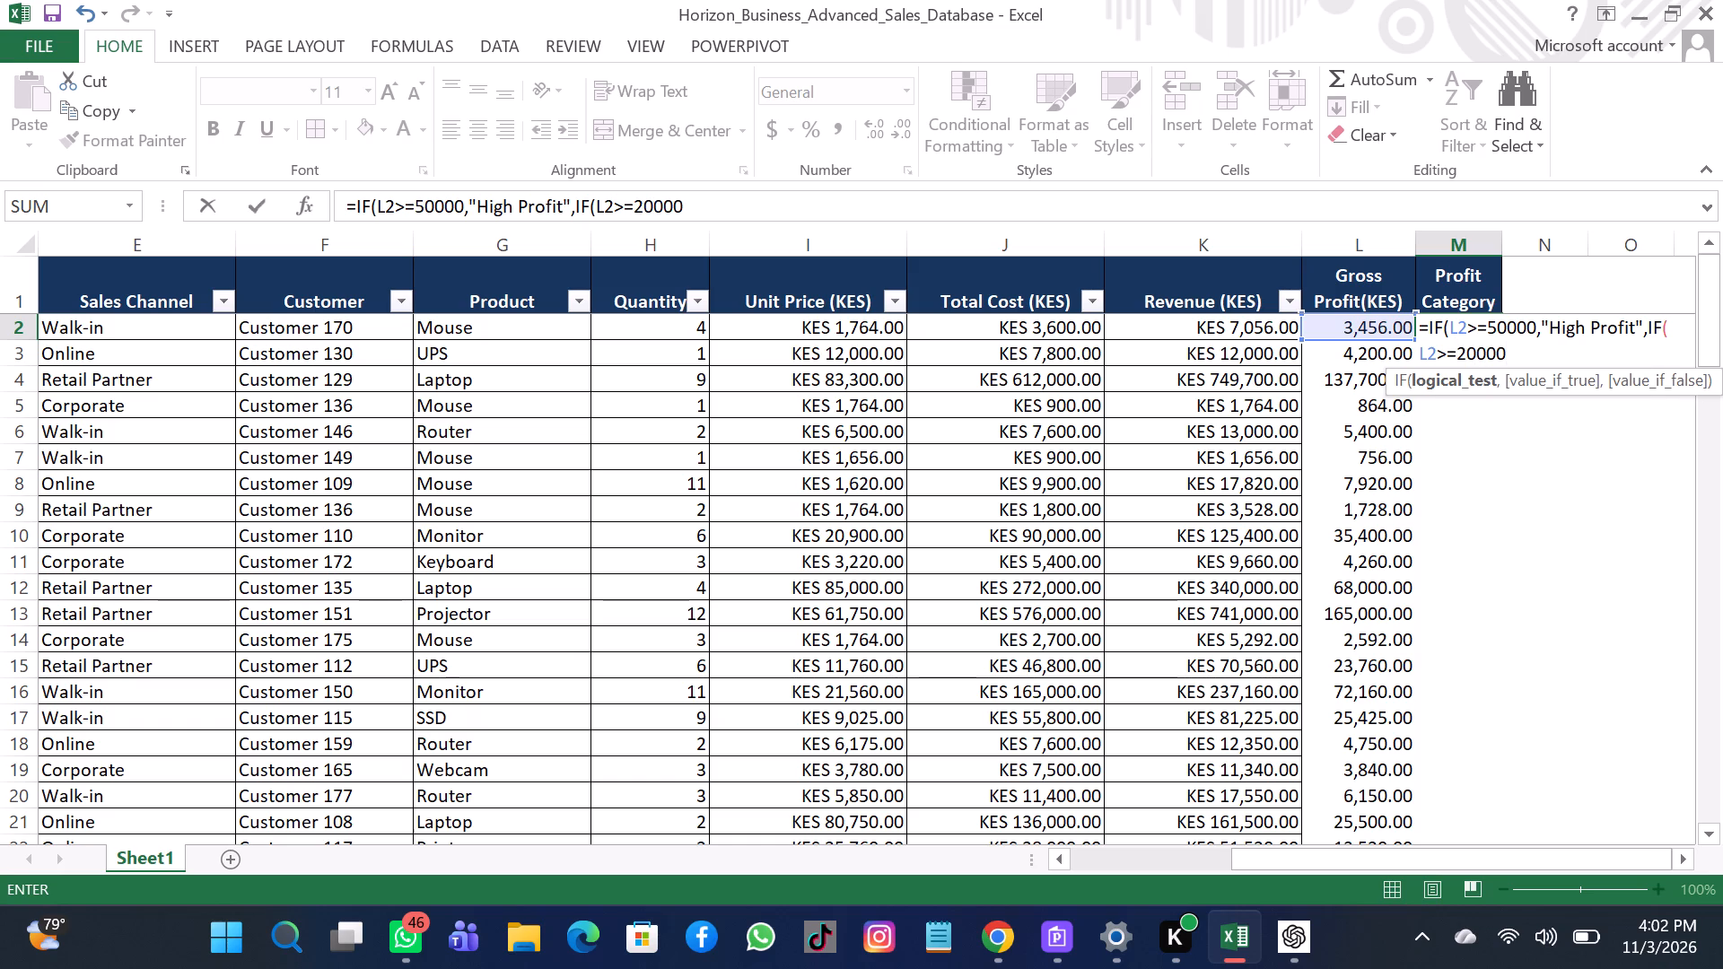
pyautogui.press(',')
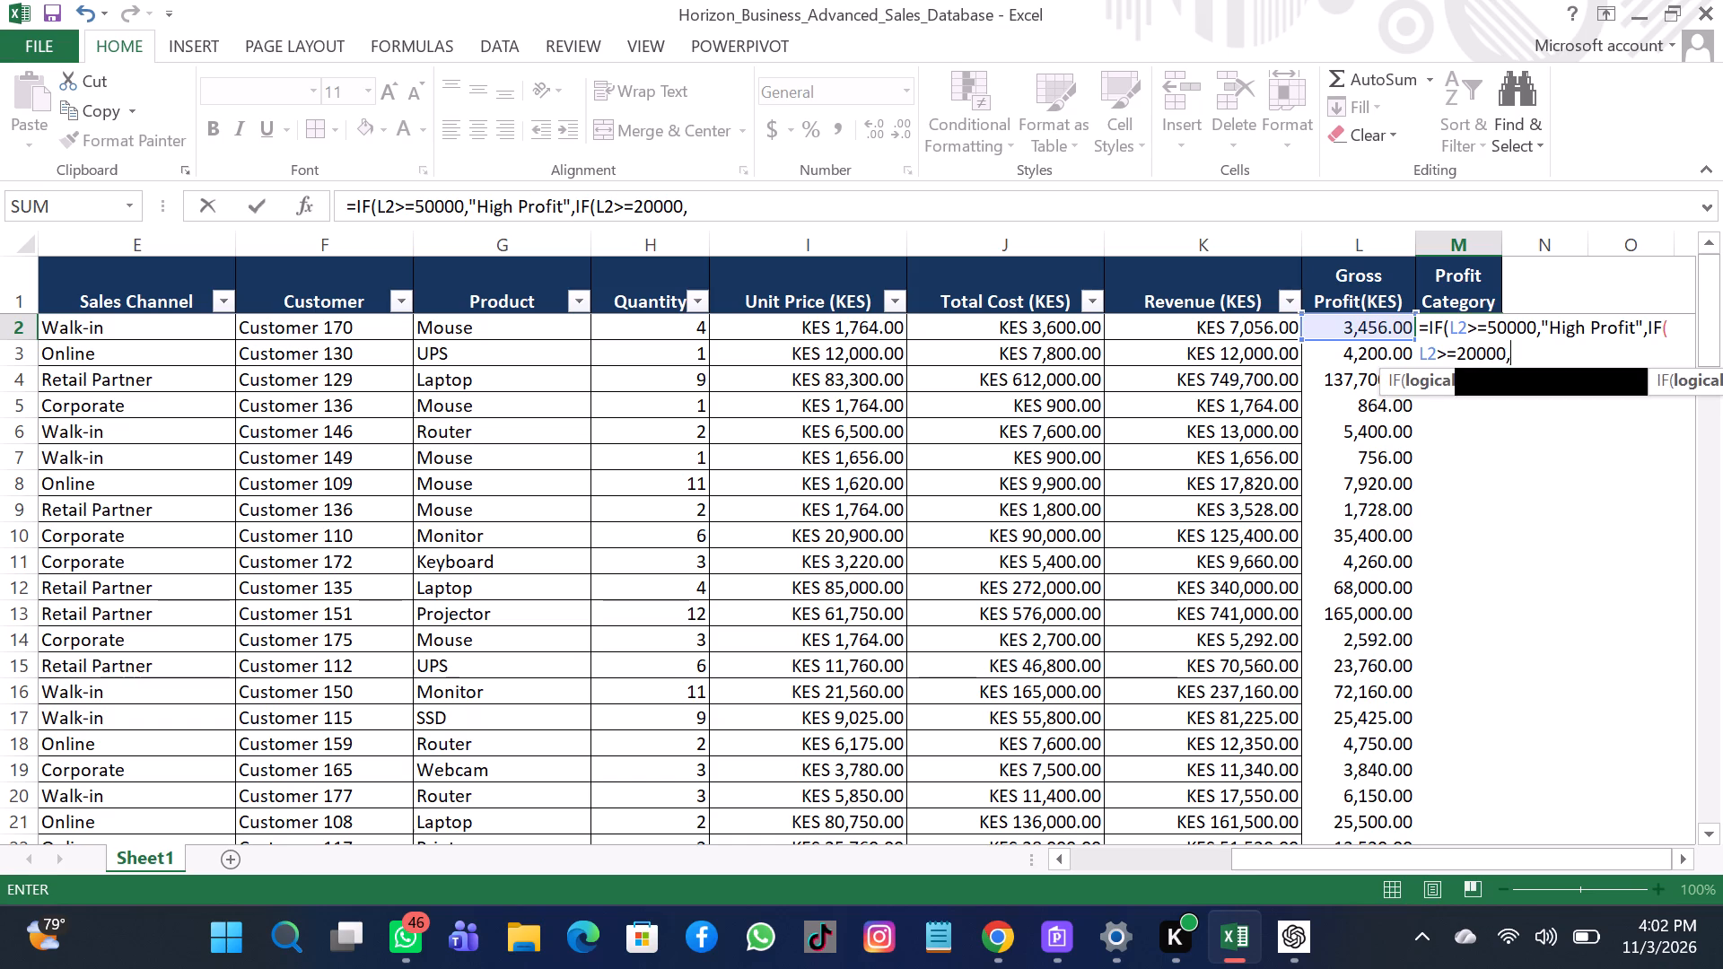
pyautogui.hotkey('shift', '"')
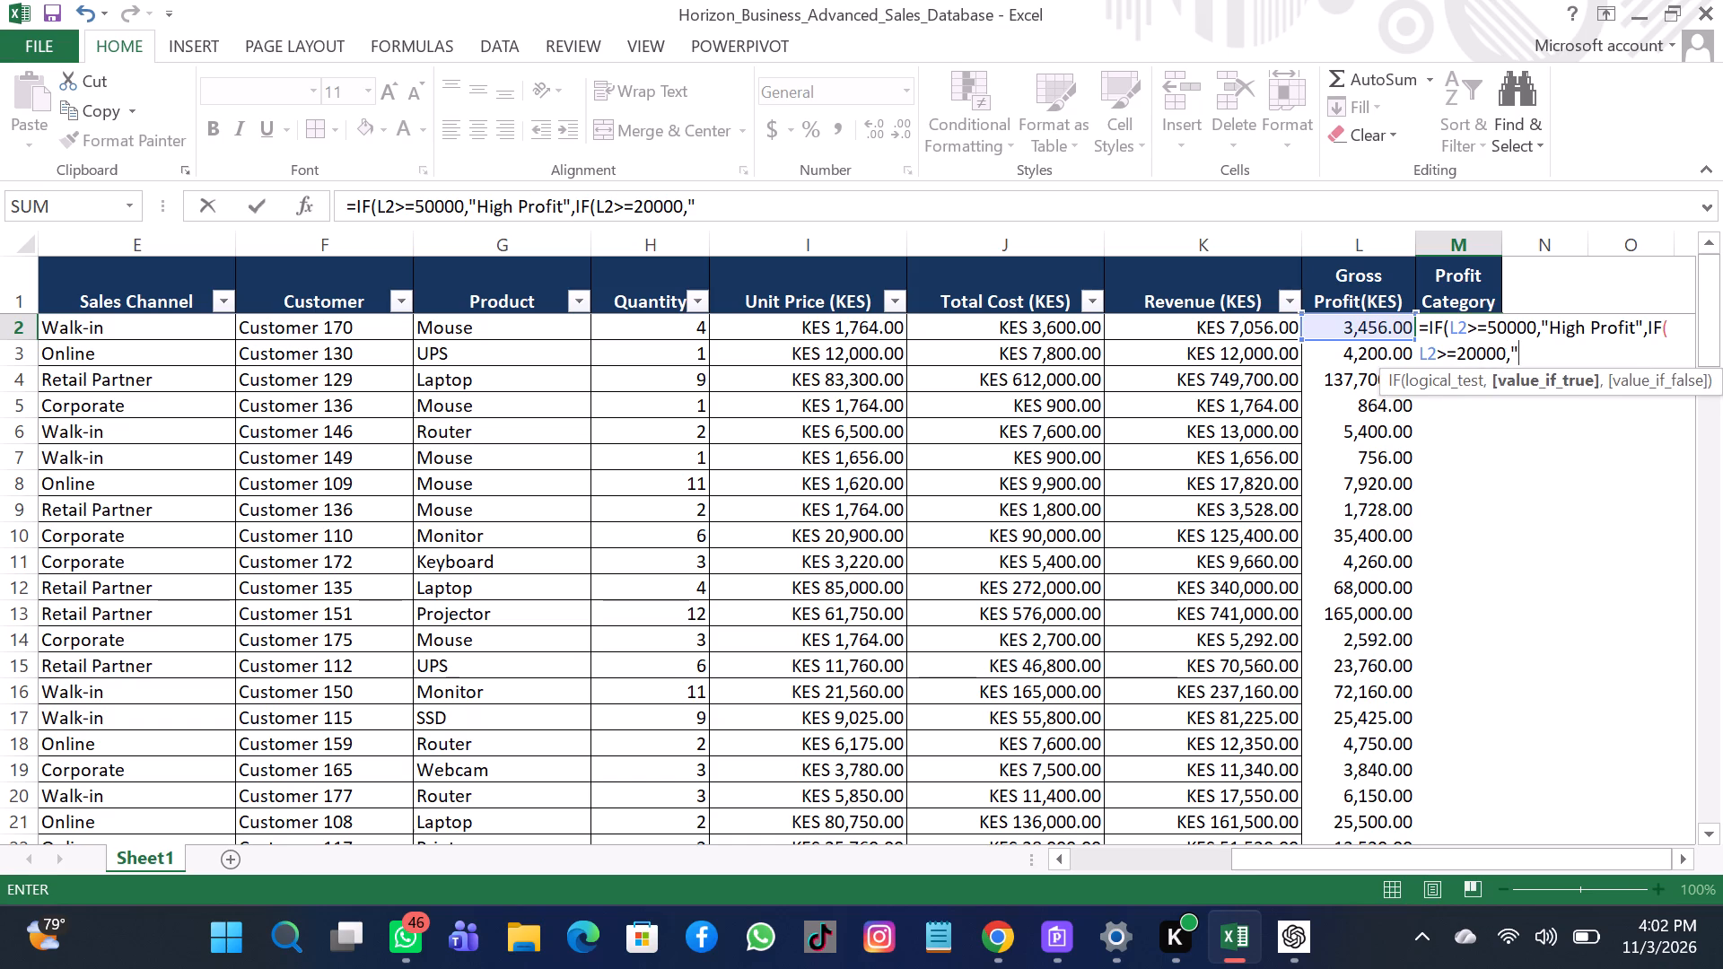
pyautogui.press('m')
pyautogui.write('edi')
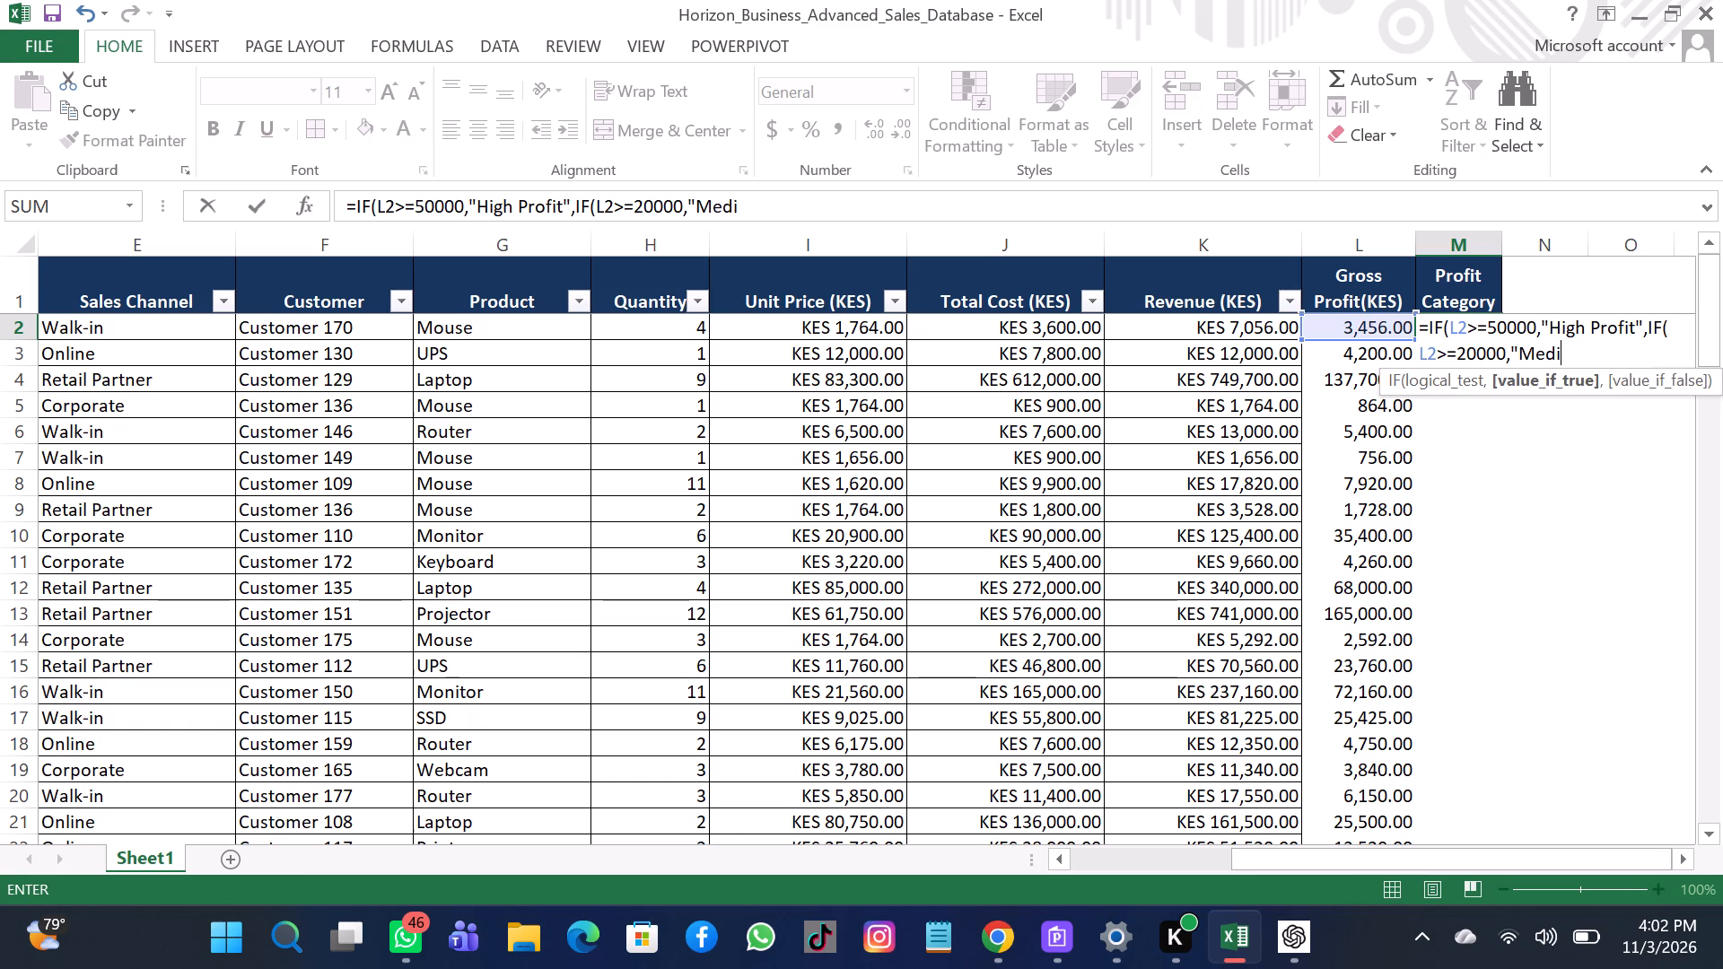
pyautogui.write('um')
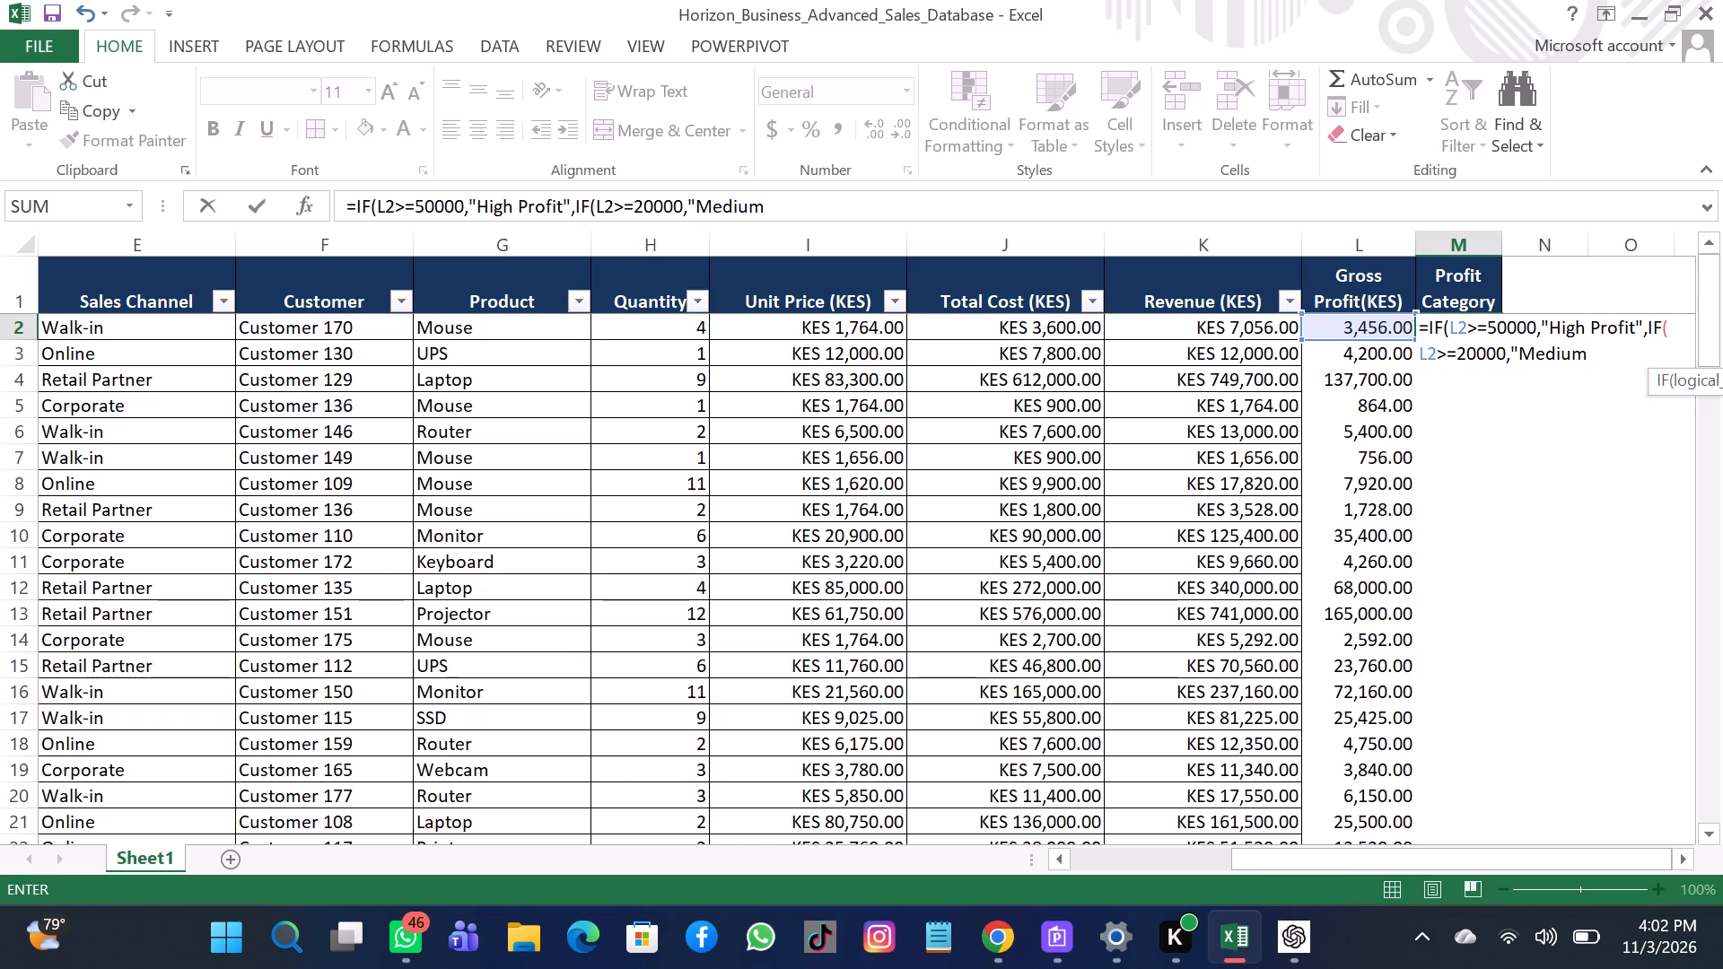
pyautogui.press('space')
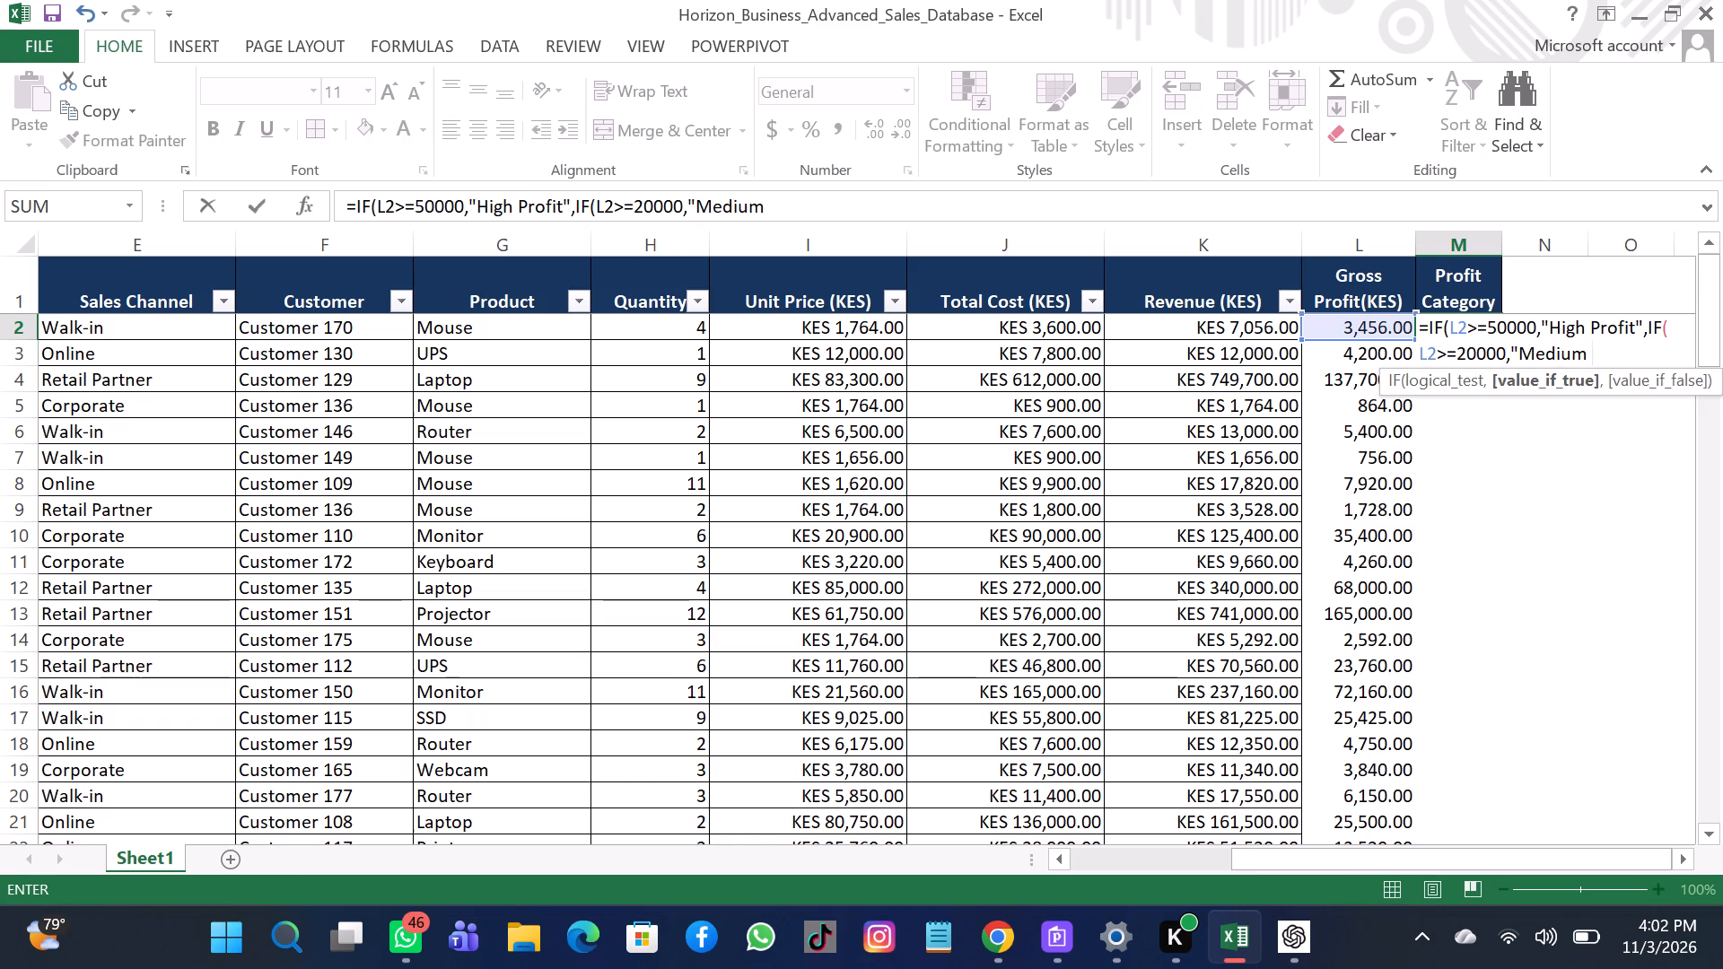
pyautogui.press('p')
pyautogui.write('rofit')
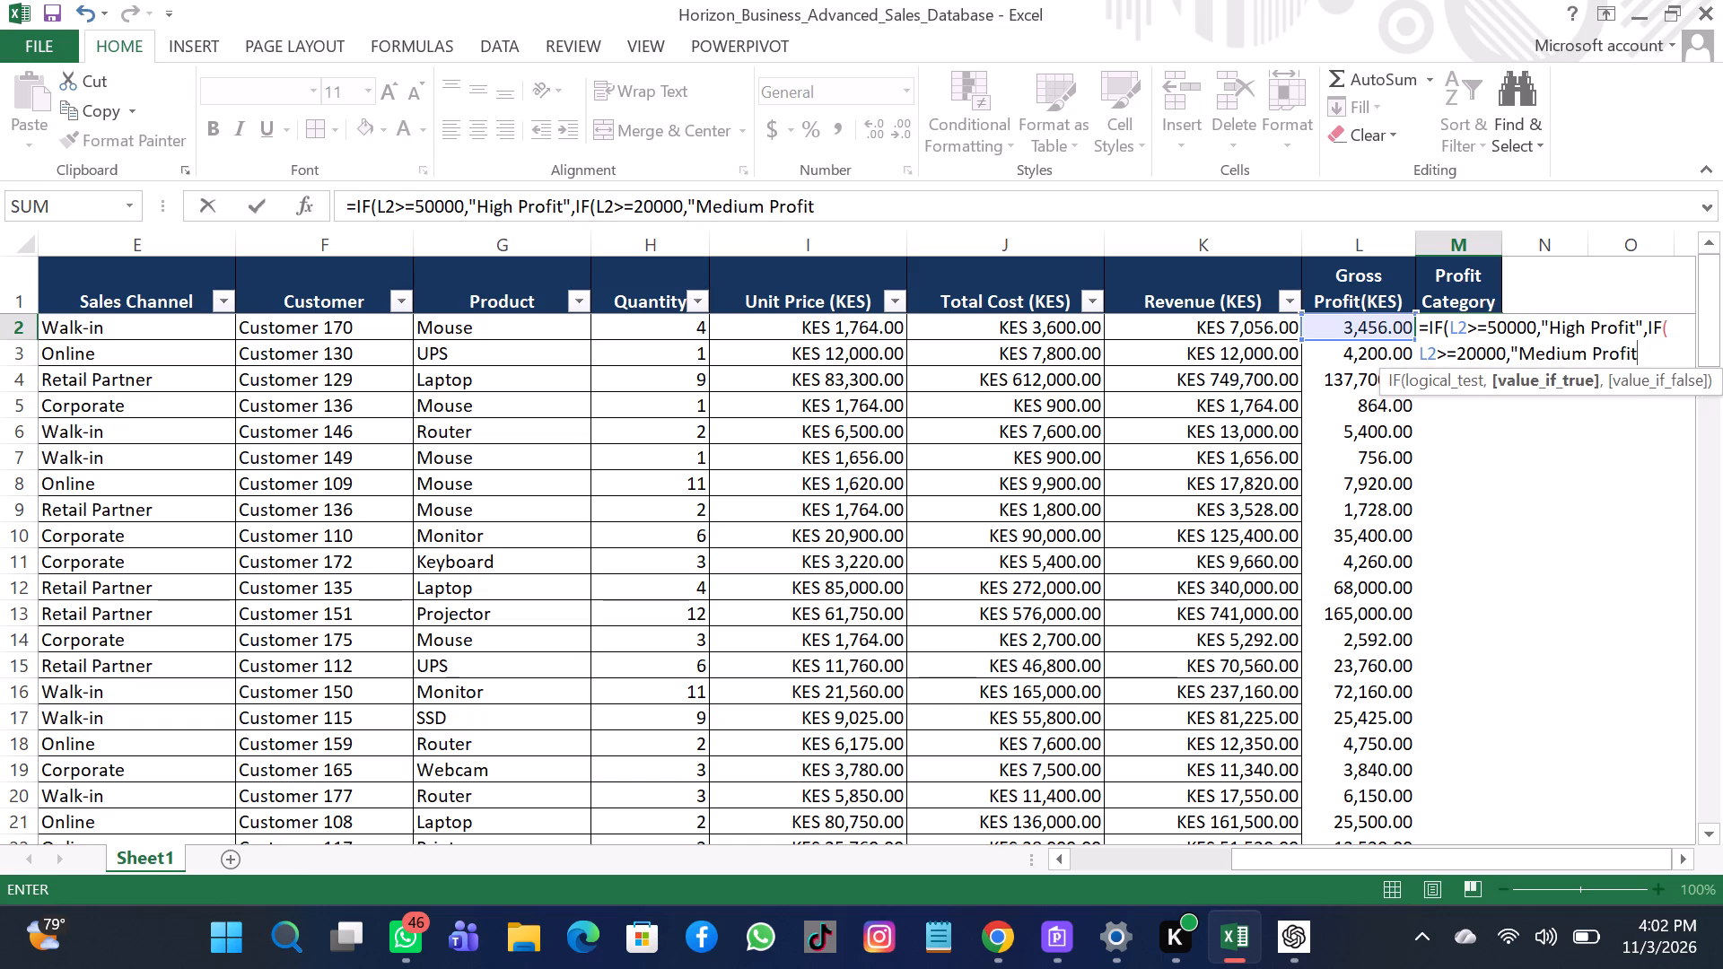
pyautogui.hotkey('shift', '"')
# Add "Low Profit" as the nested IF's value-if-false result in the M2 formula.
pyautogui.press(',')
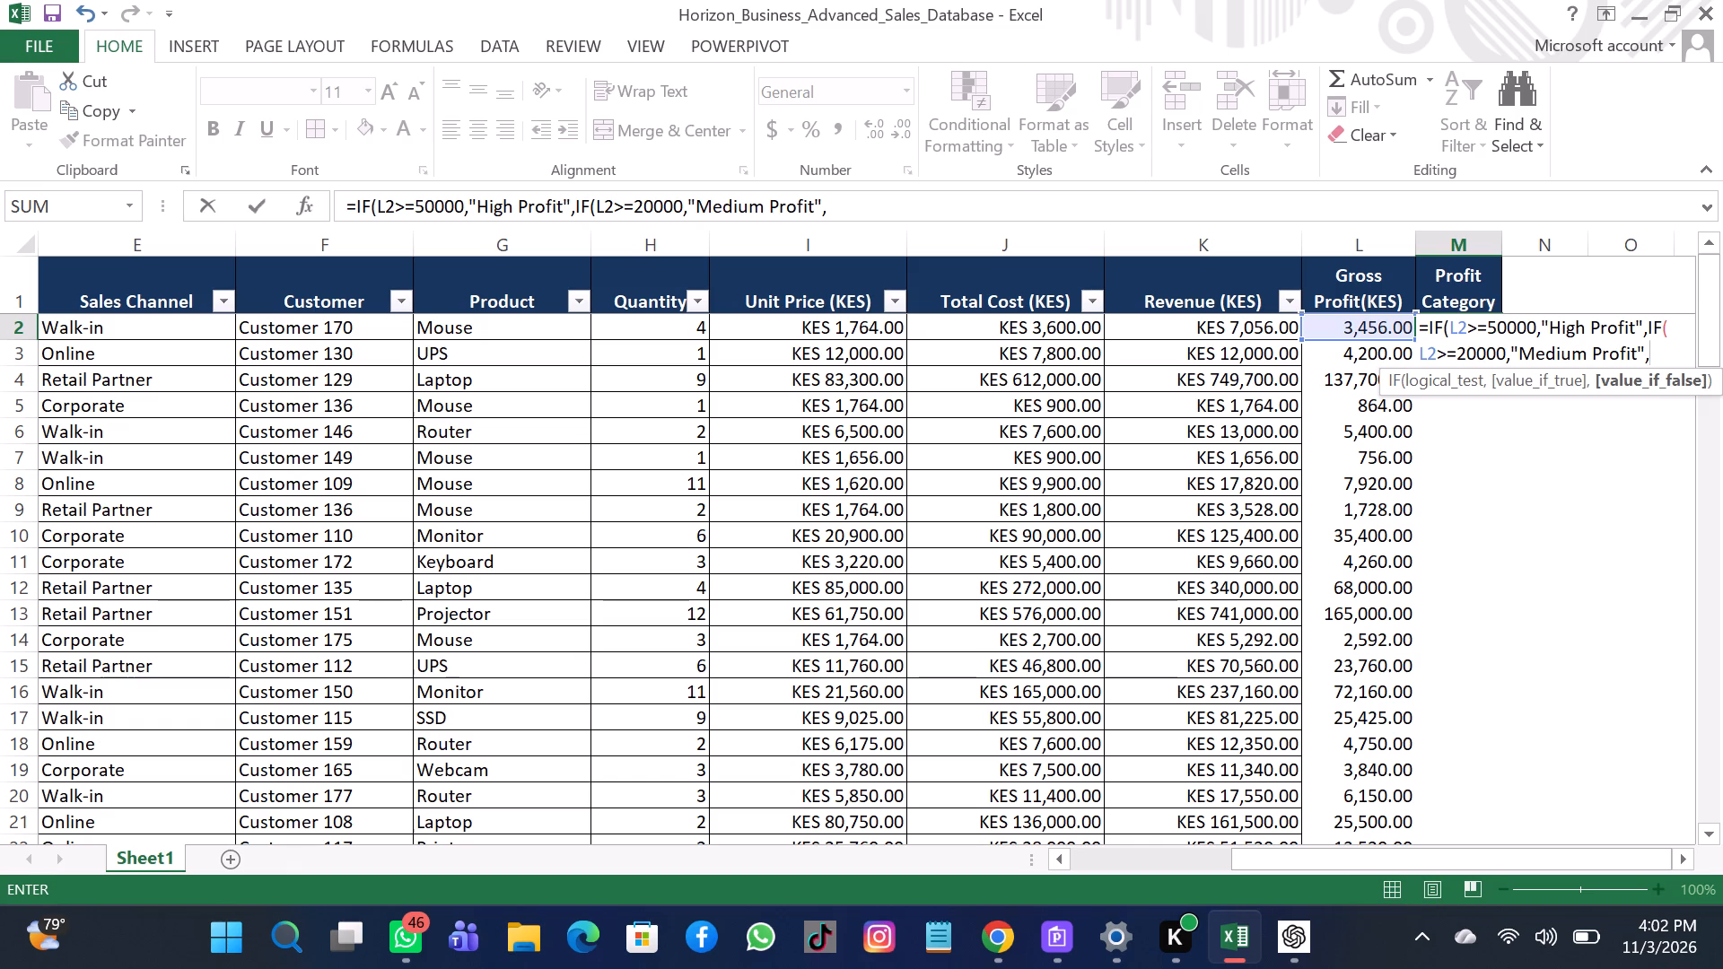
pyautogui.hotkey('shift', '"')
pyautogui.press('l')
pyautogui.write('ow')
pyautogui.press('space')
pyautogui.press('p')
pyautogui.write('rp')
pyautogui.press('BackSpace')
pyautogui.press('o')
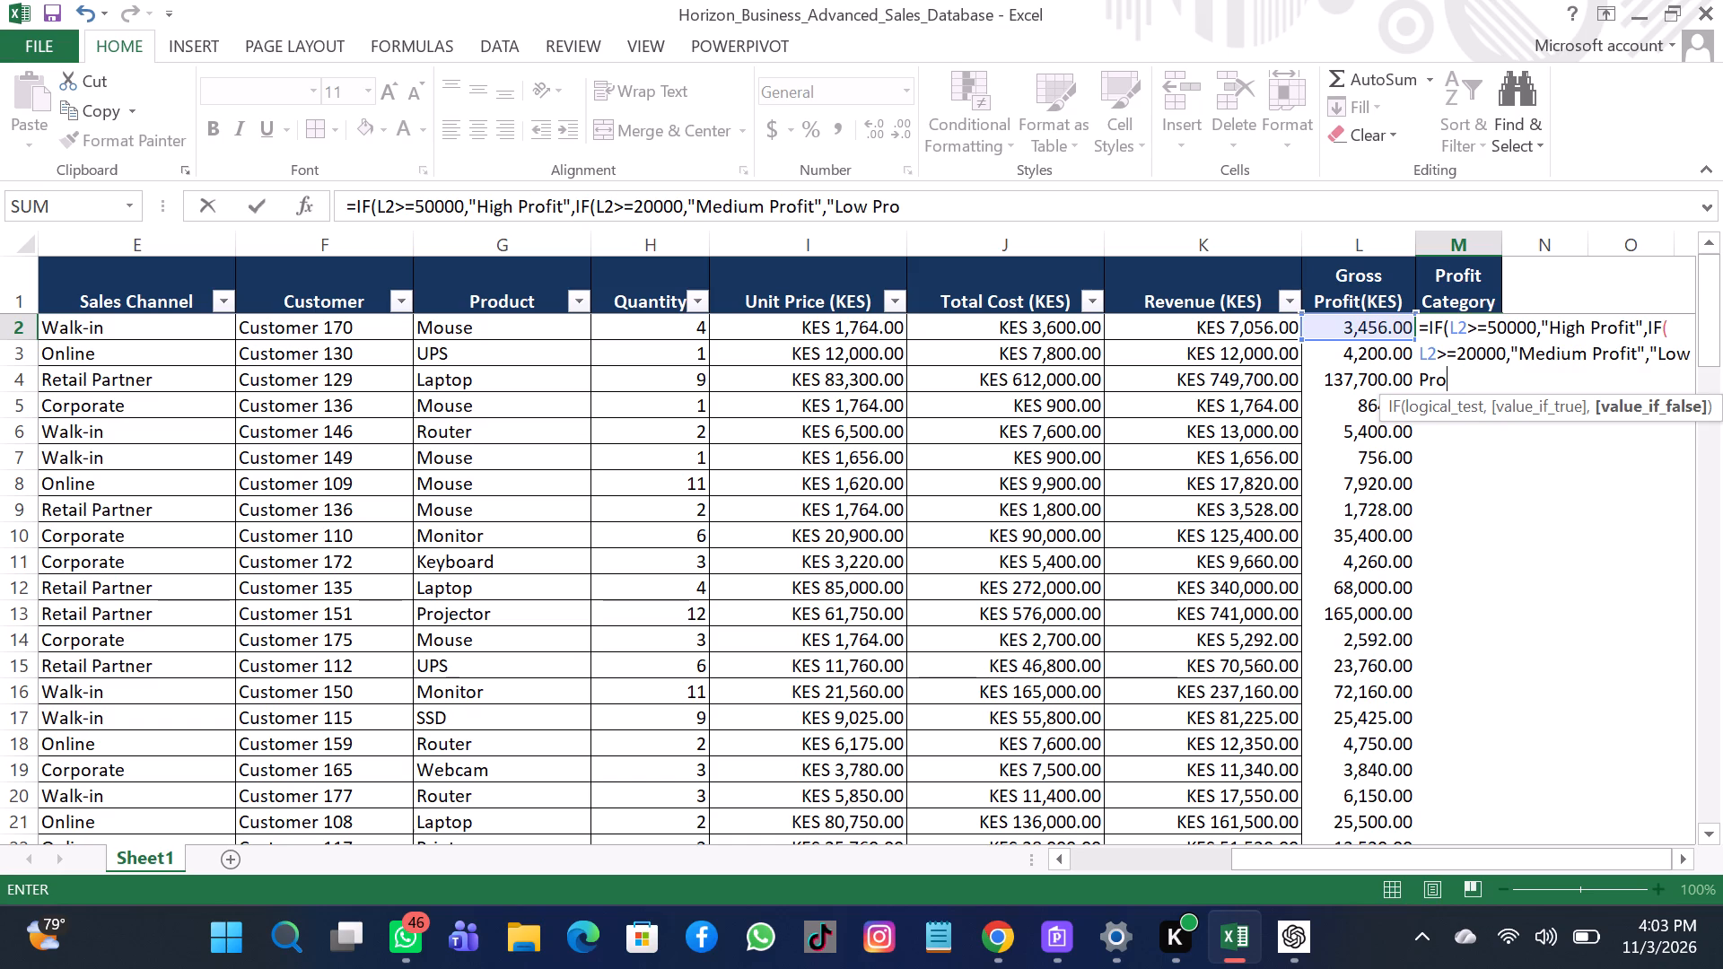
pyautogui.write('fi')
pyautogui.press('t')
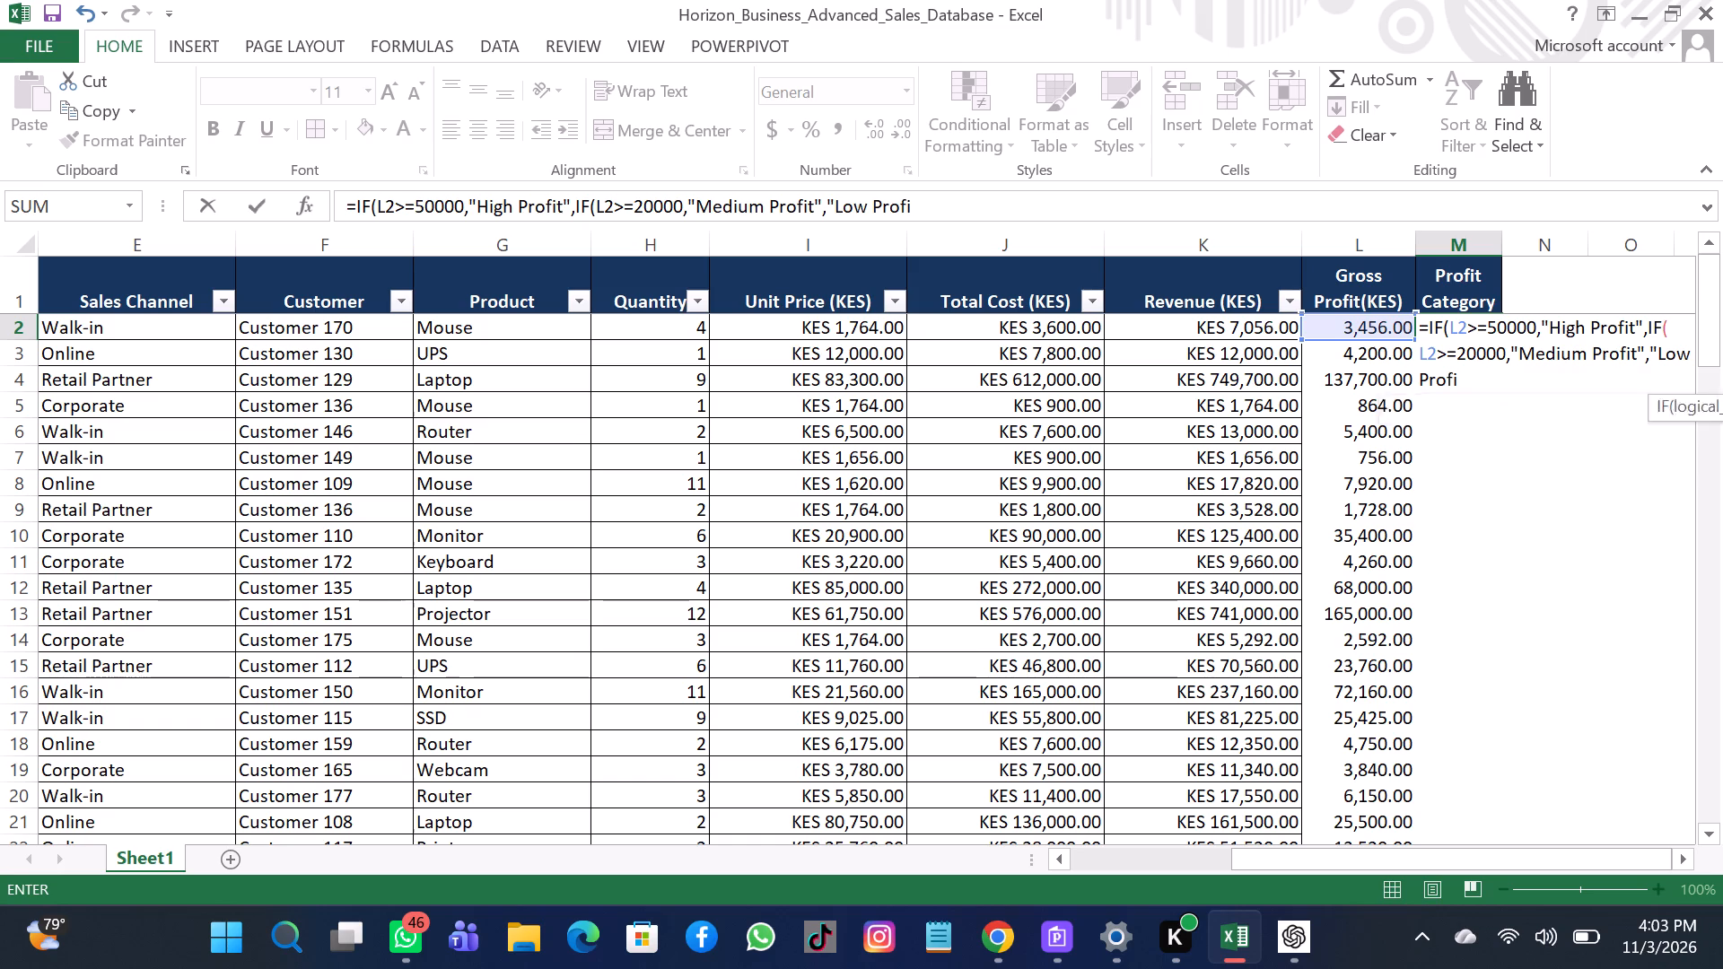
pyautogui.hotkey('shift', '"')
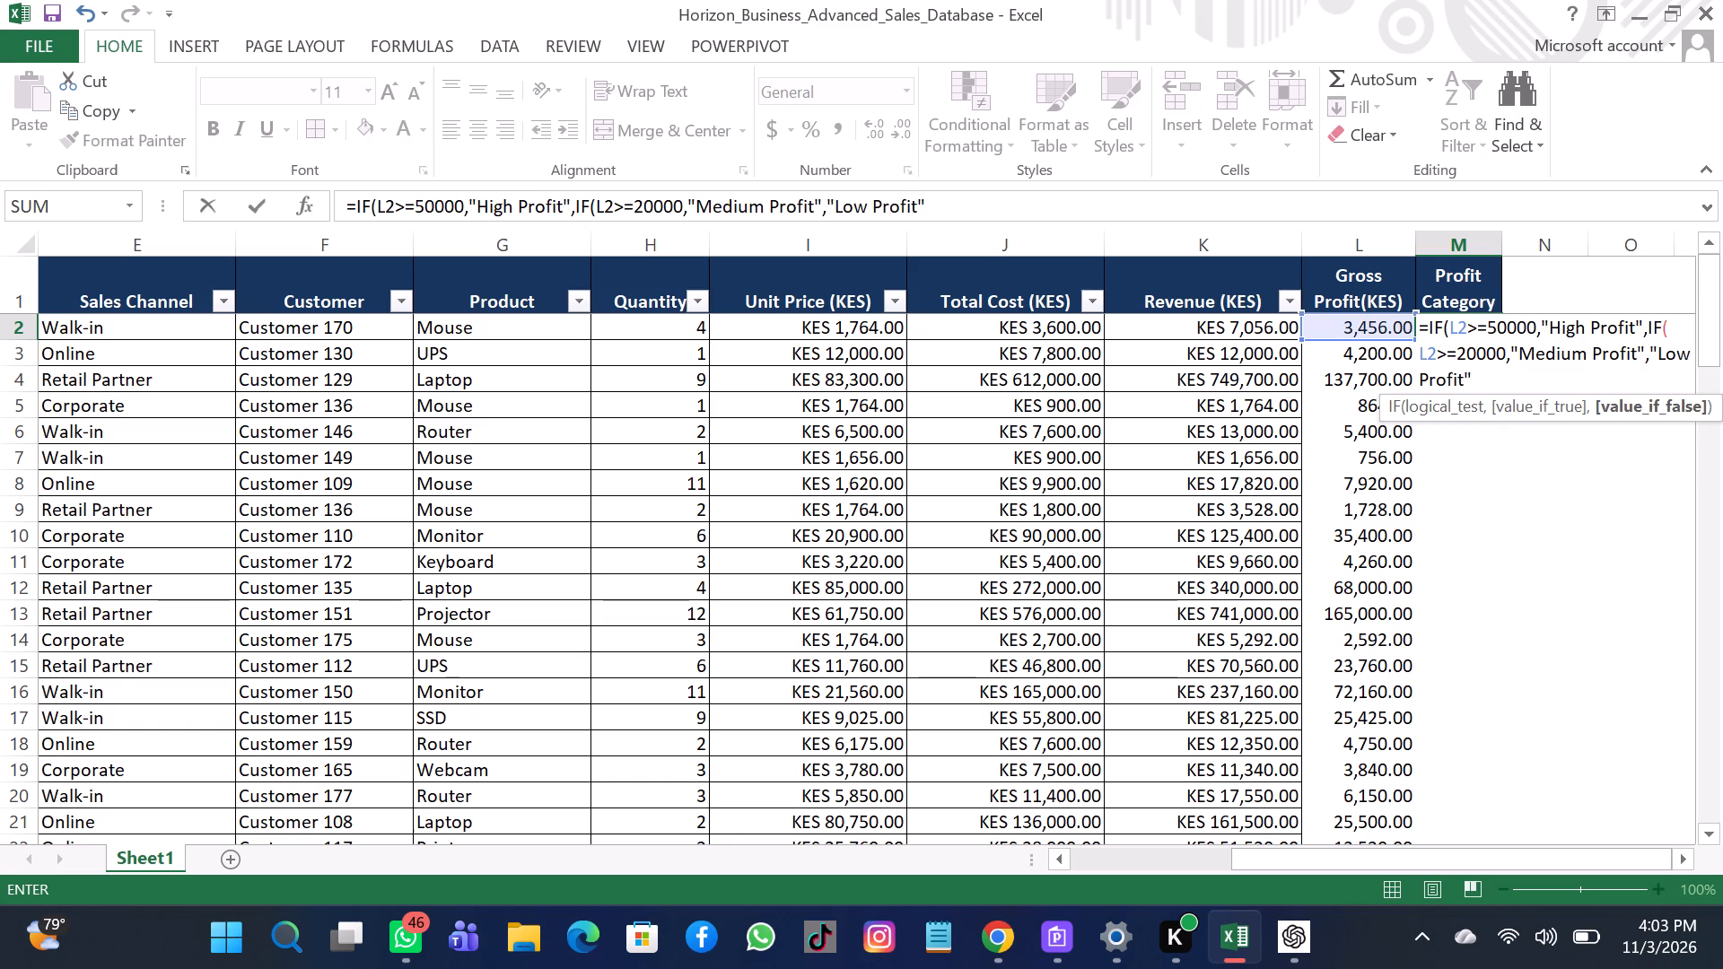
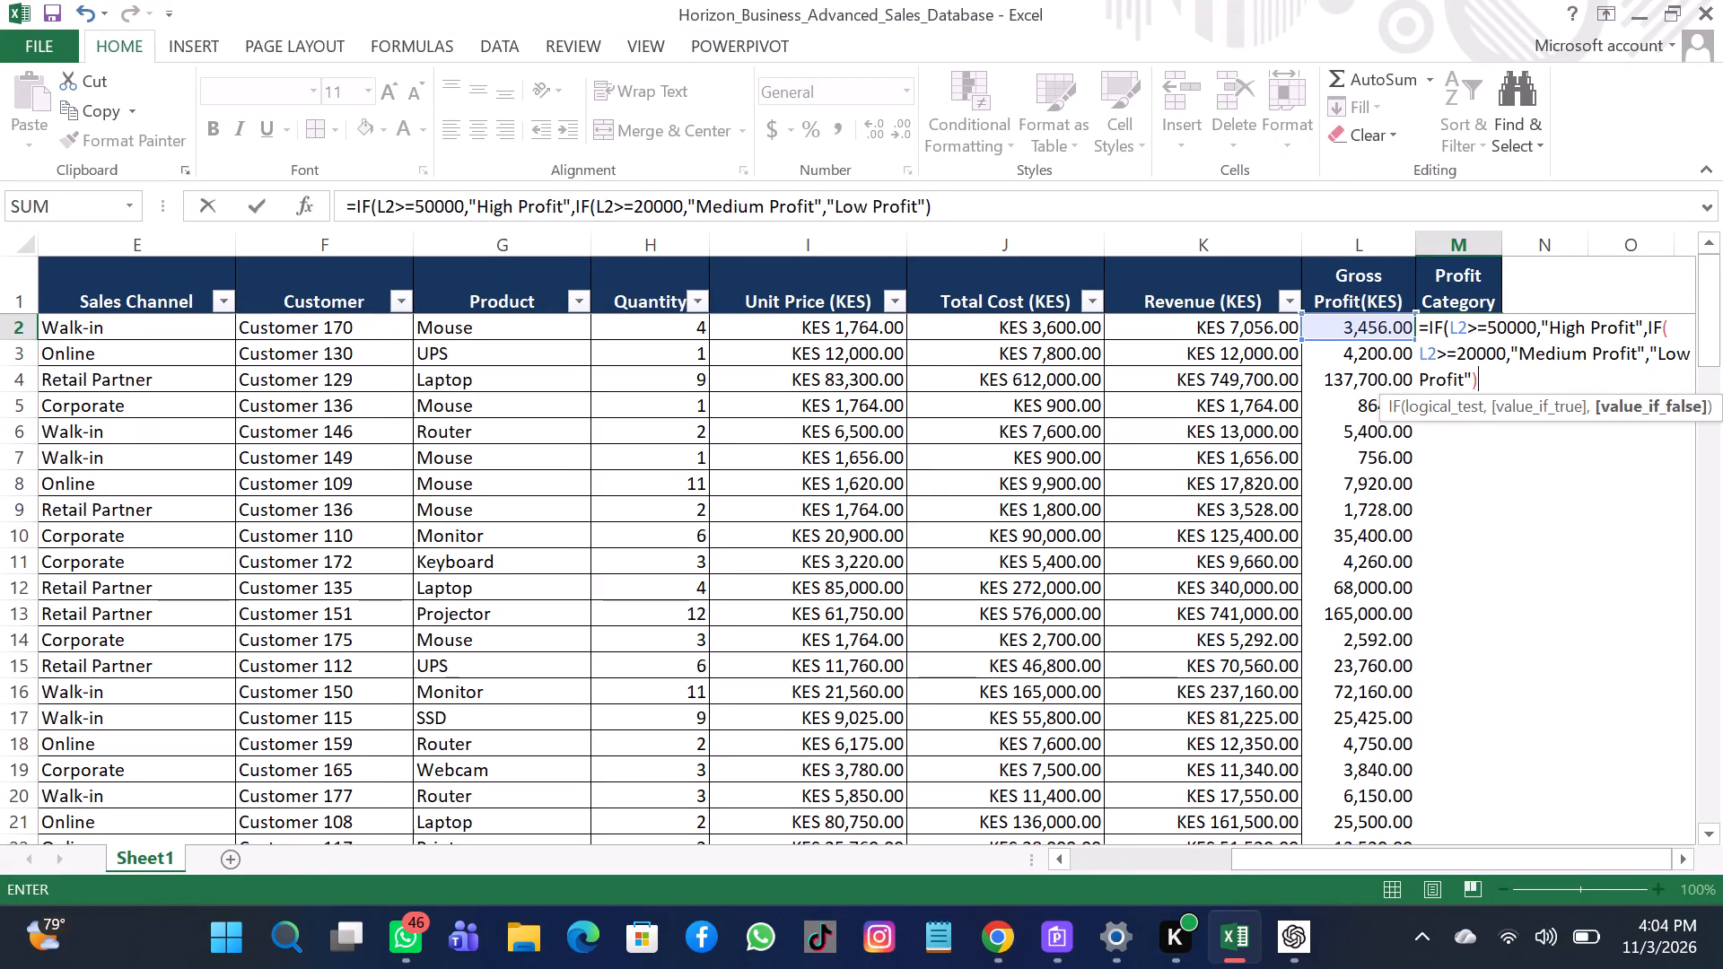
# Close the outer IF with its final parenthesis and enter the completed nested formula in M2.
pyautogui.hotkey('shift', ')')
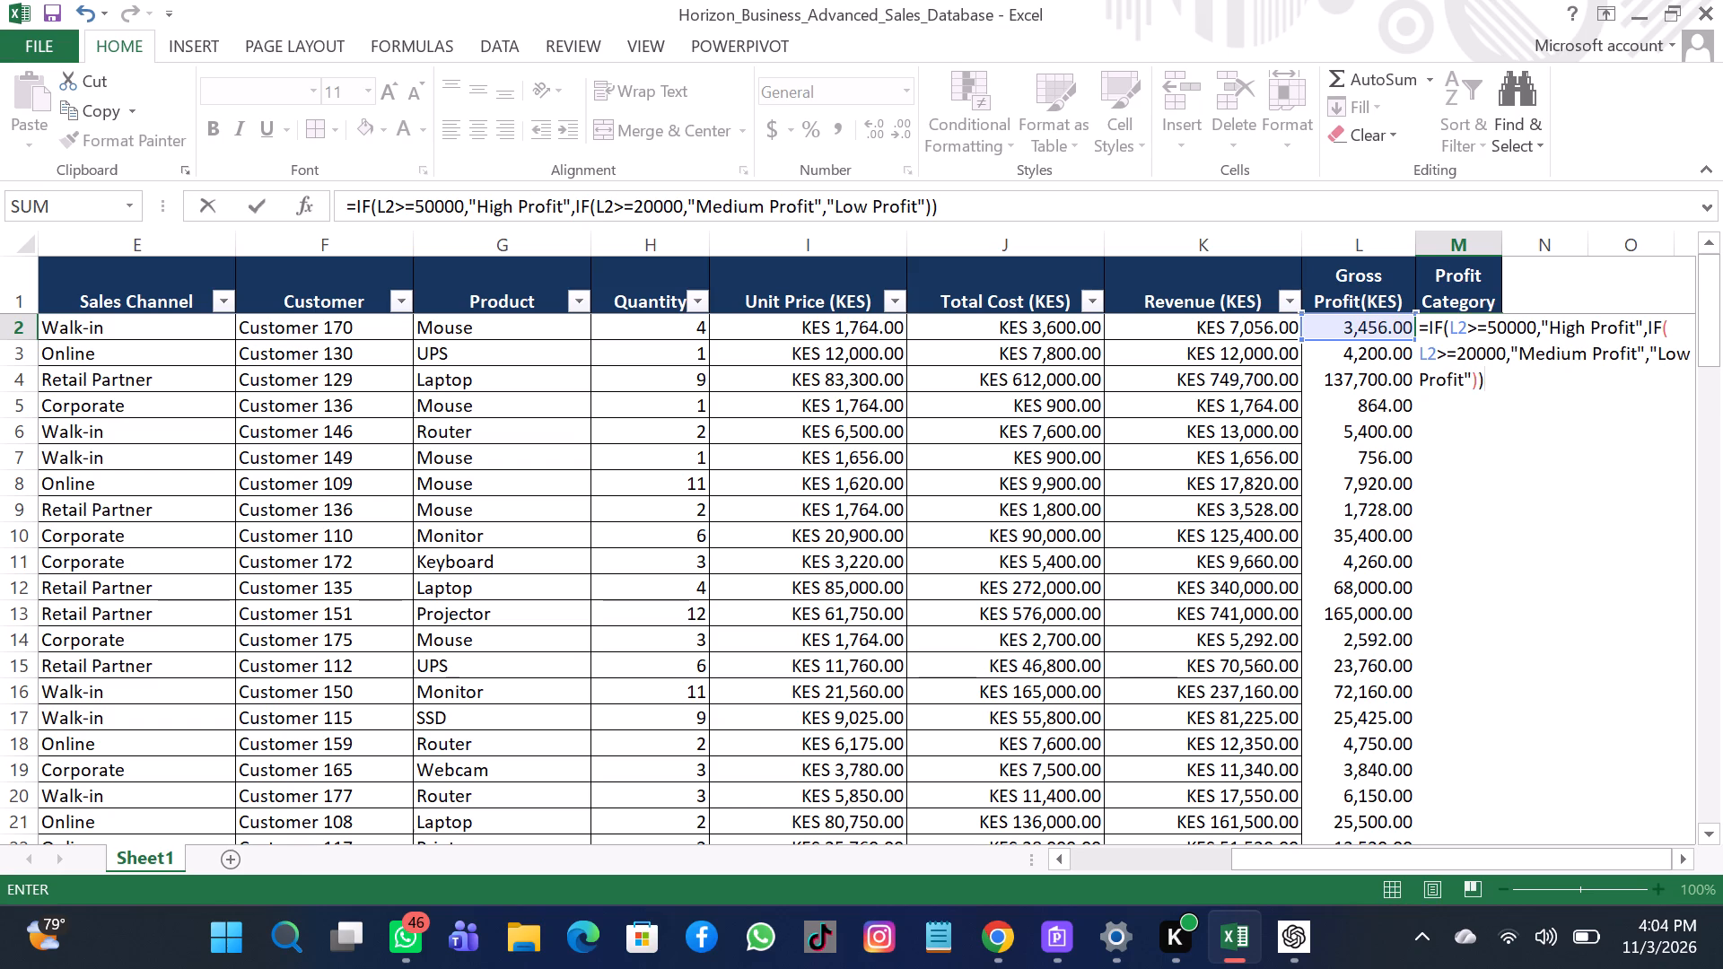
pyautogui.press('Return')
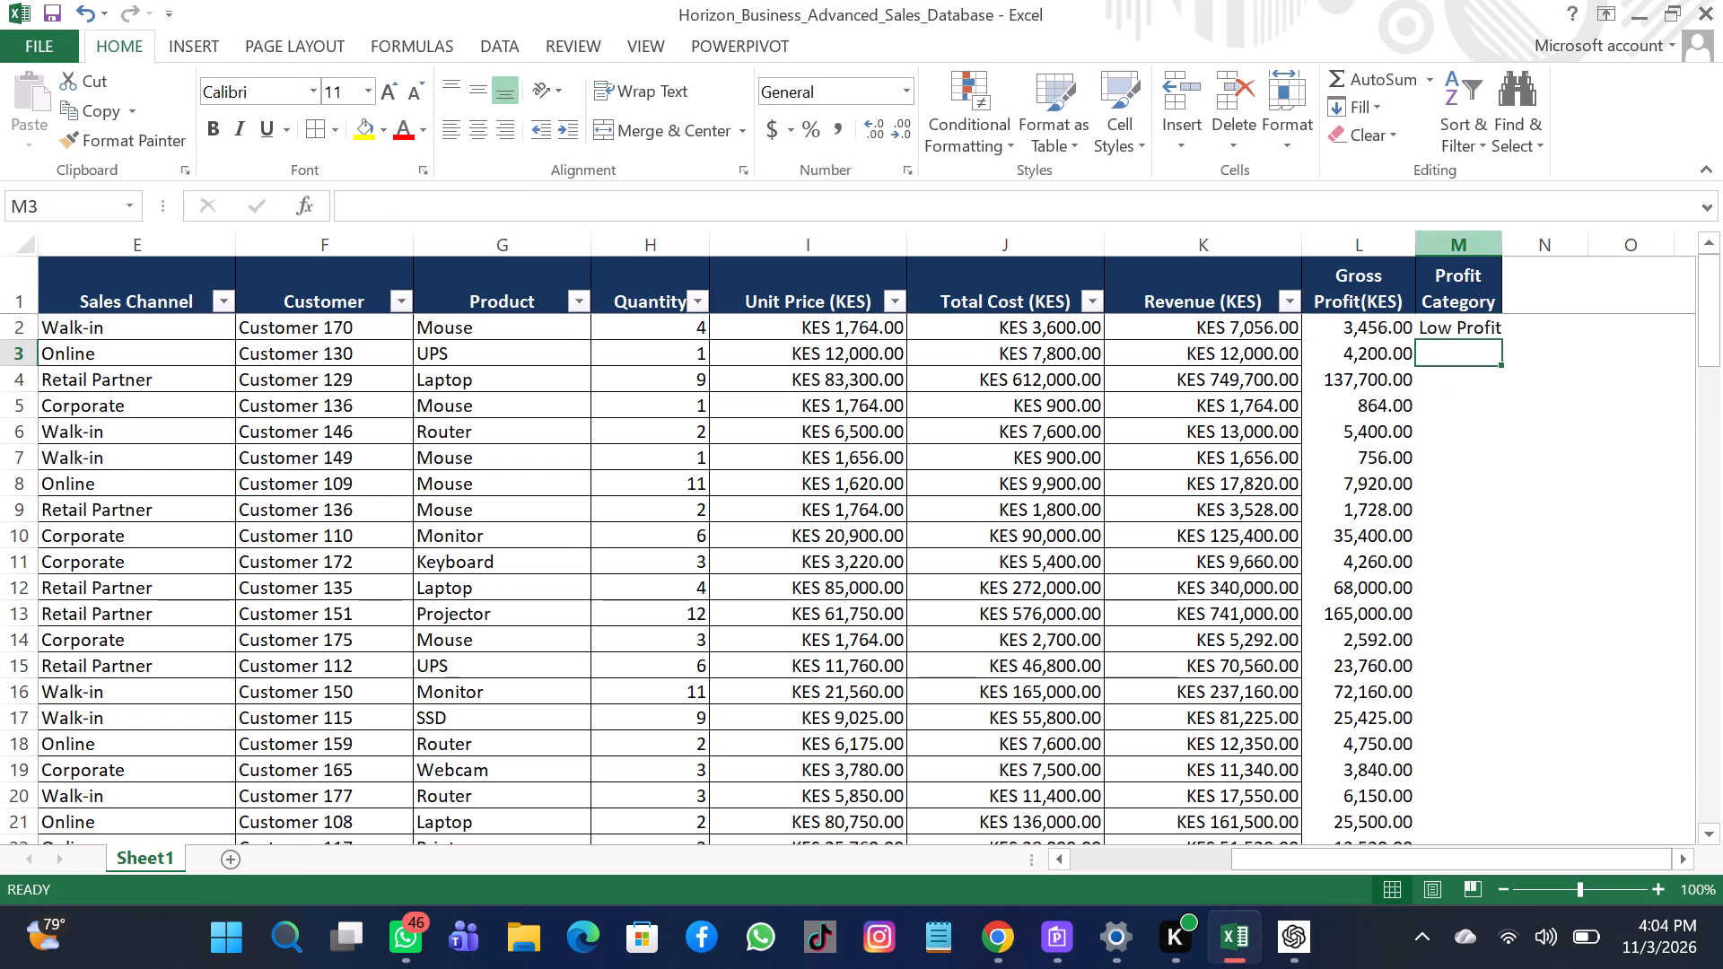
# Fill the Profit Category formula from M2 down through all the sales records in column M.
pyautogui.click(1457, 333)
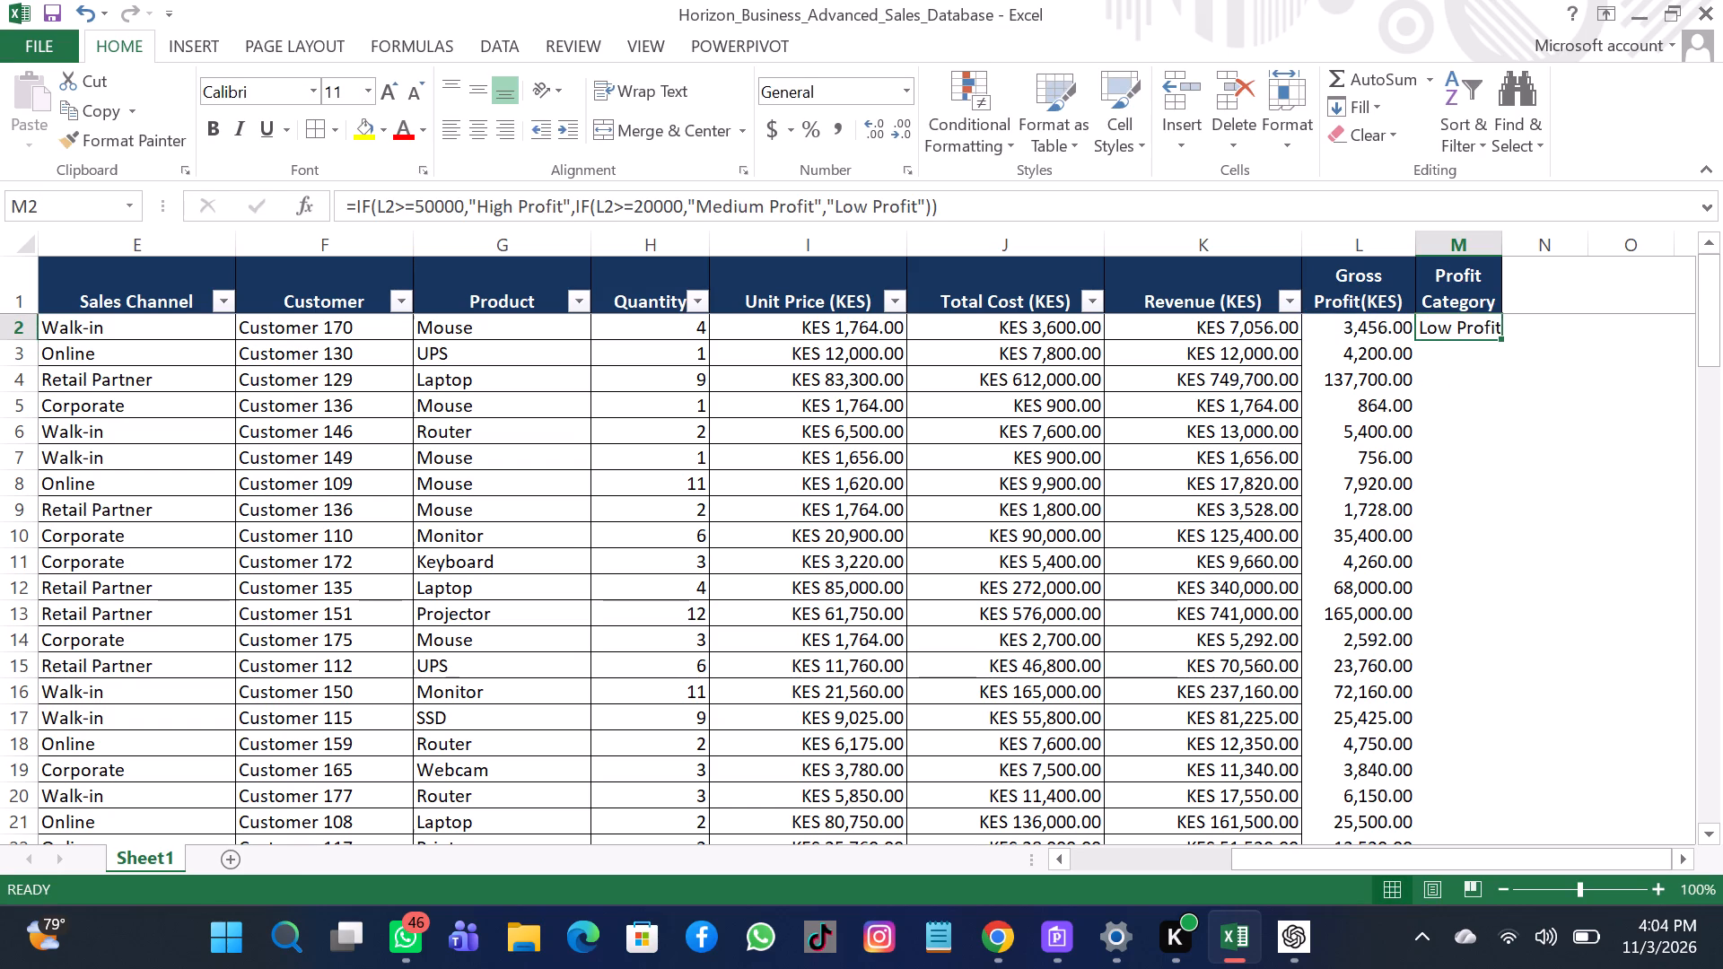
pyautogui.doubleClick(1502, 341)
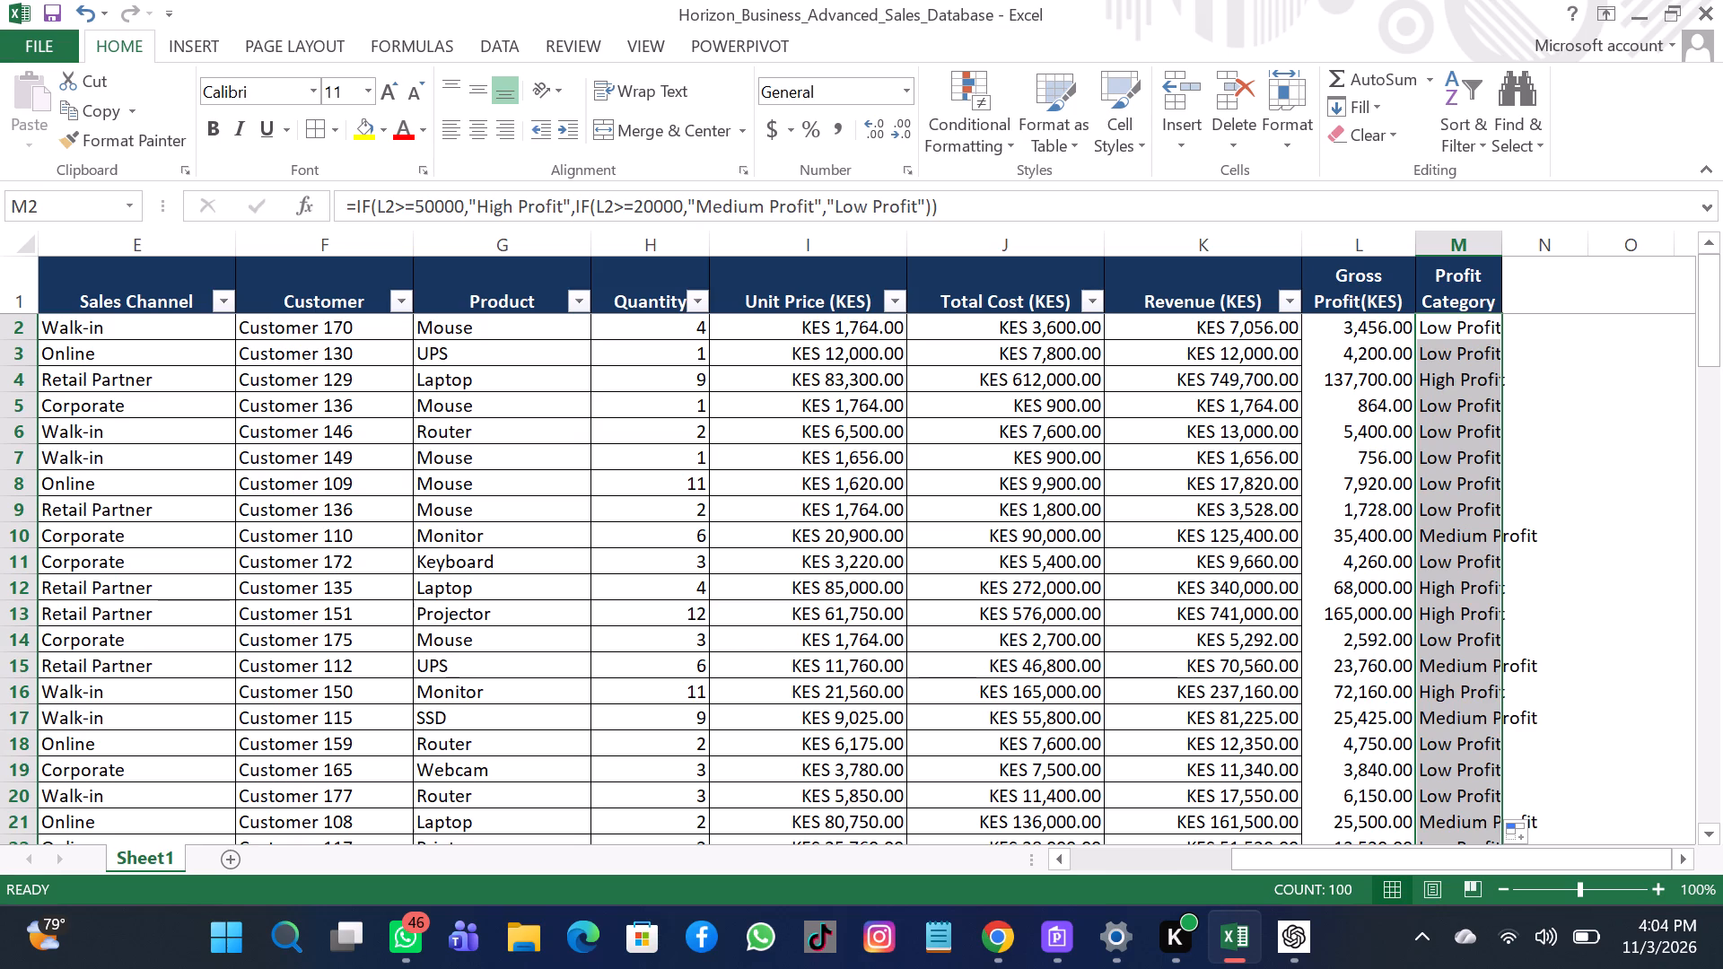
# Widen column M so the Profit Category header fits on one line and the "Medium Profit" entries fit inside their cells.
pyautogui.hscroll(-3, 1425, 388)
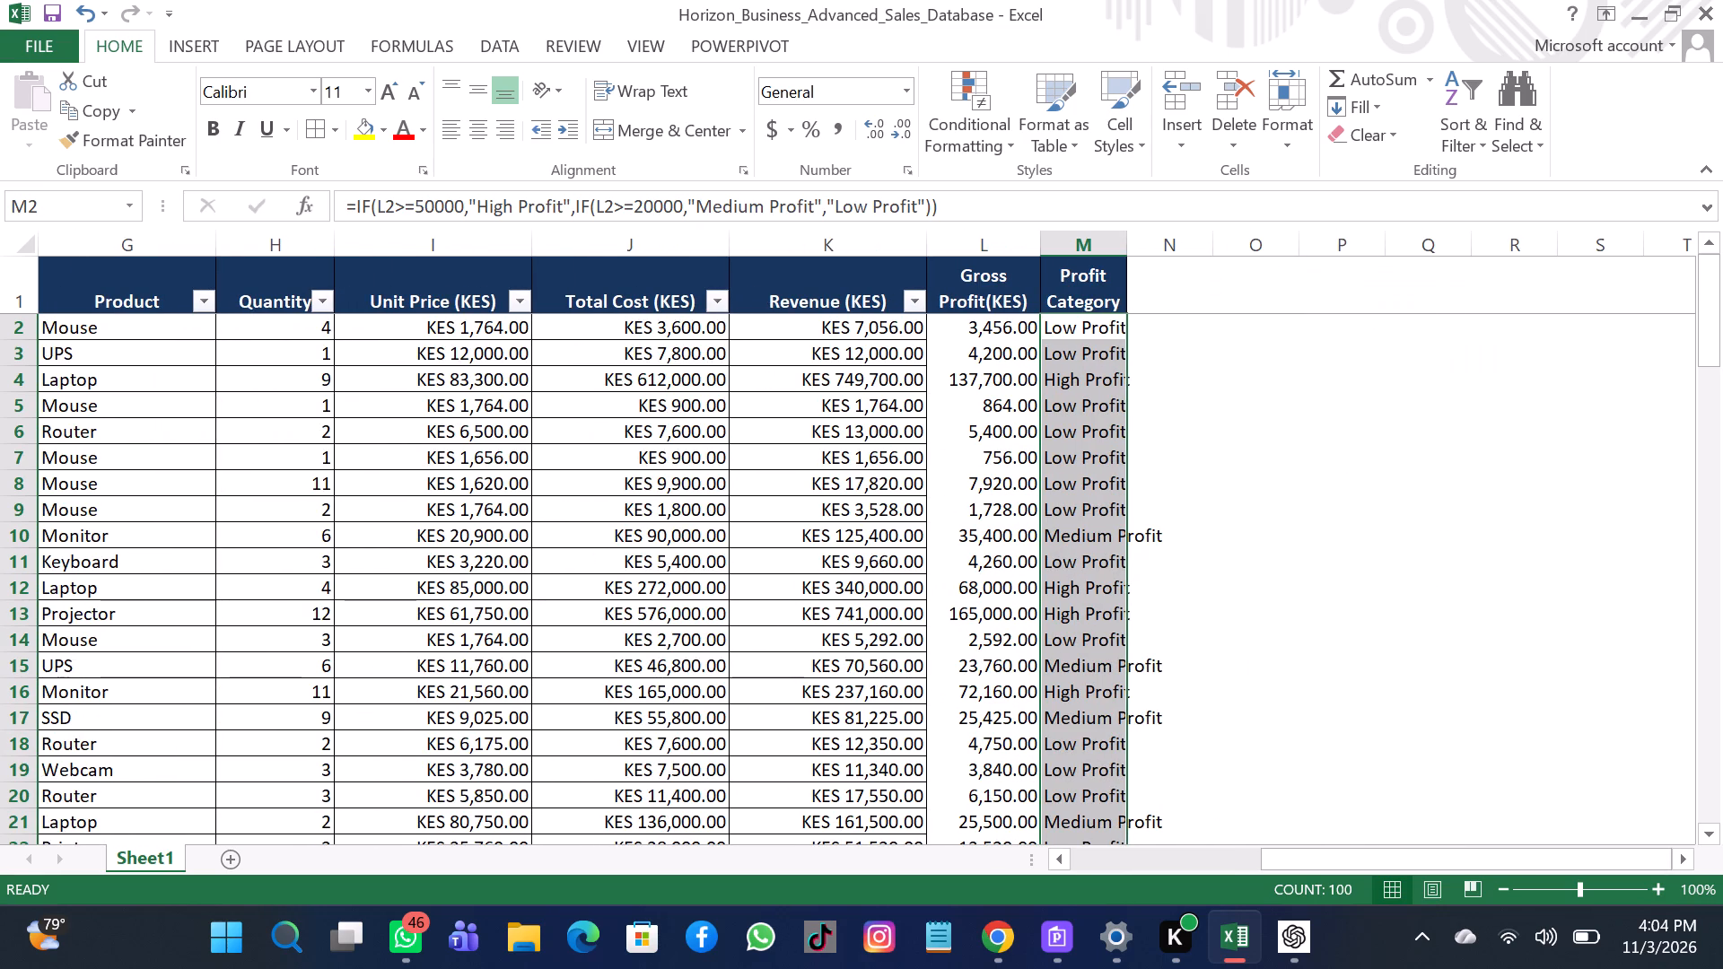
pyautogui.moveTo(1128, 247); pyautogui.dragTo(1193, 237)
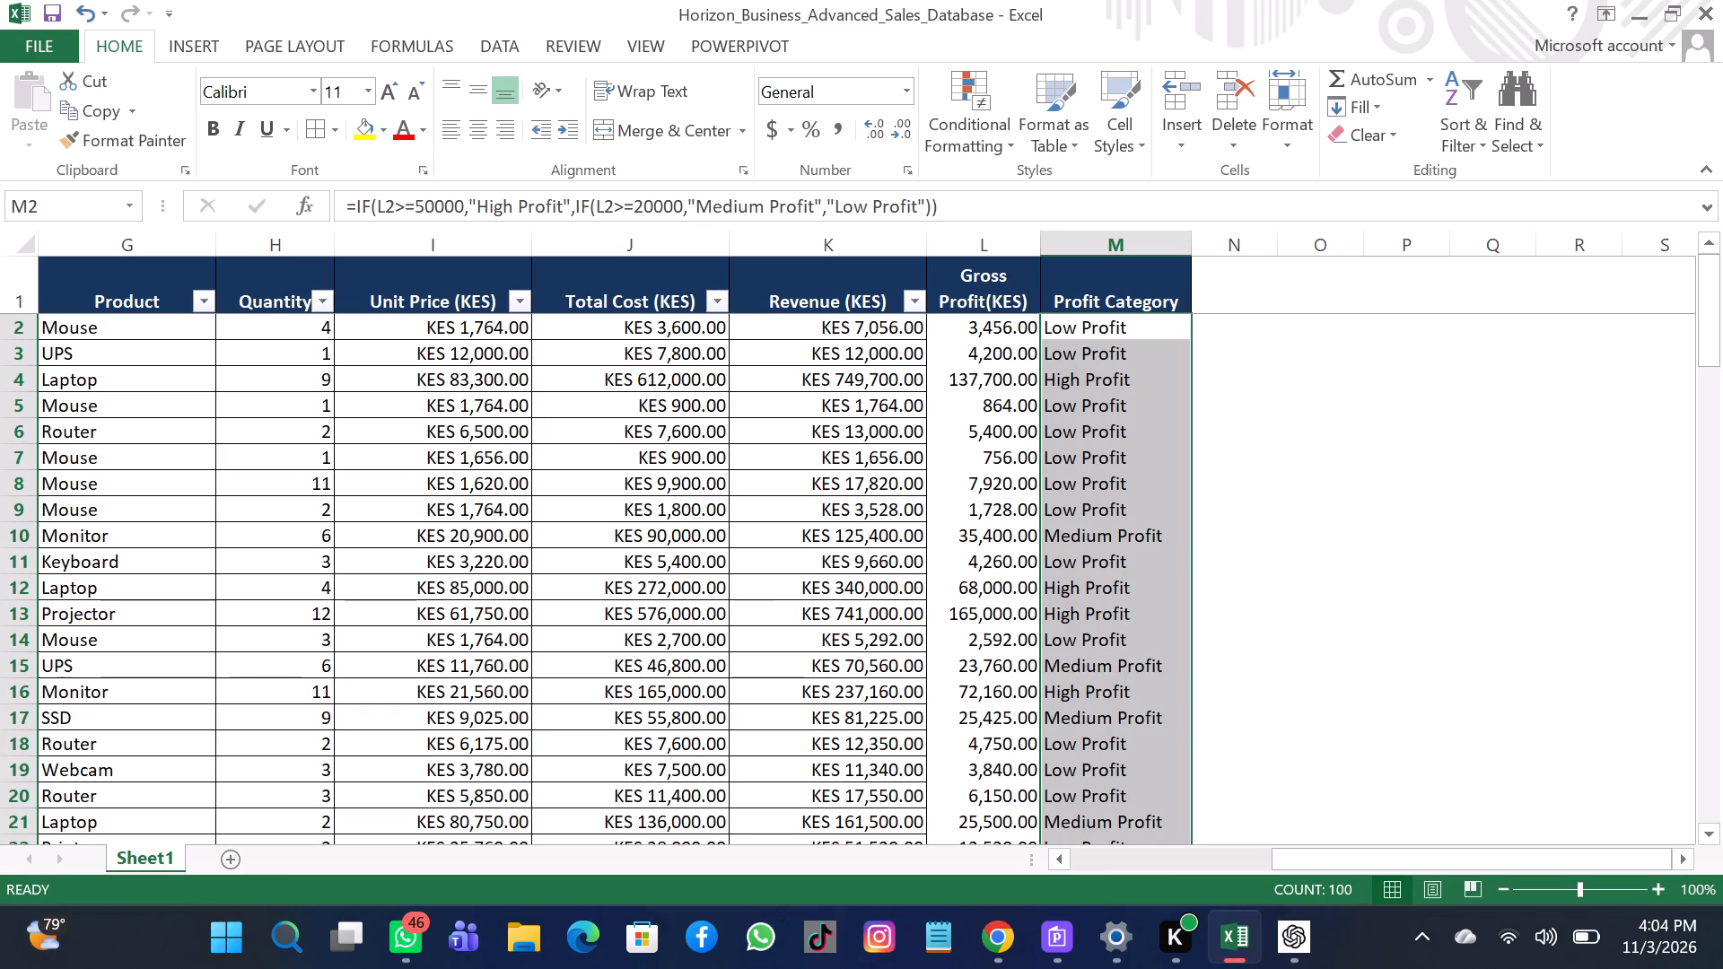
pyautogui.click(799, 533)
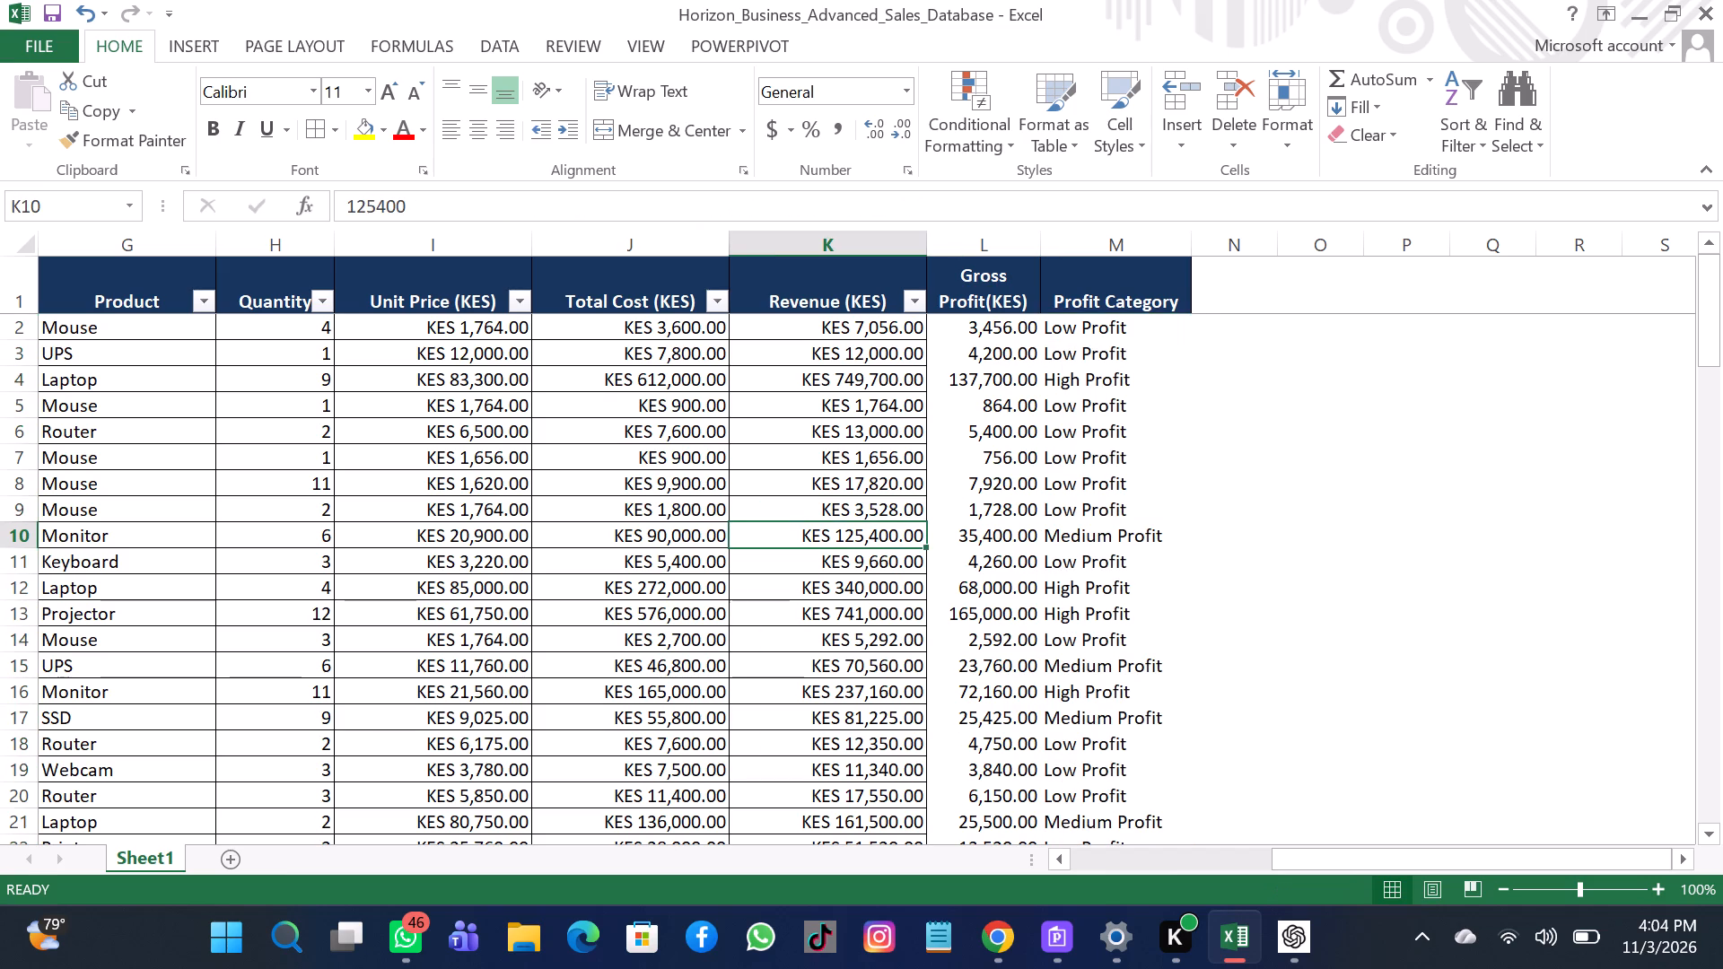
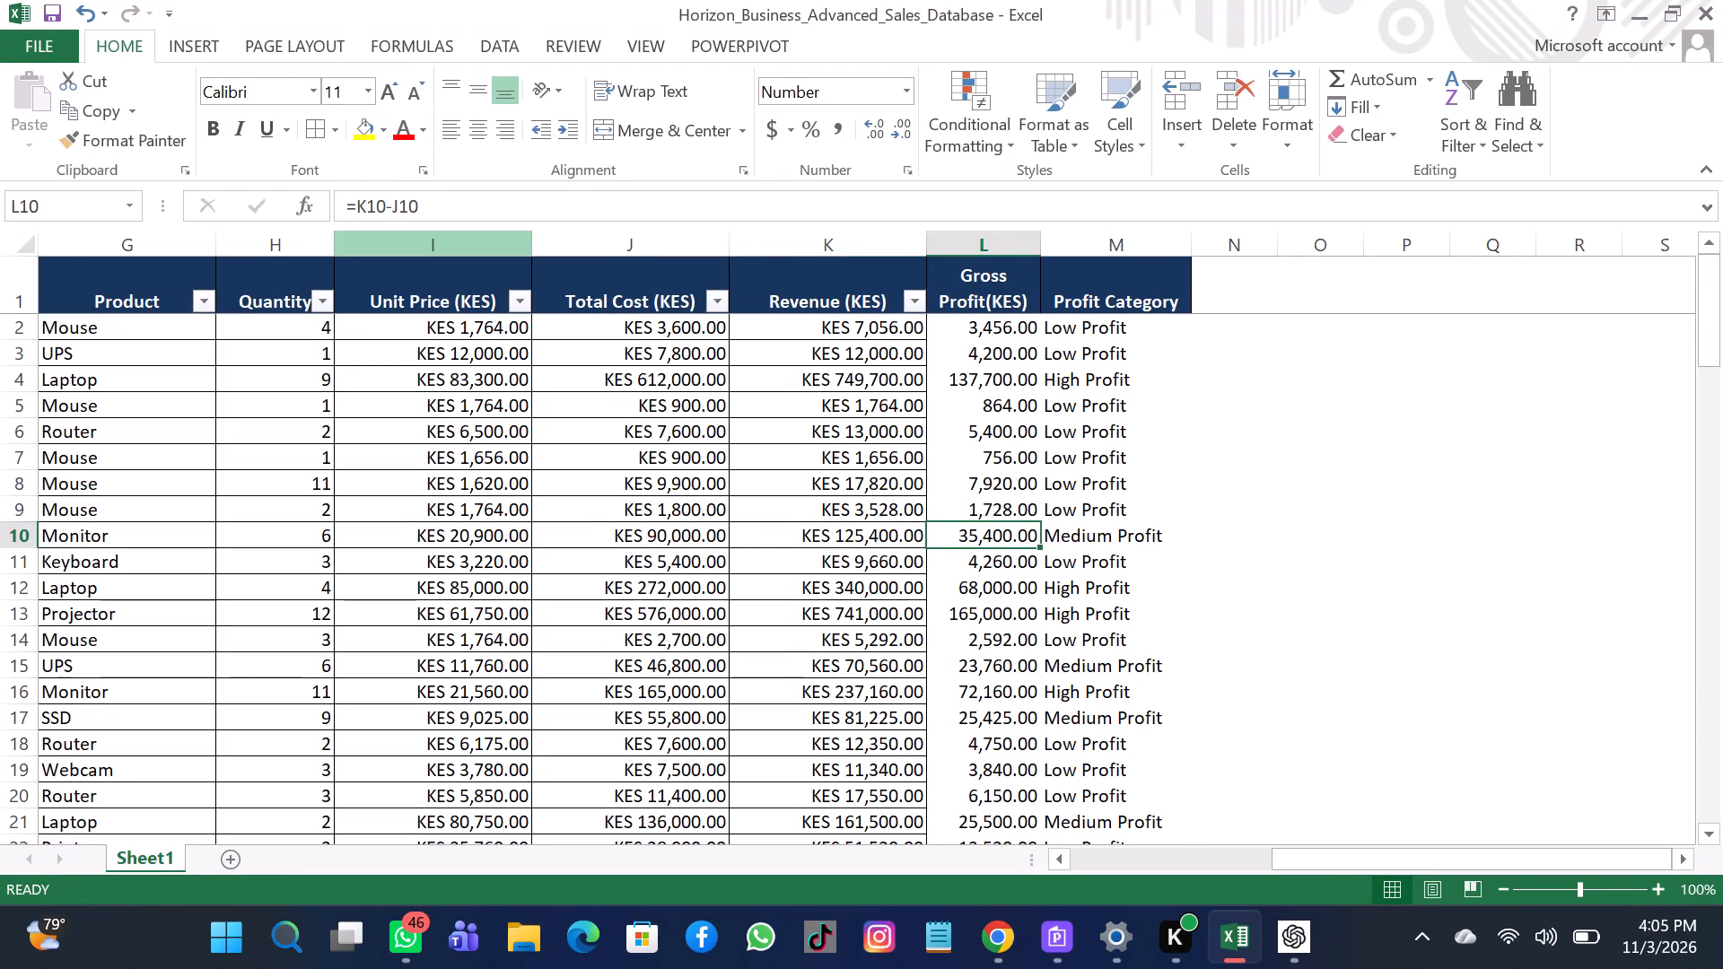
# Apply all borders to the entire sales table so the Gross Profit(KES) and Profit Category columns have gridded cells too.
pyautogui.hotkey('ctrl', 'a')
pyautogui.click(317, 128)
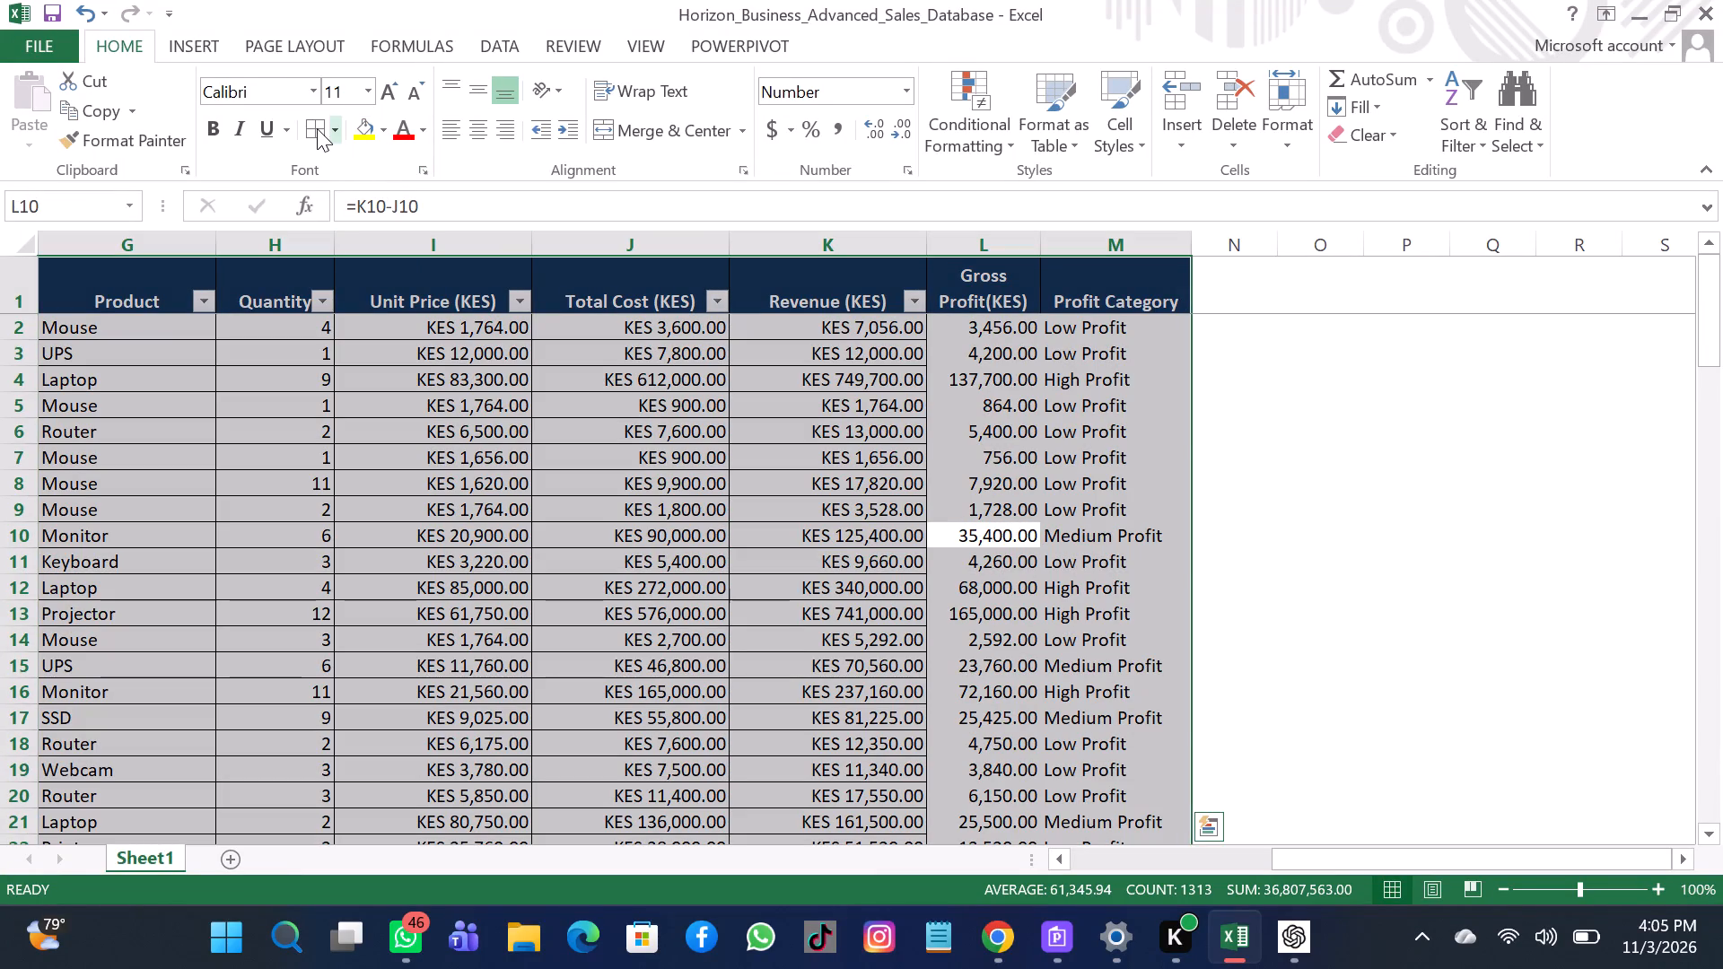
pyautogui.click(1303, 293)
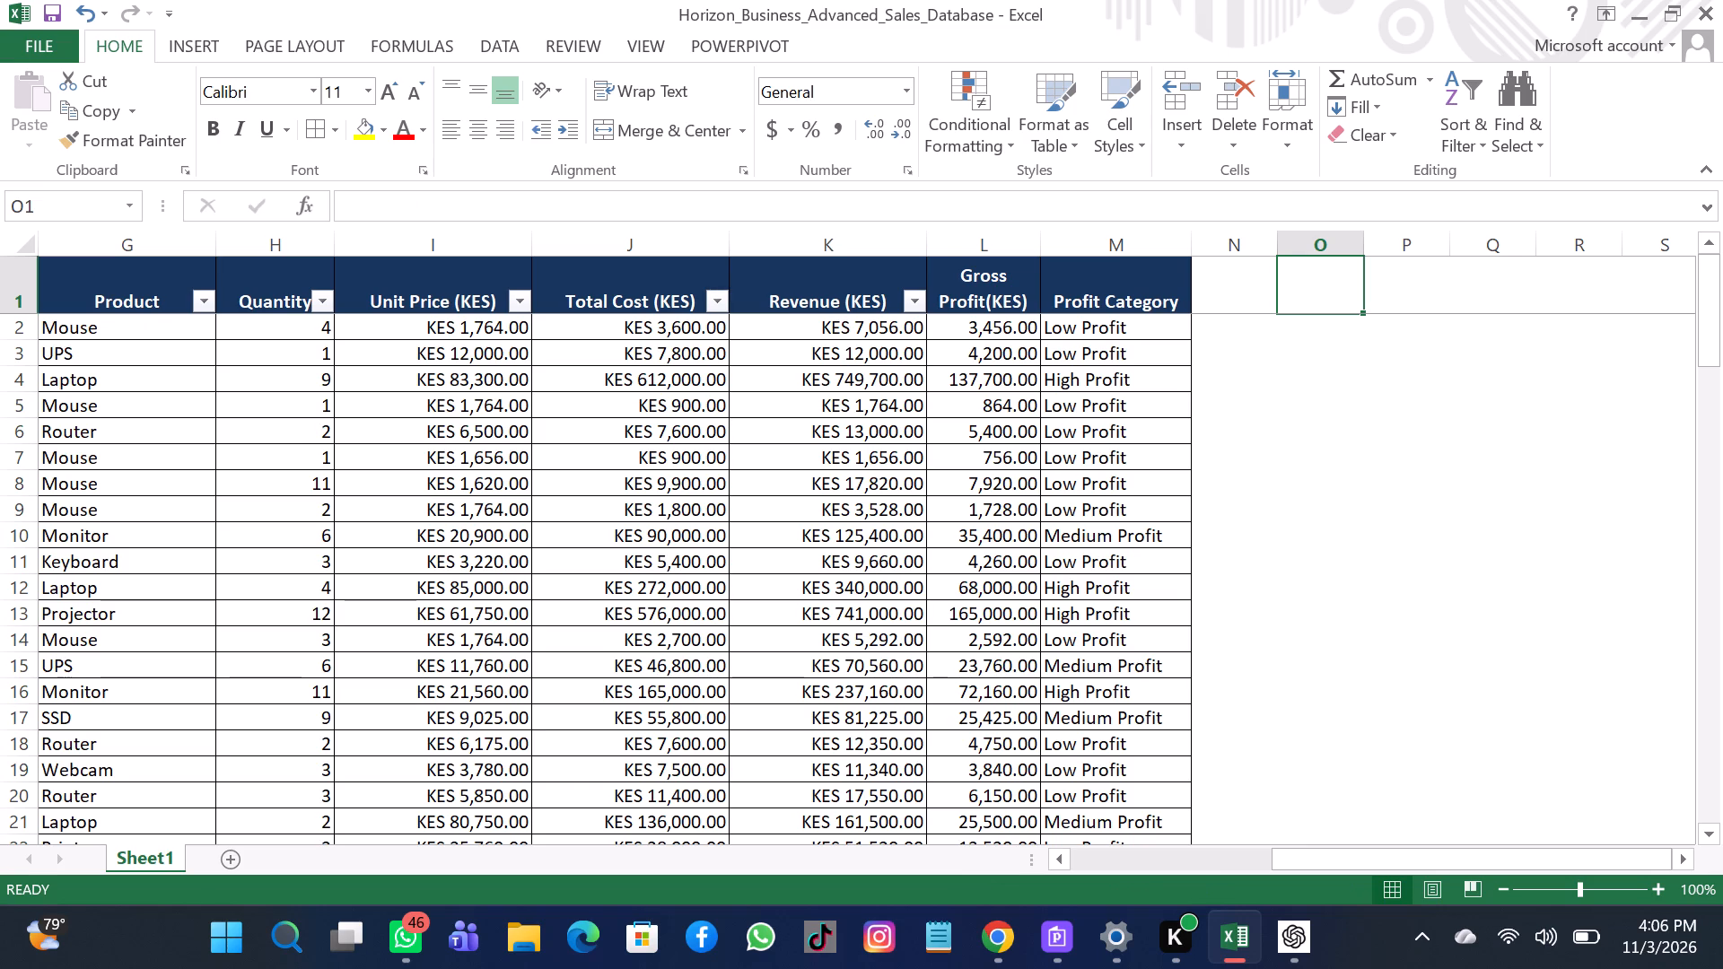
pyautogui.click(1316, 294)
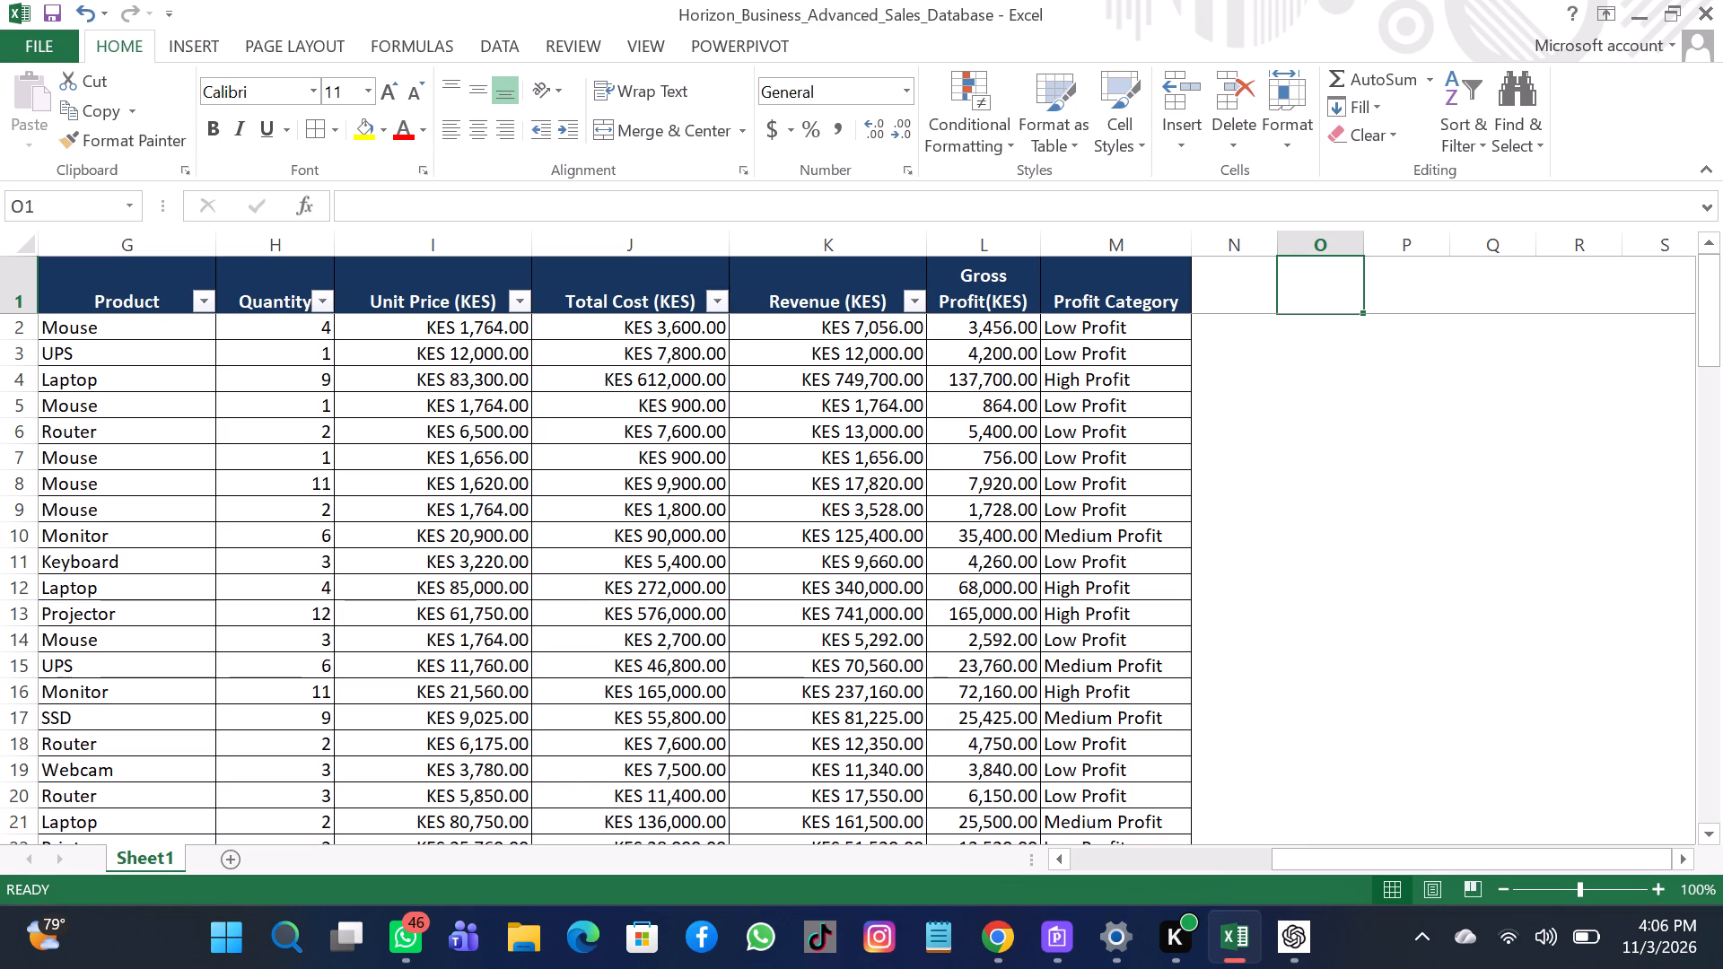
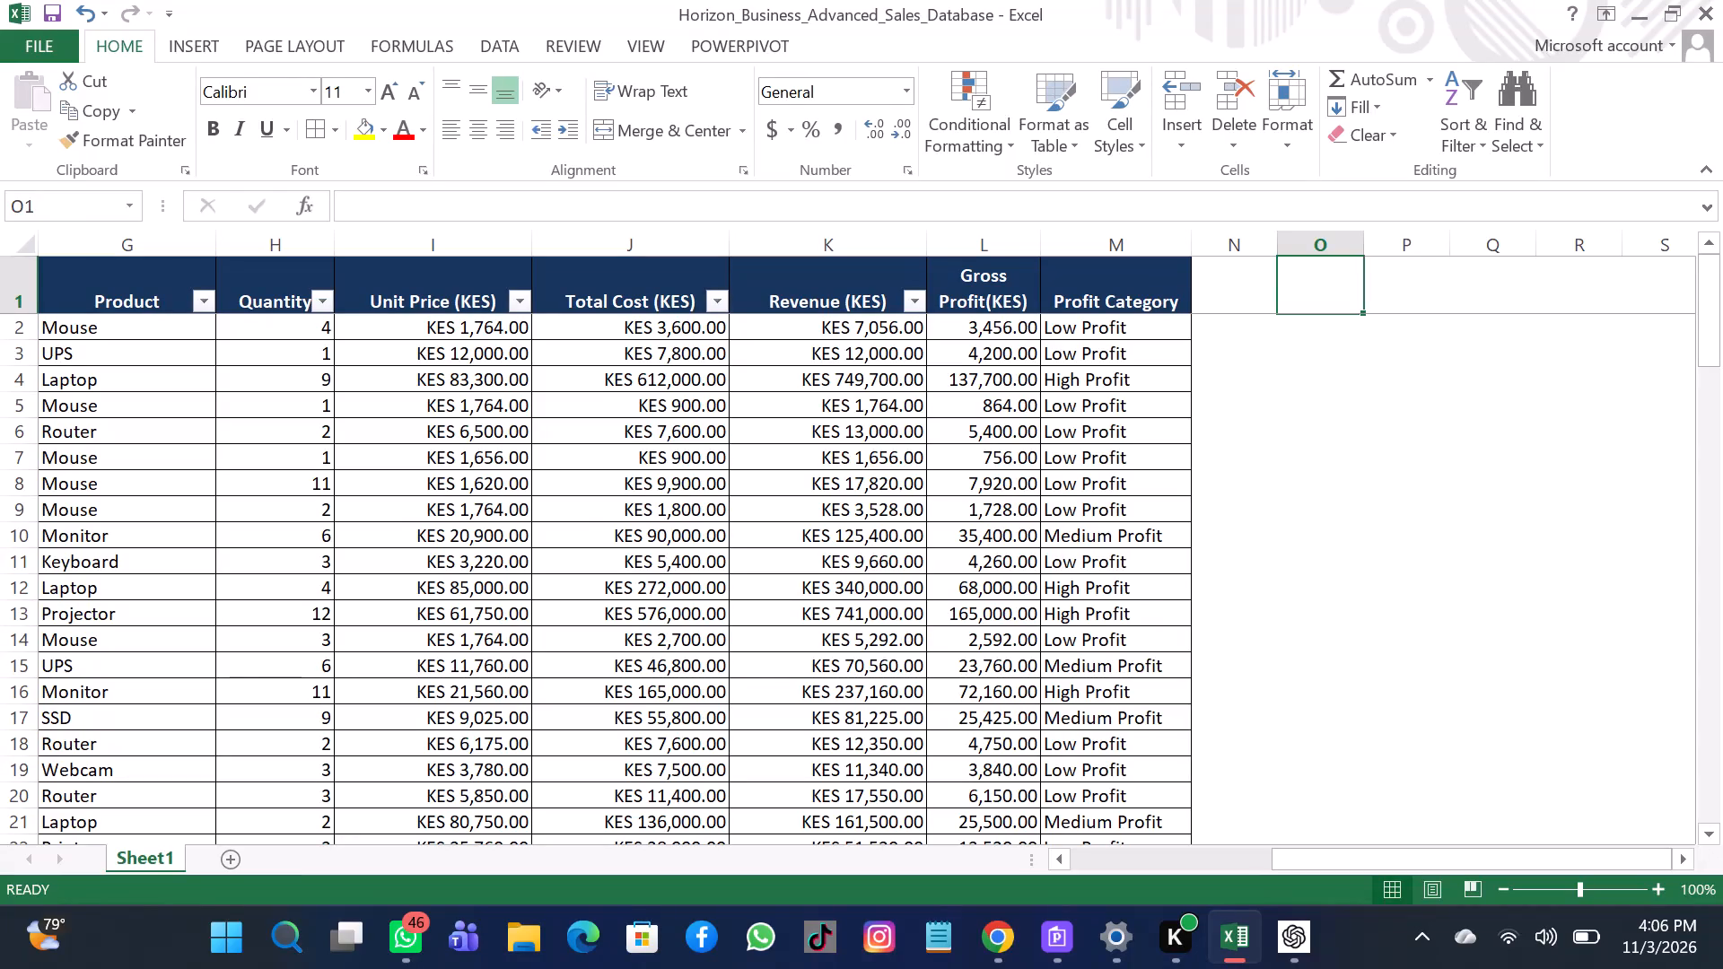
# Add a new worksheet after Sheet1 and rename it ADVANCED SKILLS ANALYSIS.
pyautogui.click(221, 854)
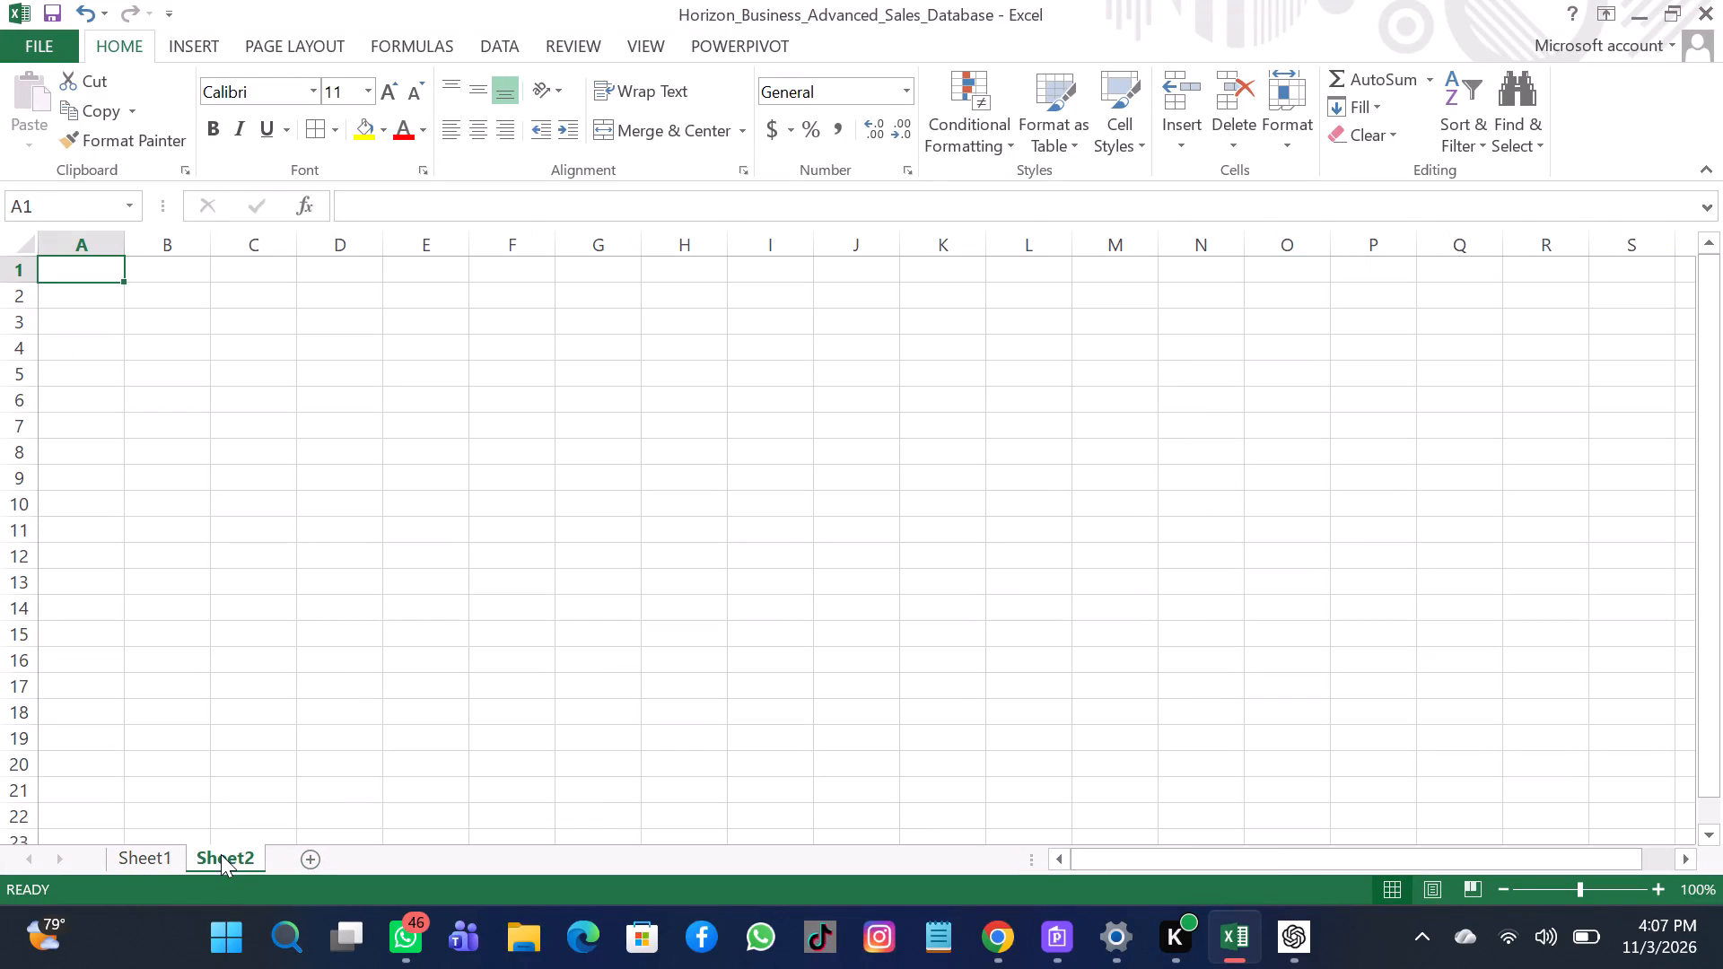
pyautogui.press('BackSpace')
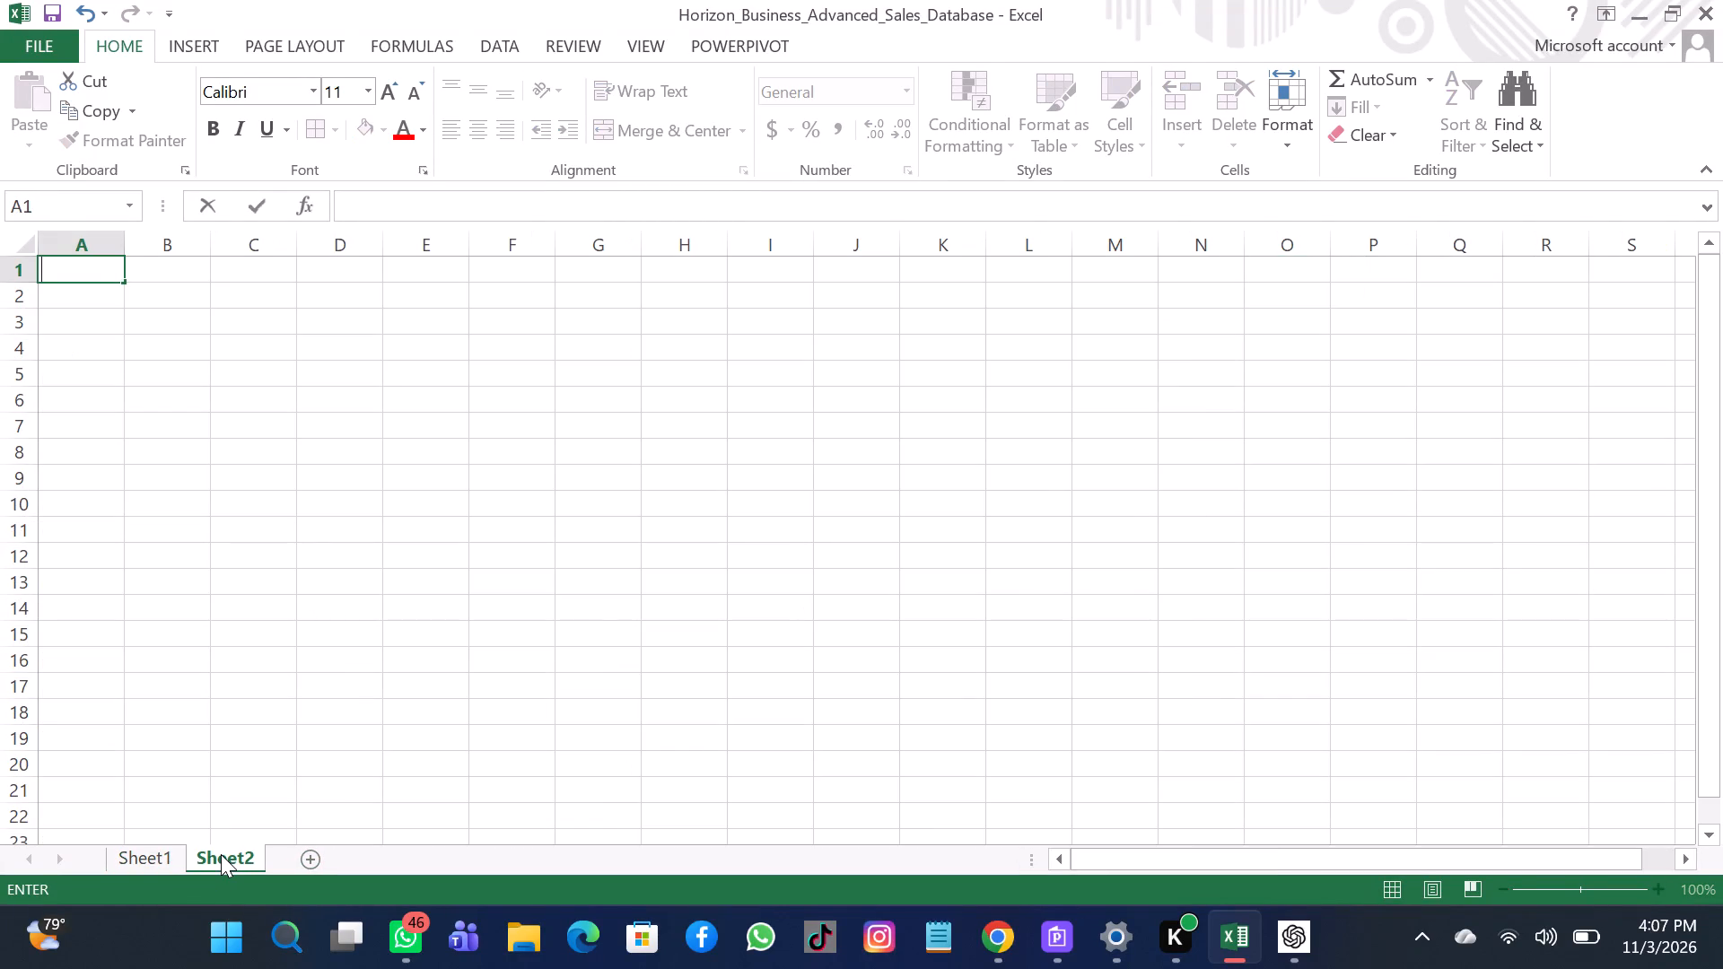
pyautogui.doubleClick(221, 854)
pyautogui.press('BackSpace')
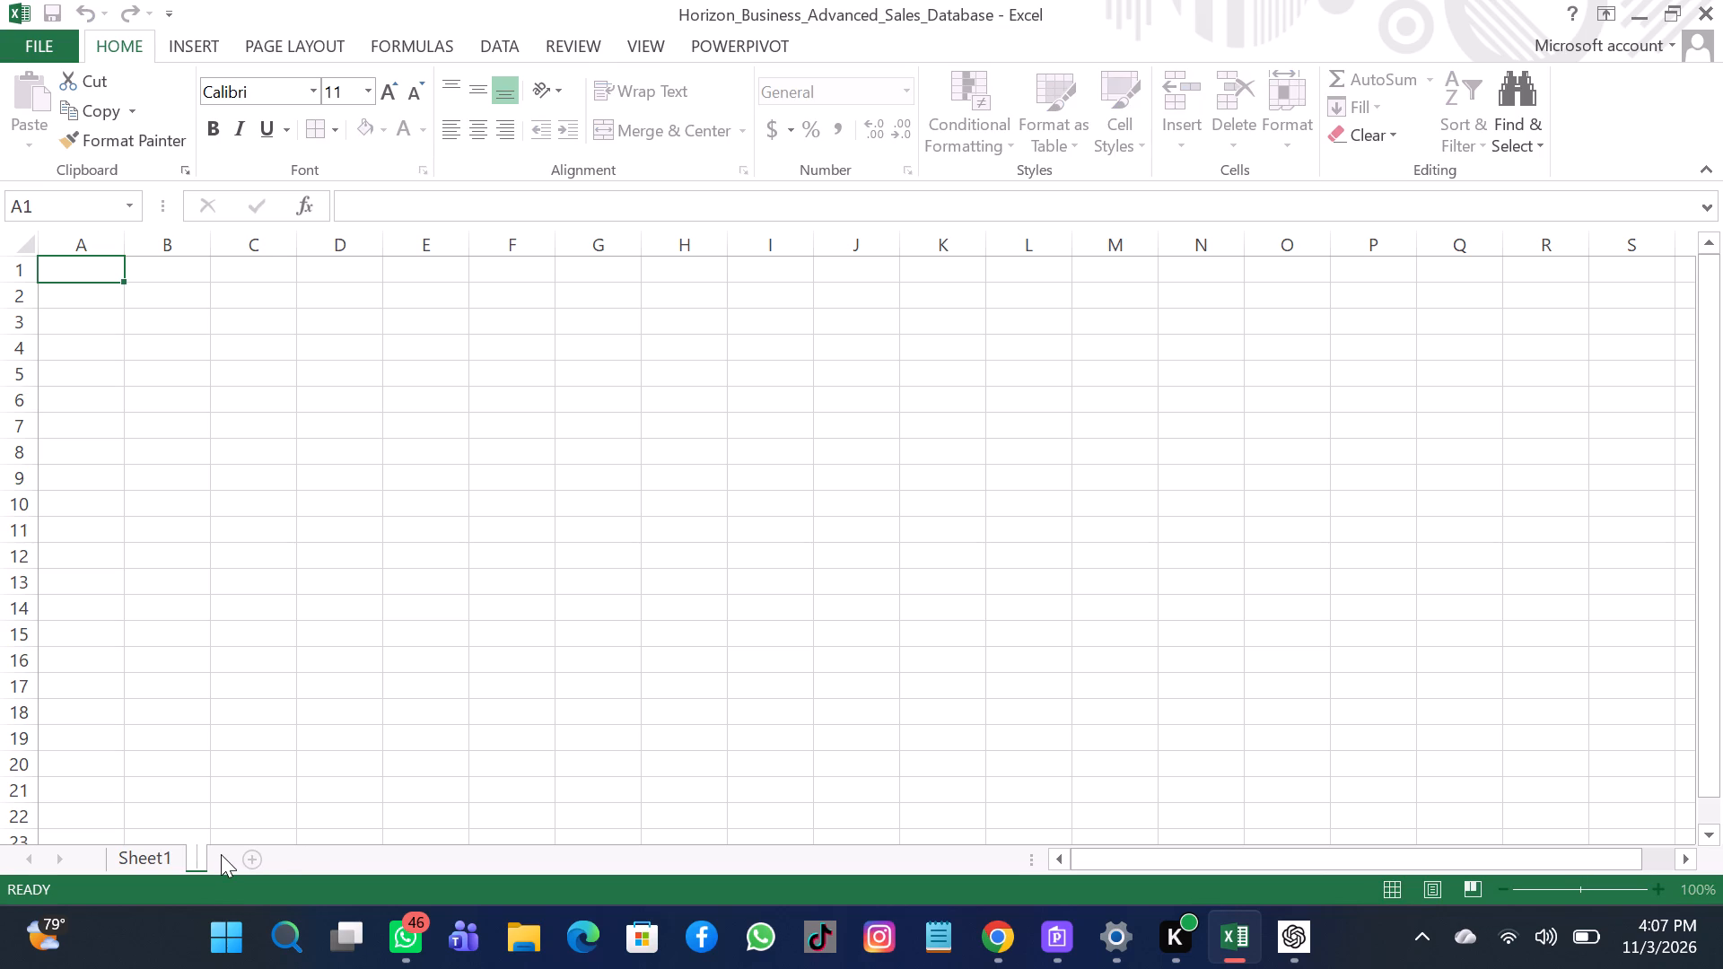
pyautogui.press('a')
pyautogui.write('DVANCED SKILLS A')
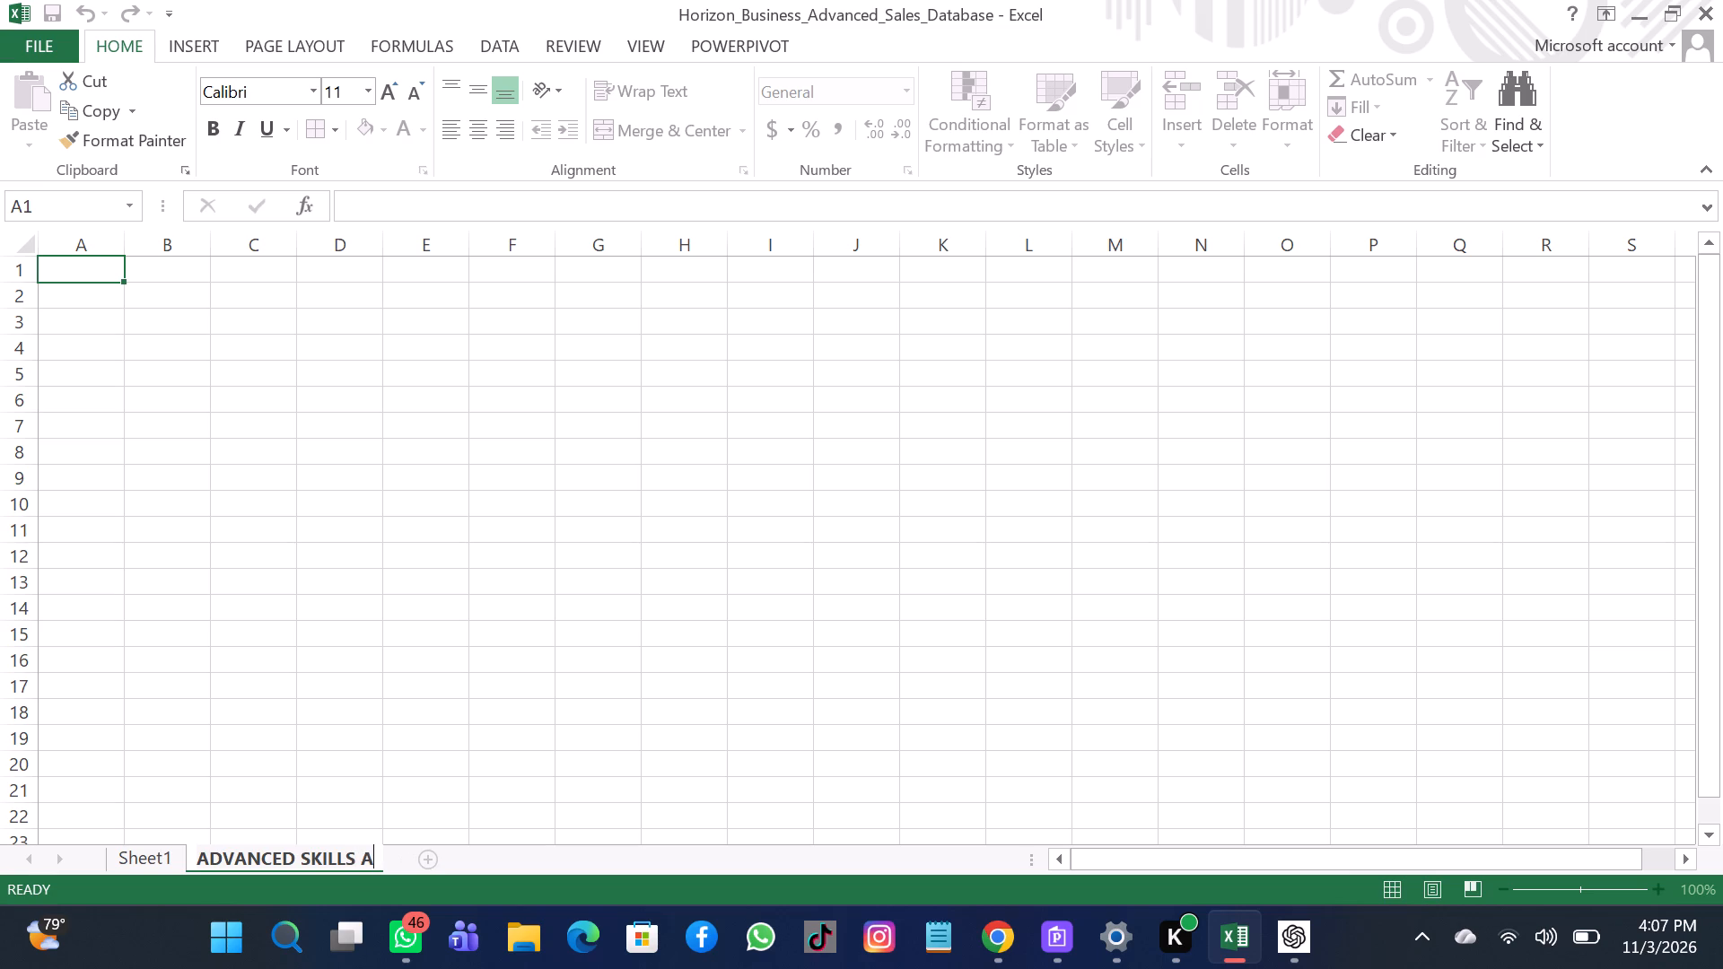
pyautogui.write('NALYSIS')
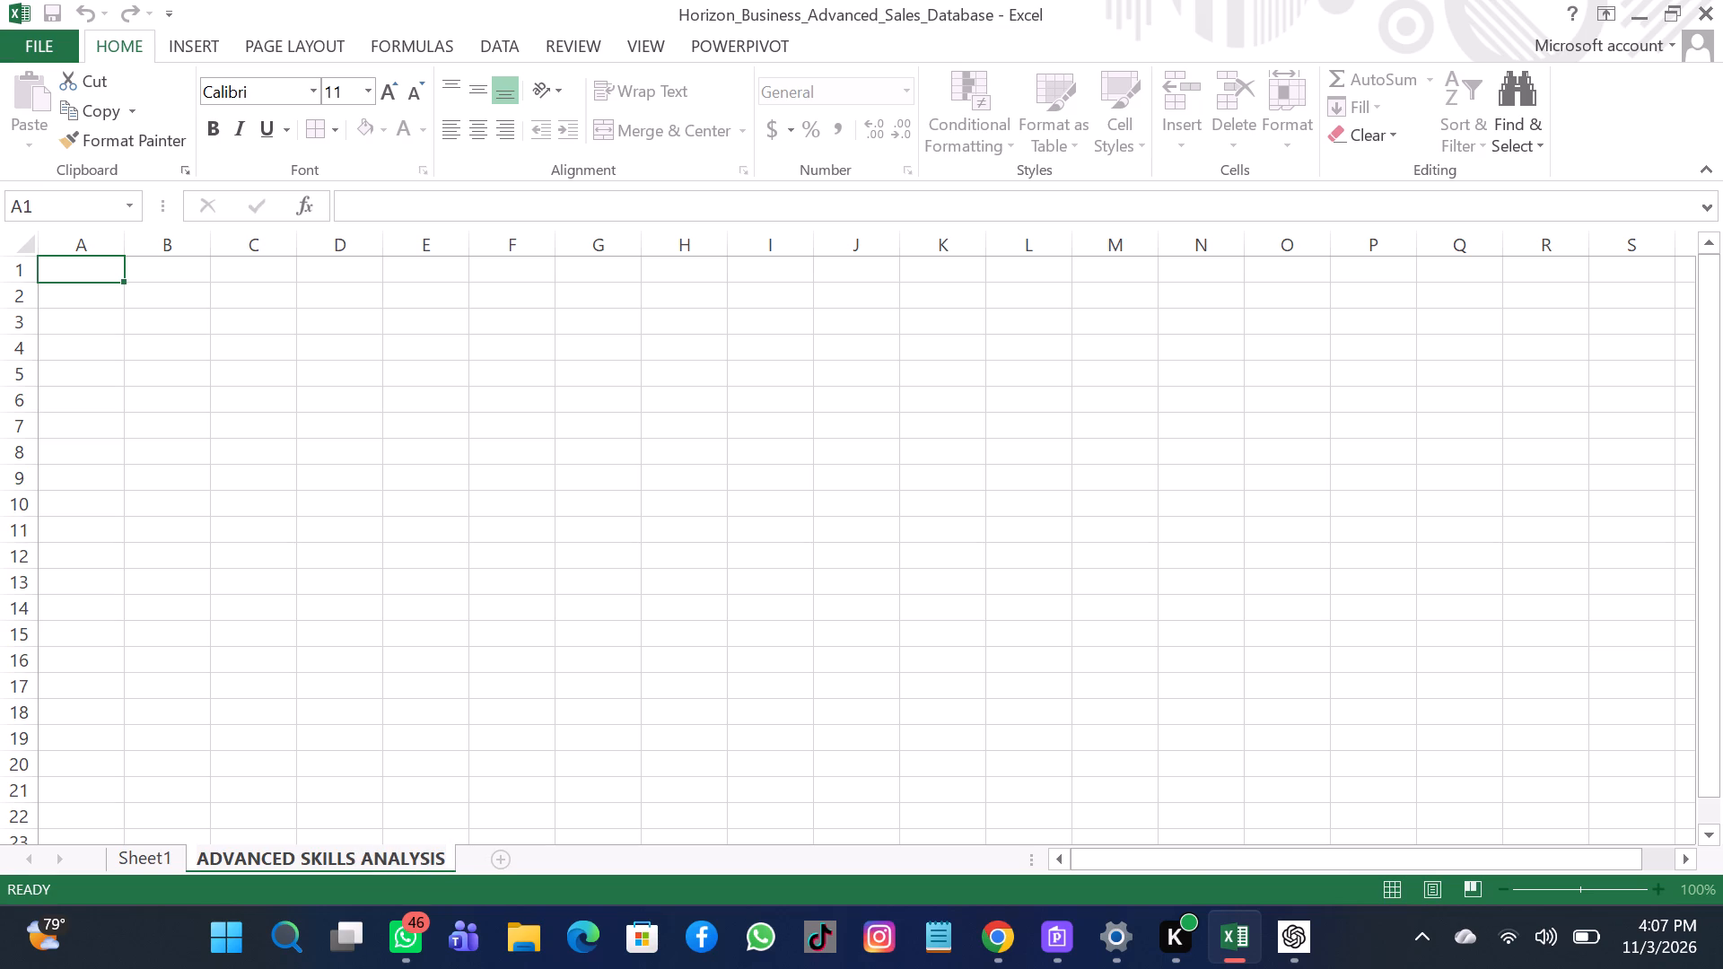
pyautogui.press('Return')
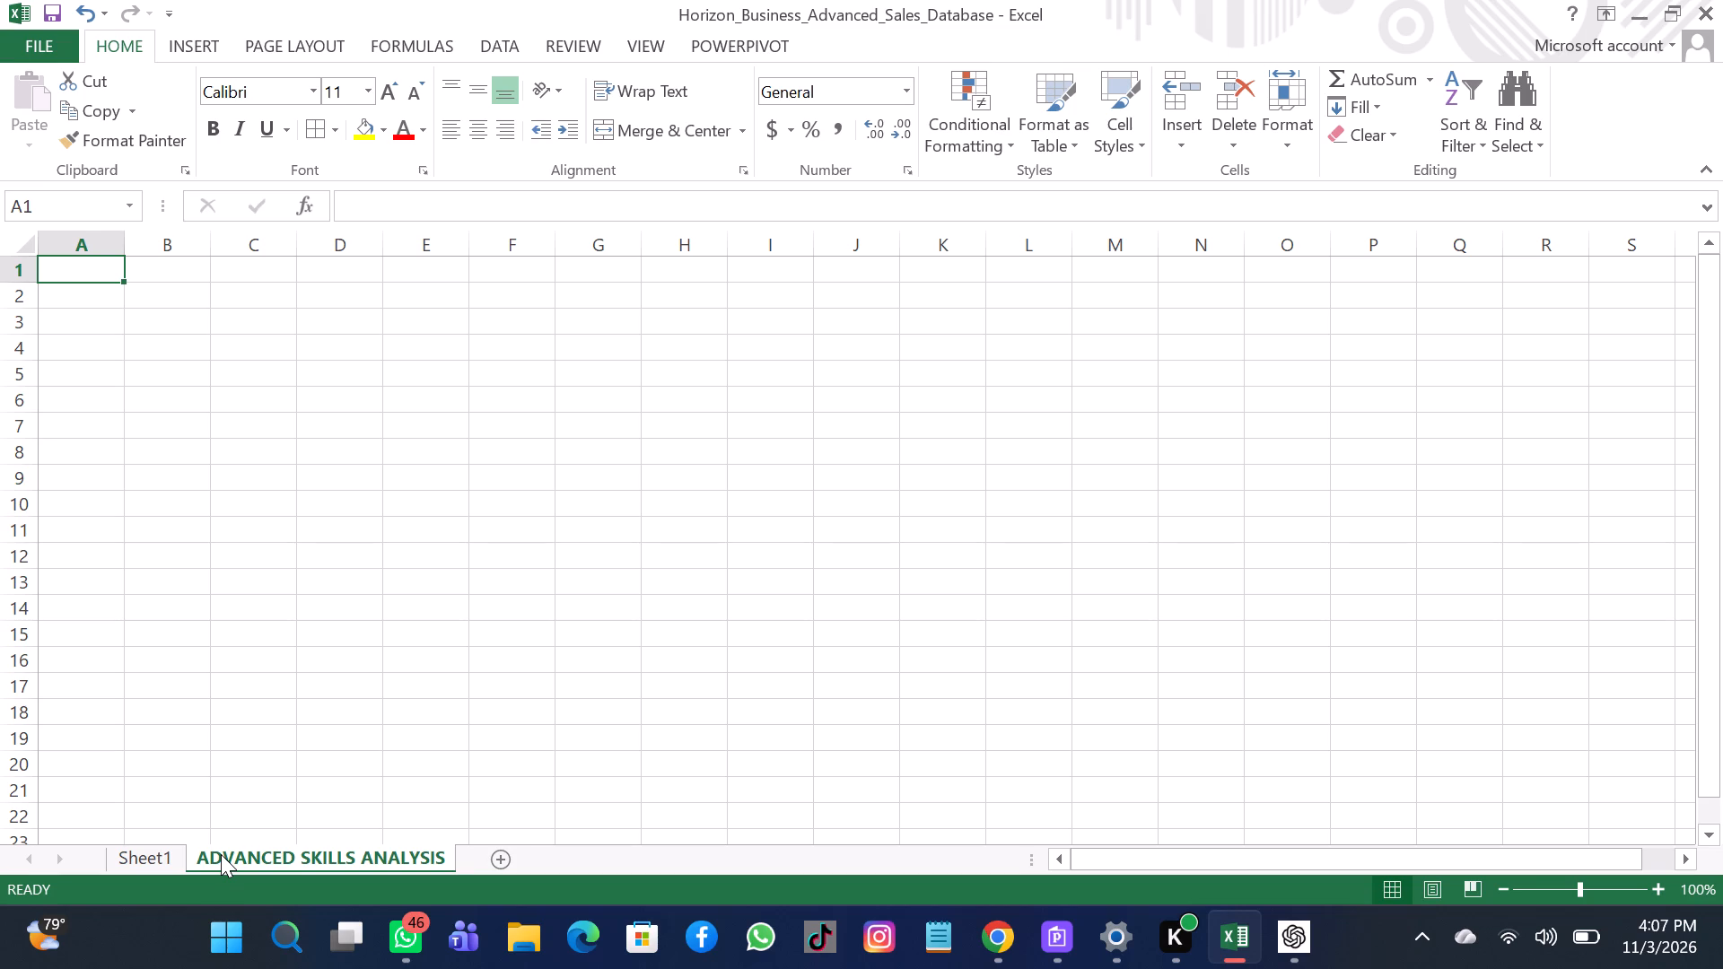
# Enter the column headers Region in A1 and Product in B1 of the ADVANCED SKILLS ANALYSIS sheet.
pyautogui.press('r')
pyautogui.write('eg')
pyautogui.write('ion')
pyautogui.press('Return')
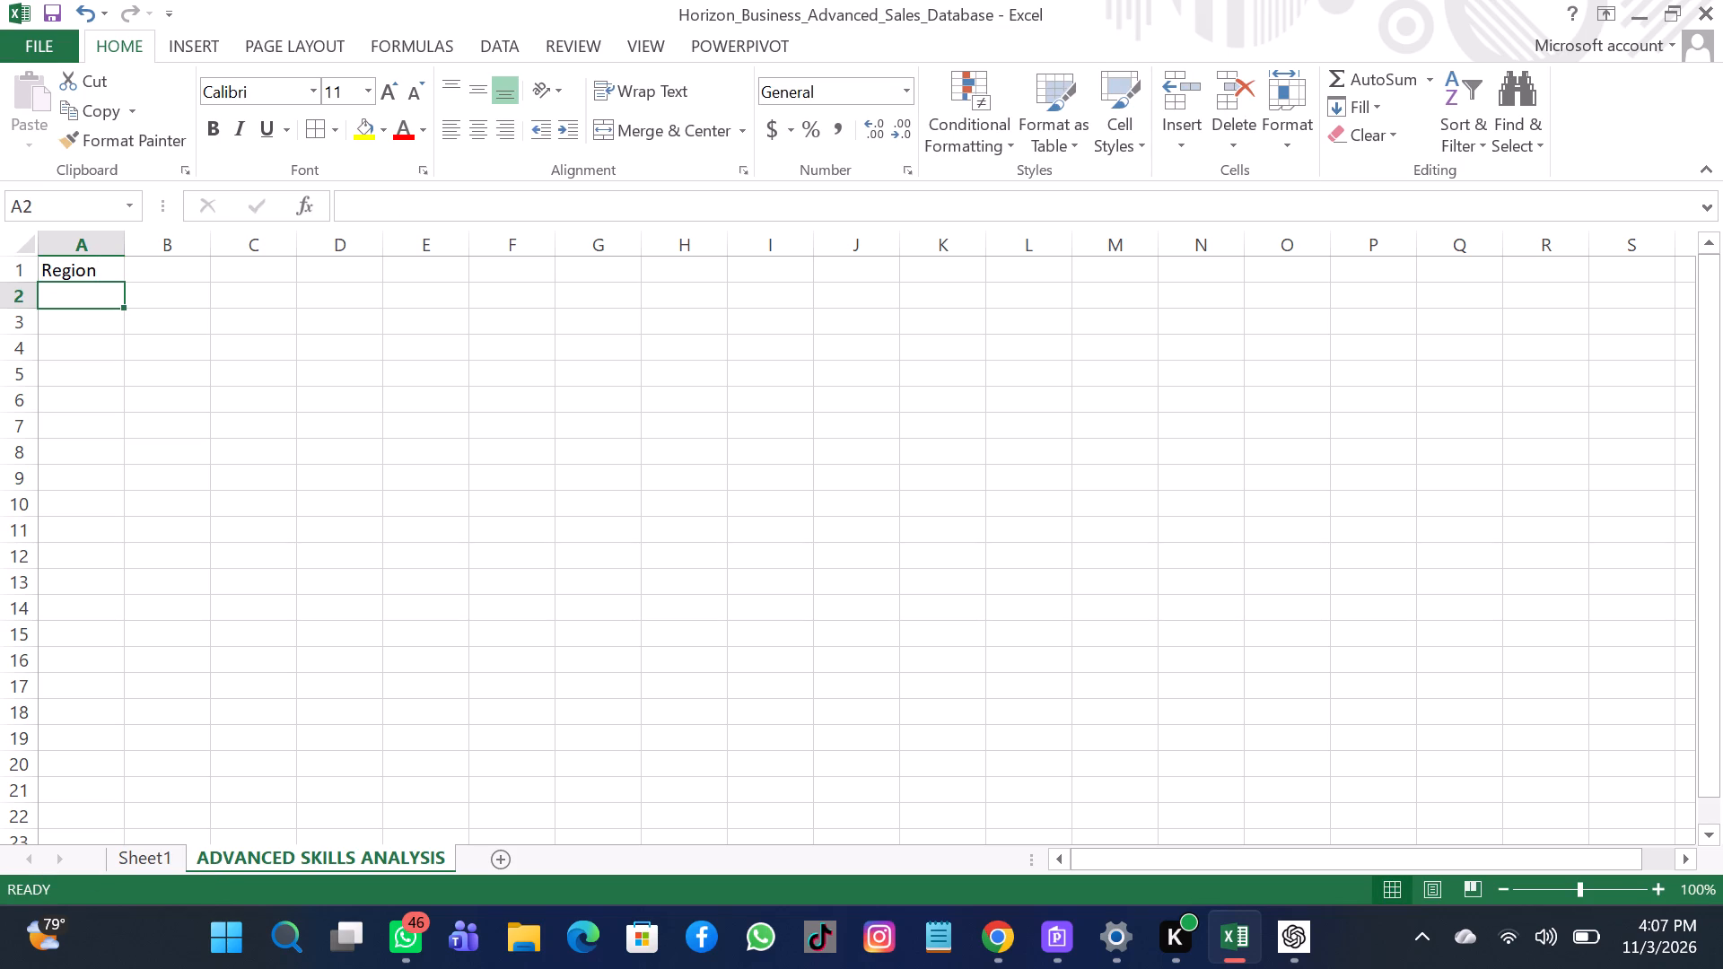
pyautogui.click(162, 278)
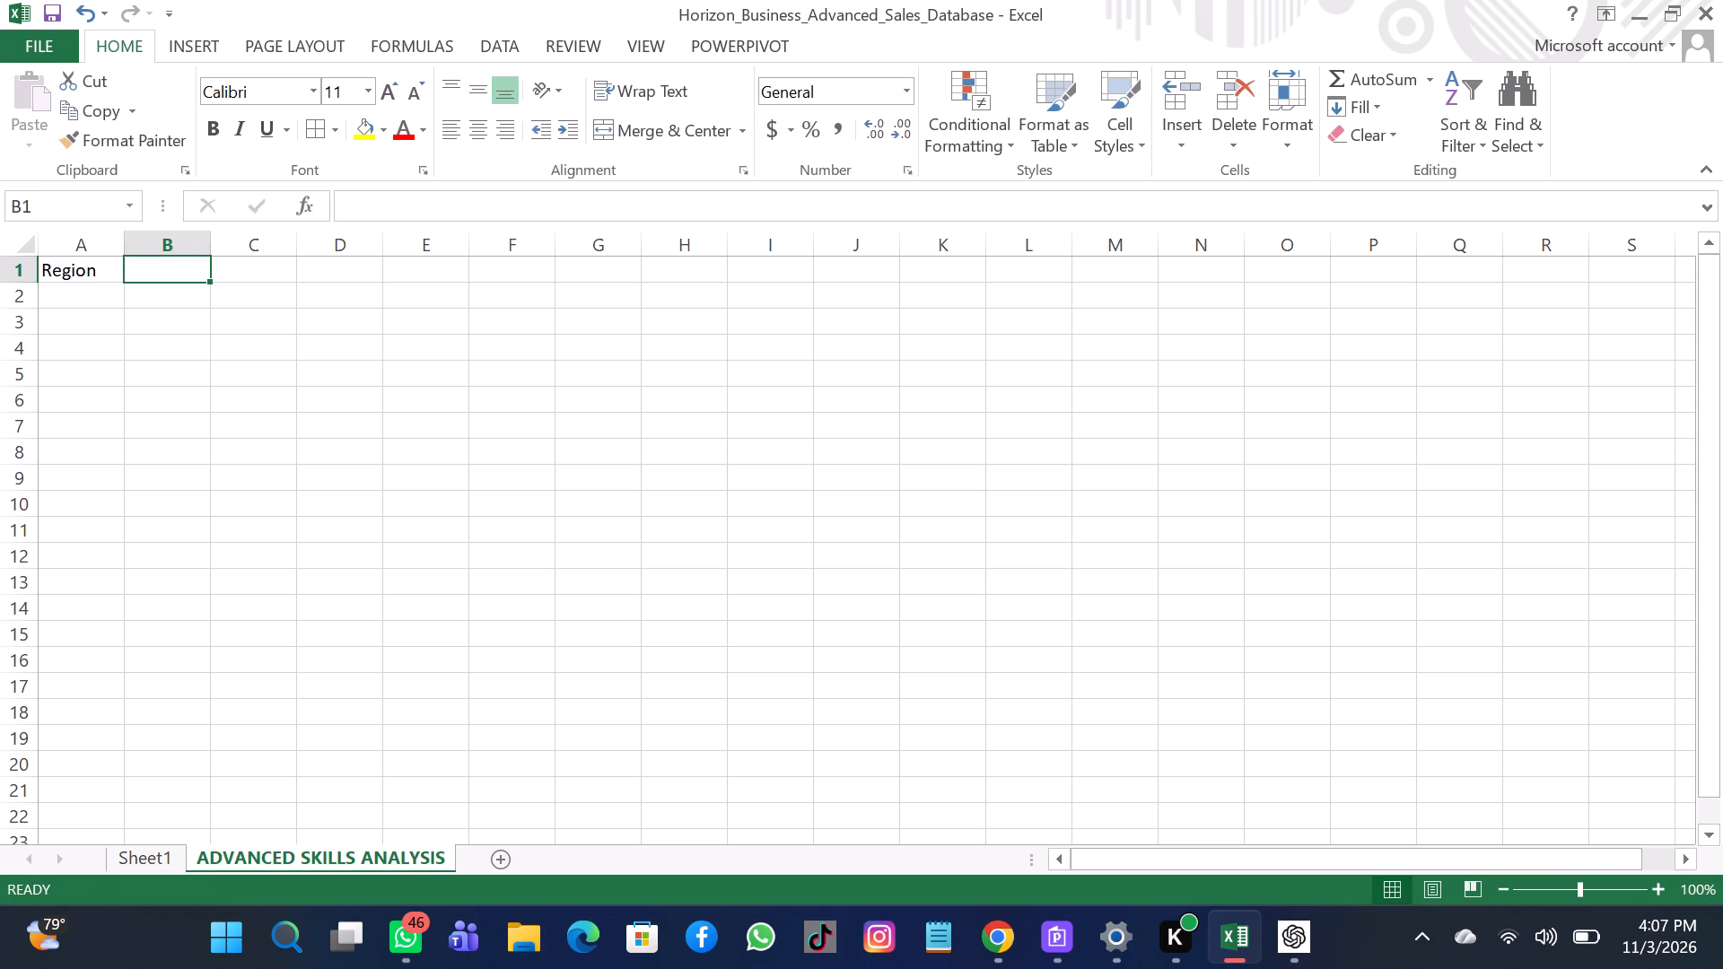
pyautogui.press('p')
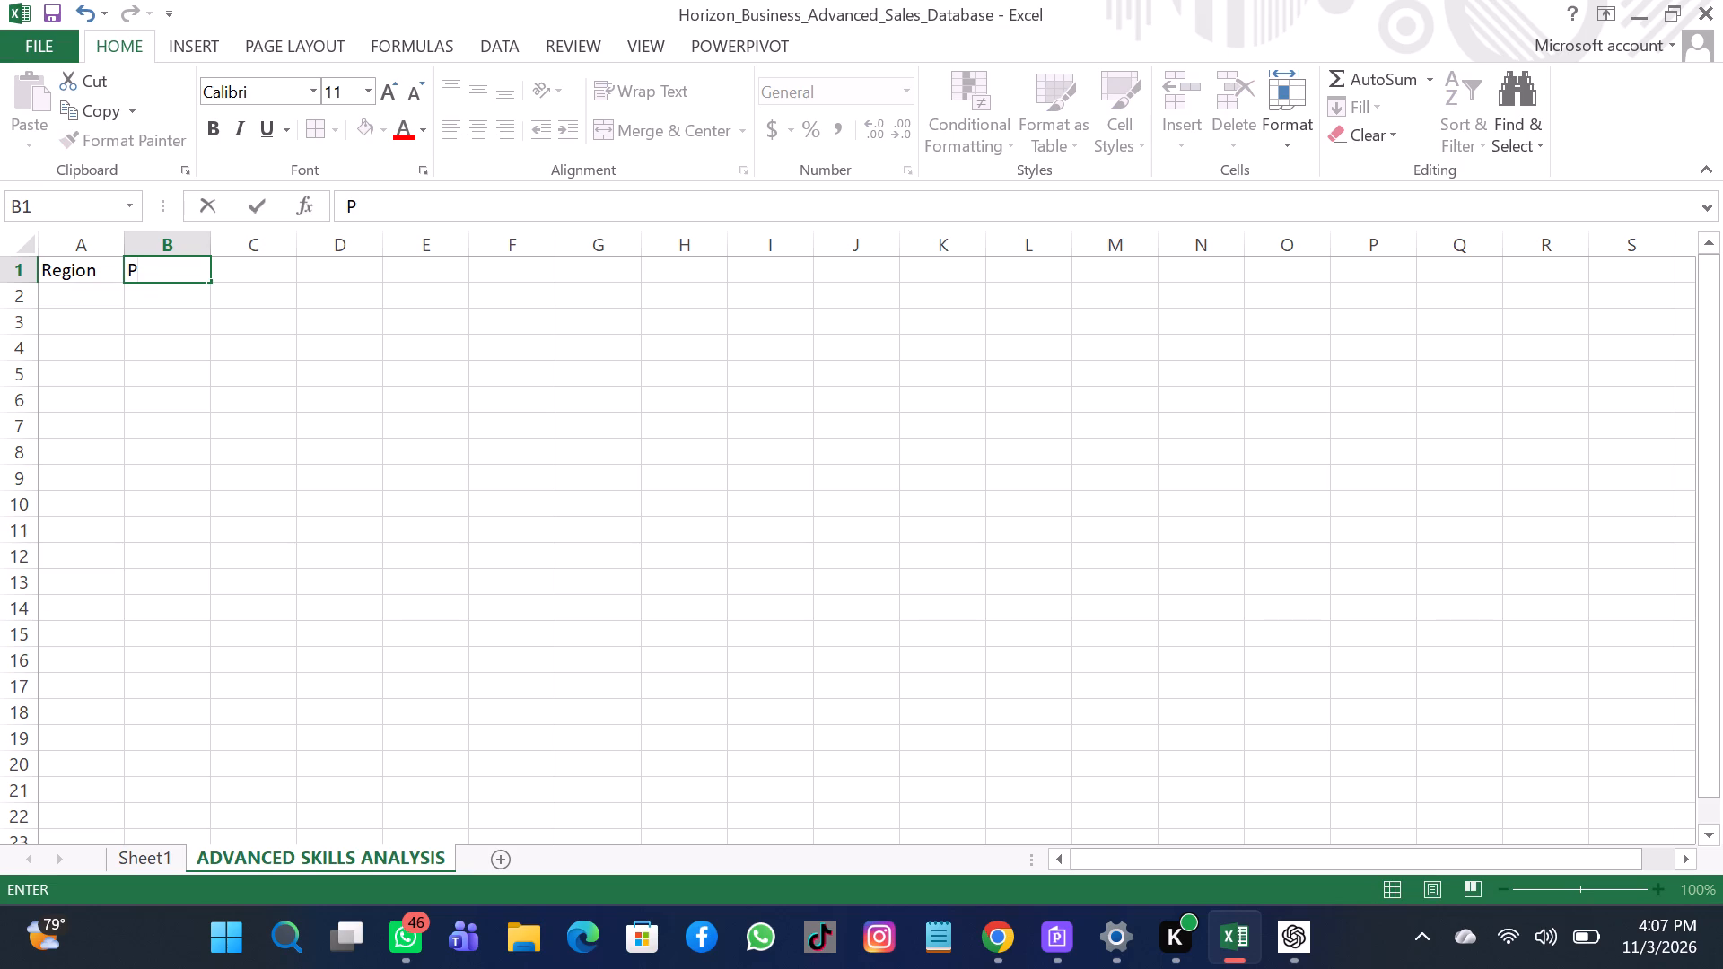
pyautogui.press('r')
pyautogui.write('oduct')
pyautogui.press('Return')
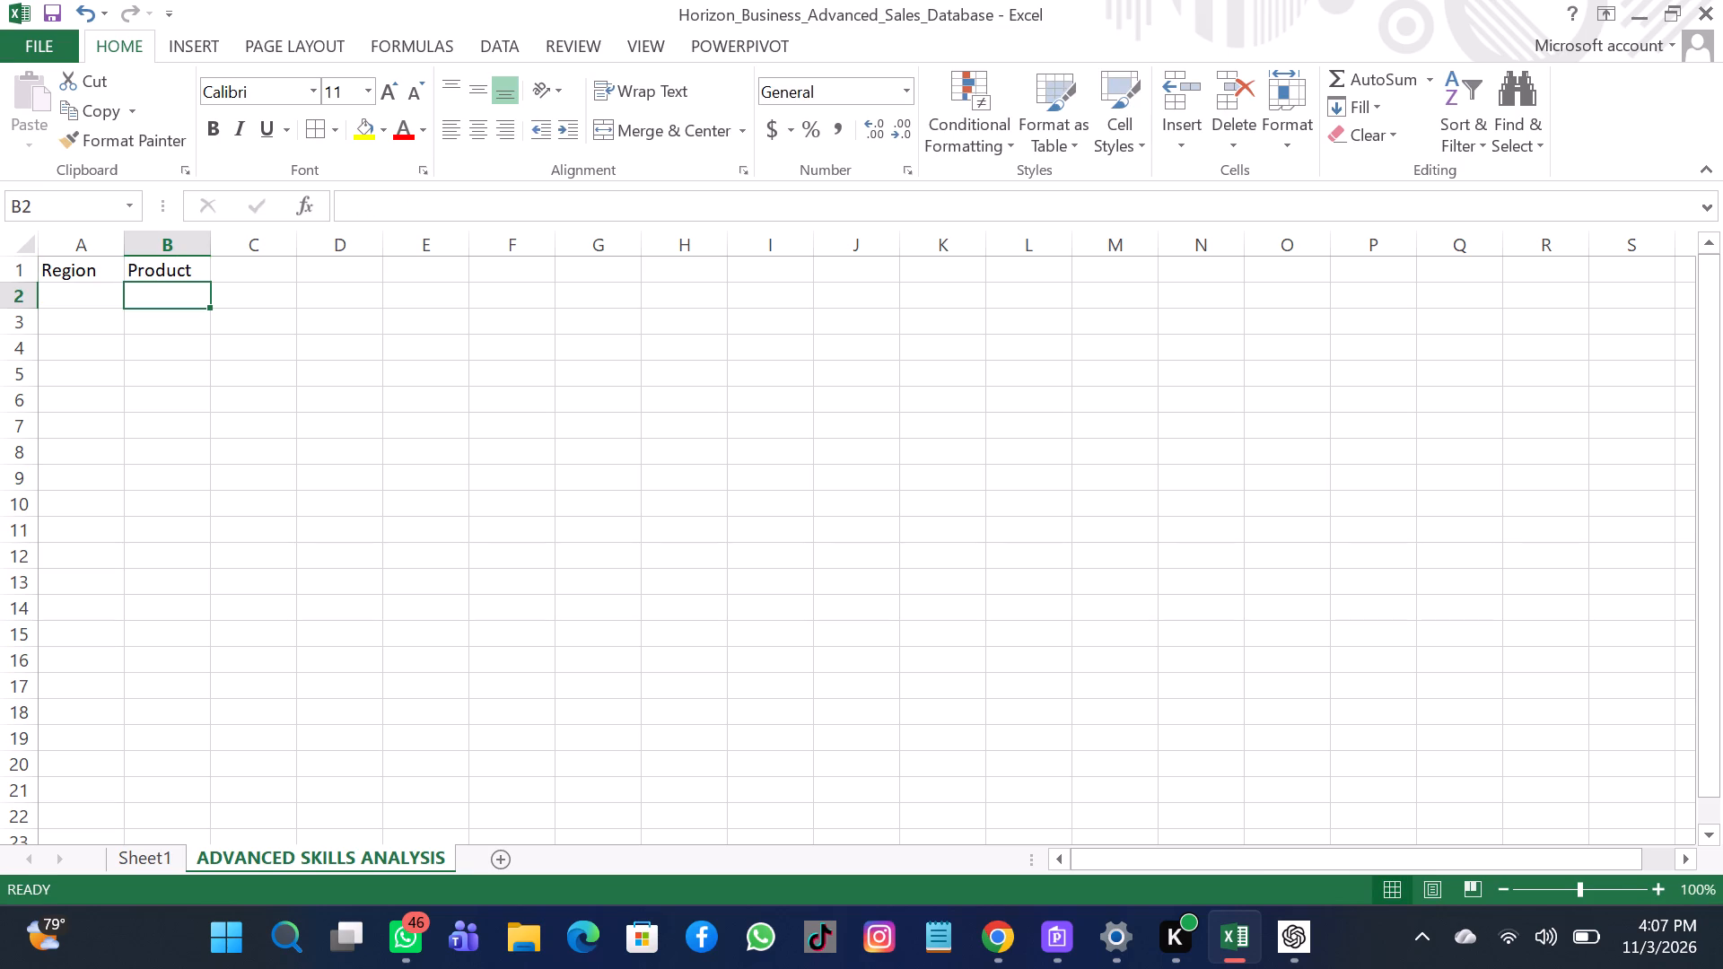
# Enter the header Total Revenue in cell C1, after the Product header.
pyautogui.click(236, 266)
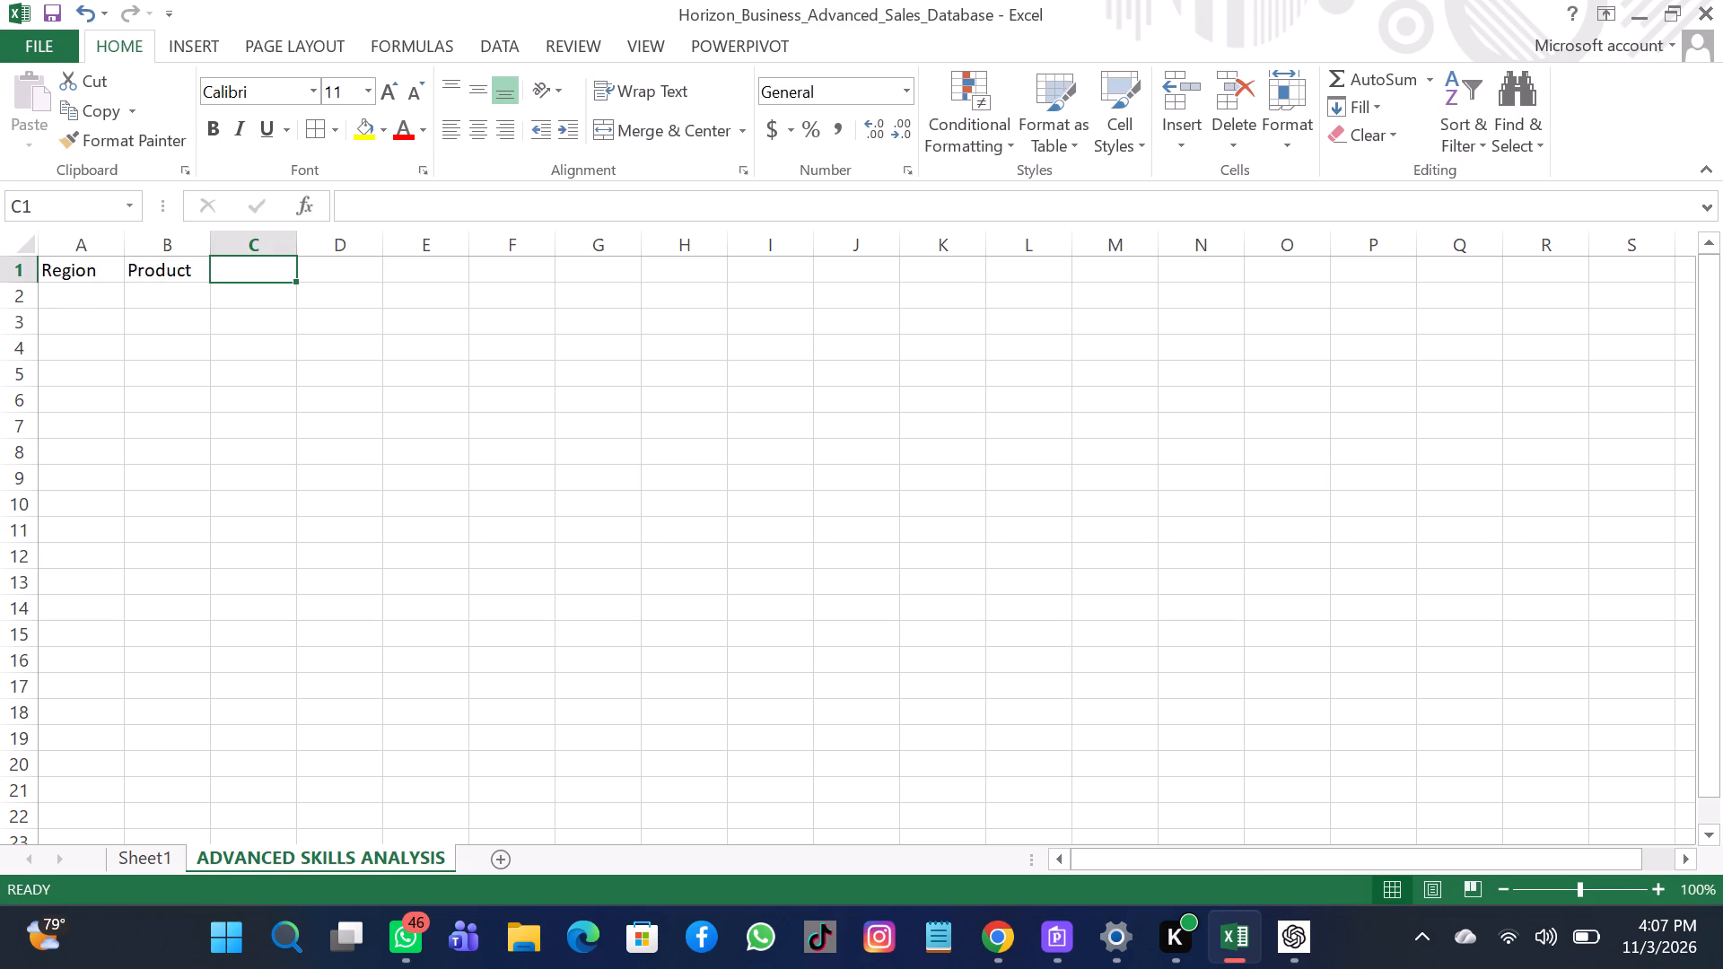
pyautogui.press('t')
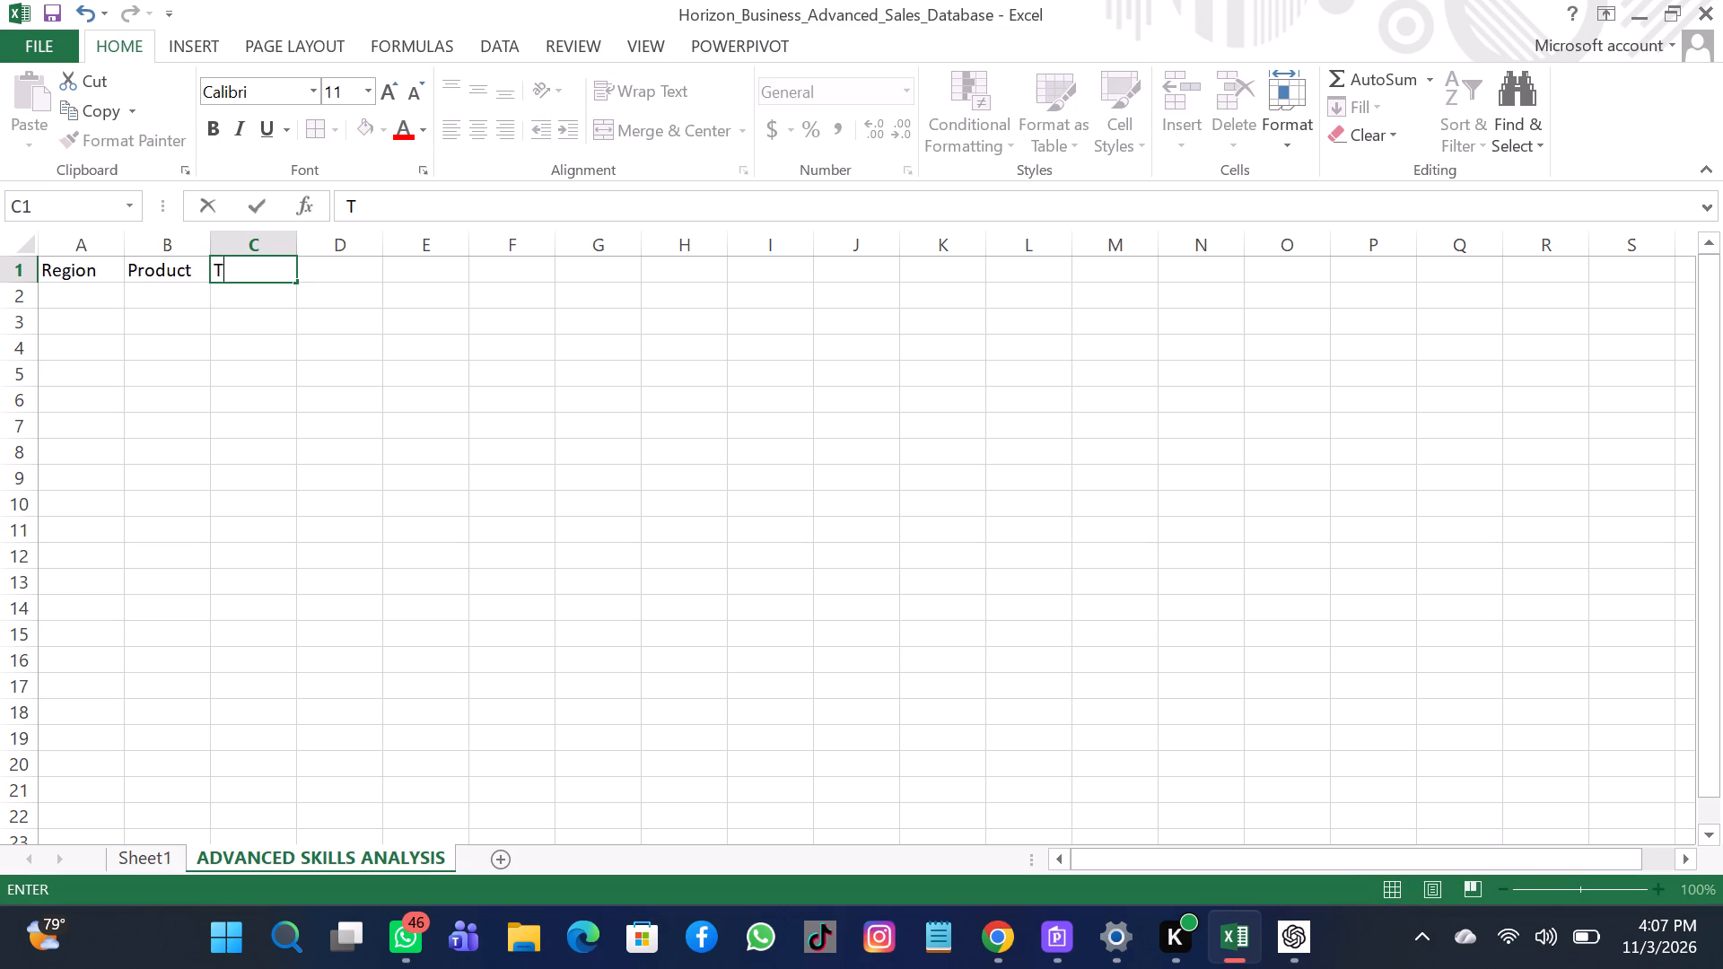
pyautogui.press('o')
pyautogui.press('BackSpace')
pyautogui.write('otal')
pyautogui.press('space')
pyautogui.press('r')
pyautogui.write('eve')
pyautogui.write('nue')
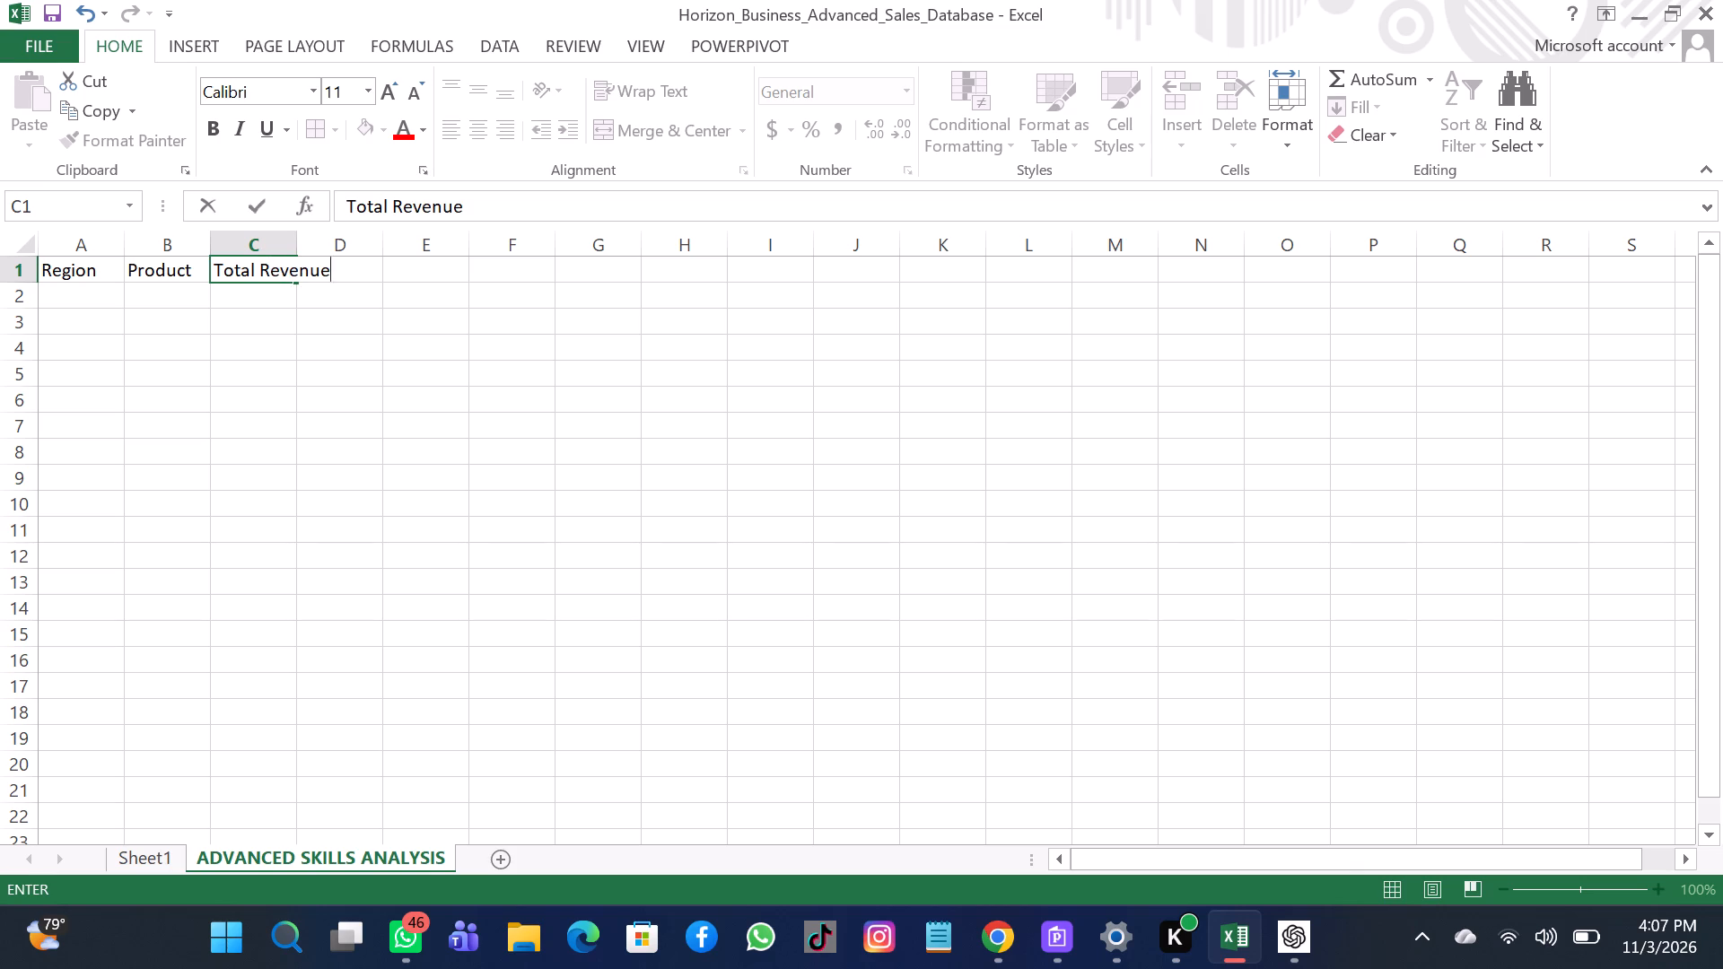
pyautogui.press('Return')
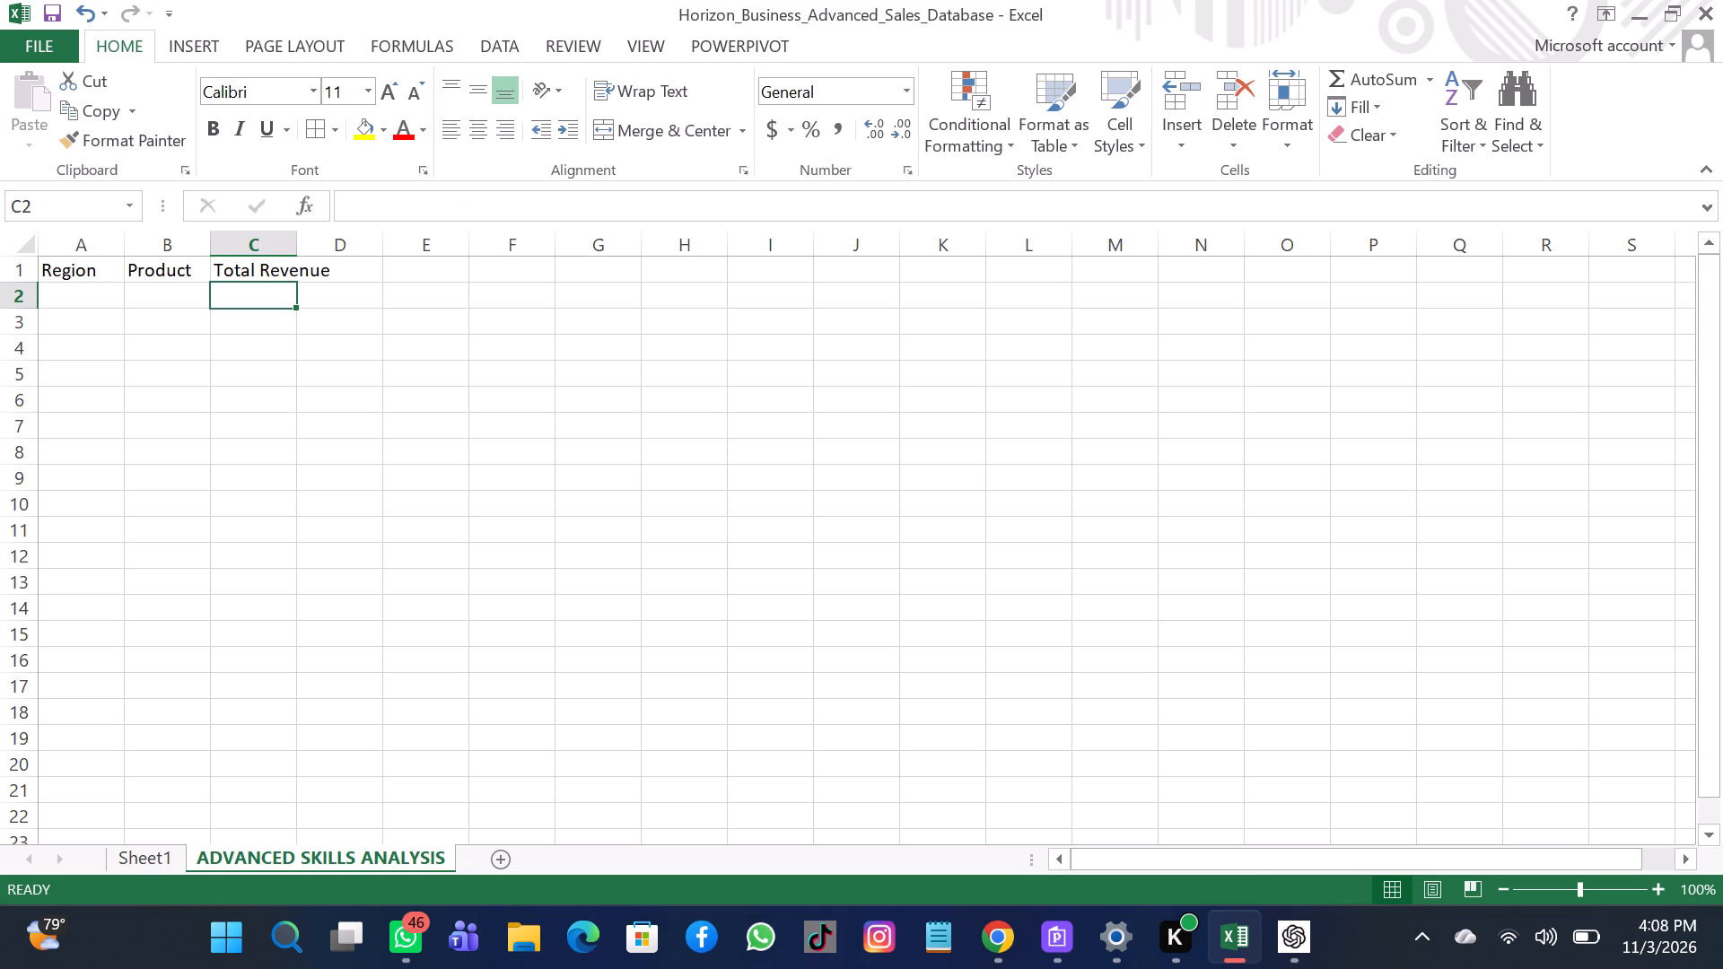
# Enter the header Total Gross Profit in cell D1, after the Total Revenue header.
pyautogui.click(353, 267)
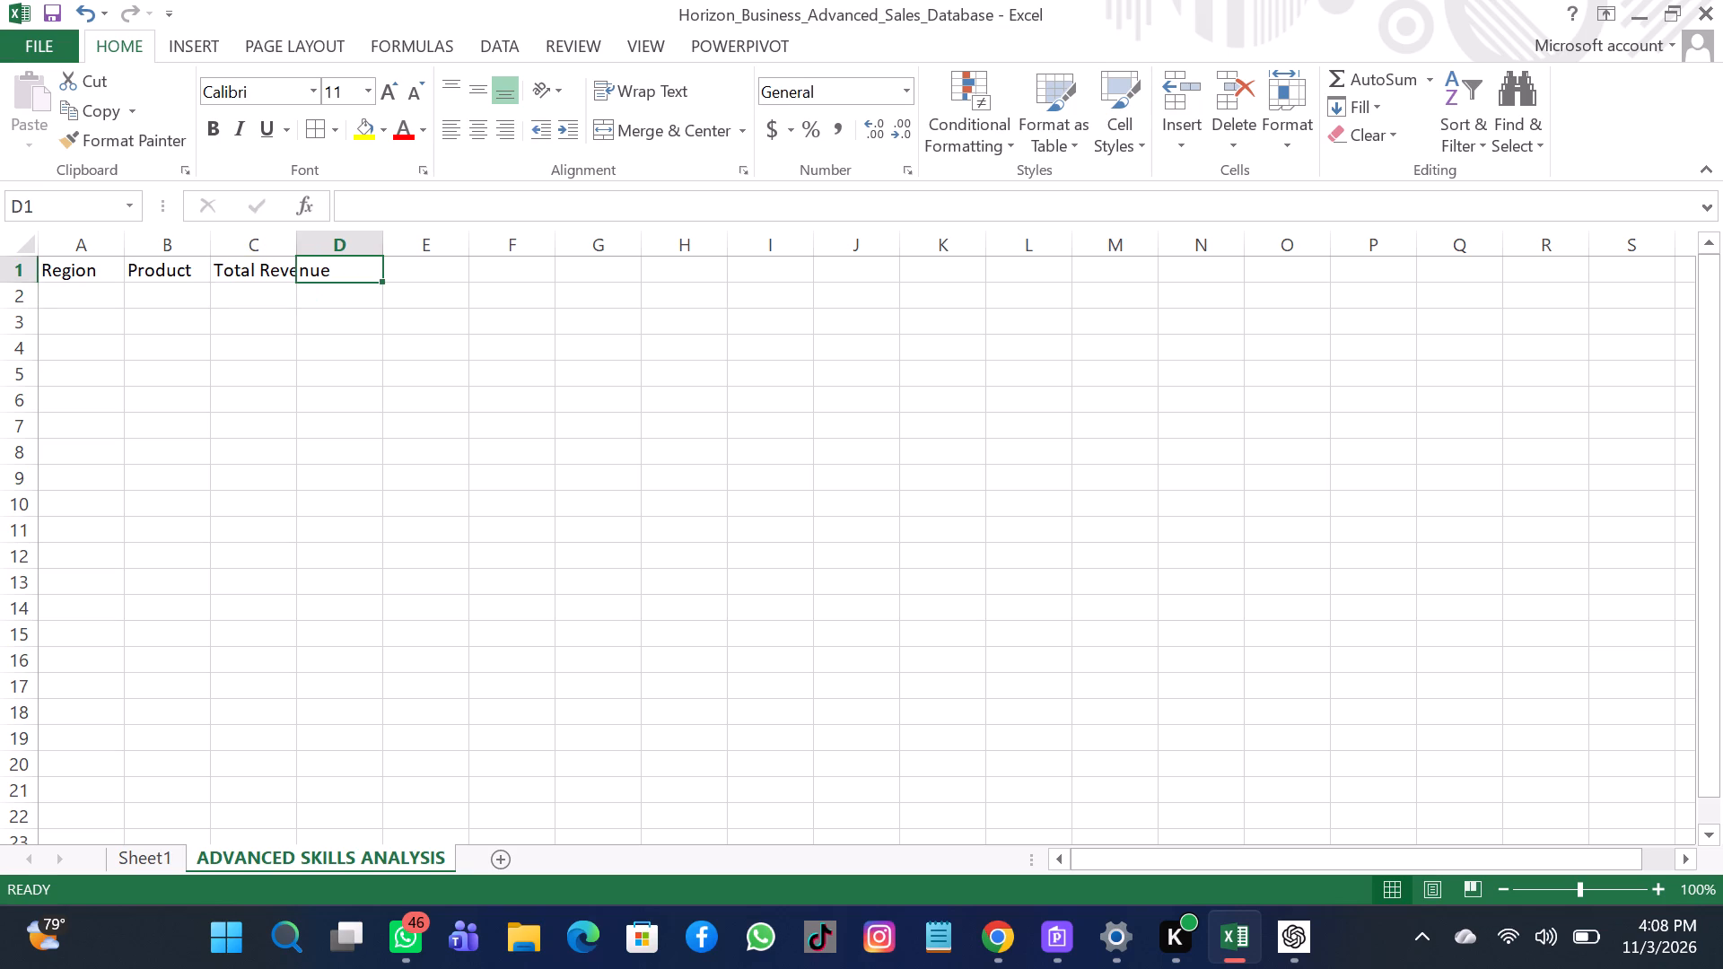
pyautogui.press('t')
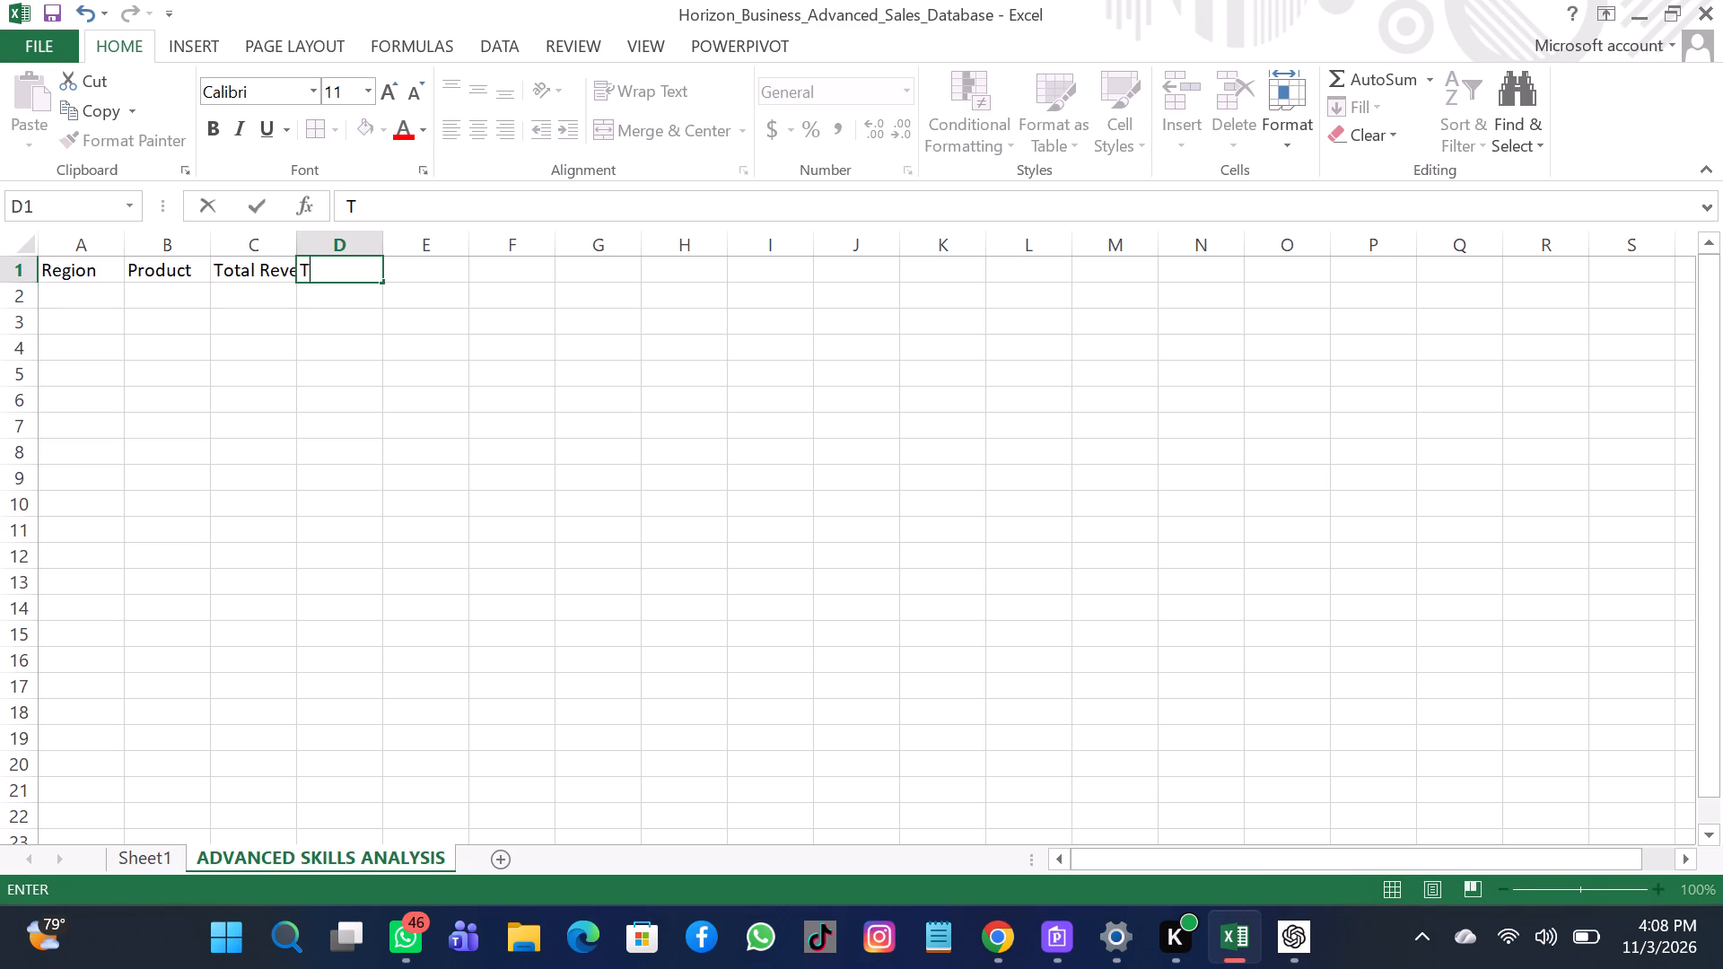
pyautogui.write('ot')
pyautogui.write('al')
pyautogui.press('space')
pyautogui.press('g')
pyautogui.write('ross')
pyautogui.press('space')
pyautogui.press('p')
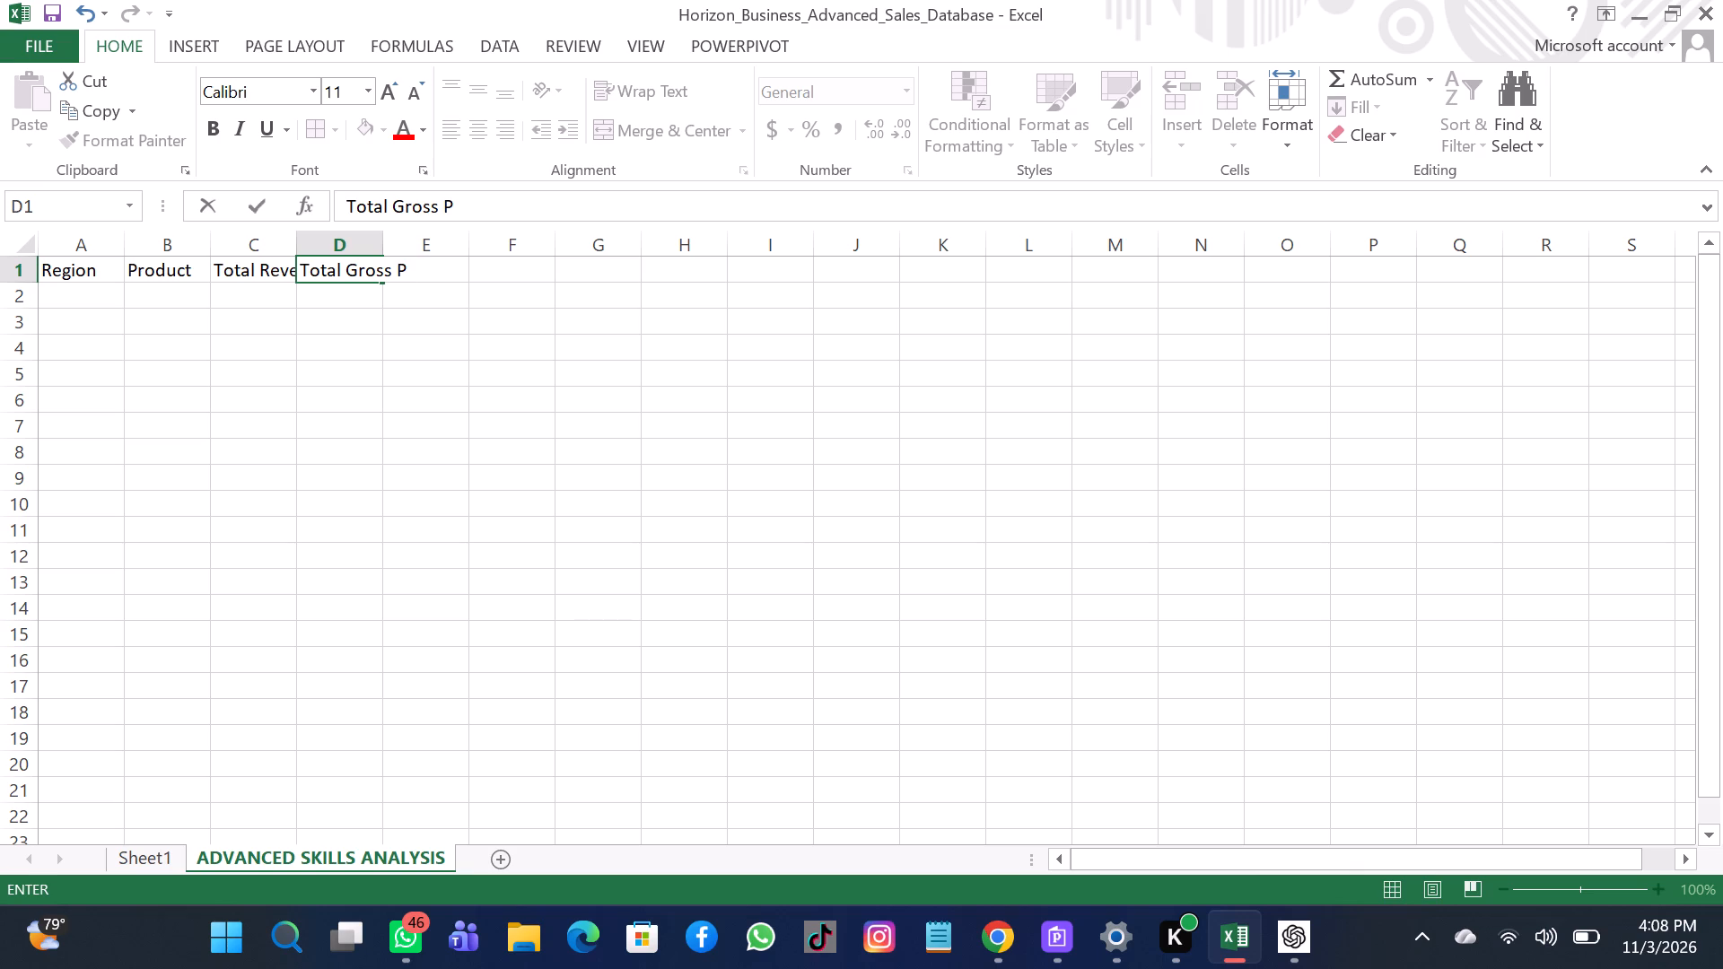
pyautogui.press('r')
pyautogui.write('ofit')
pyautogui.press('Return')
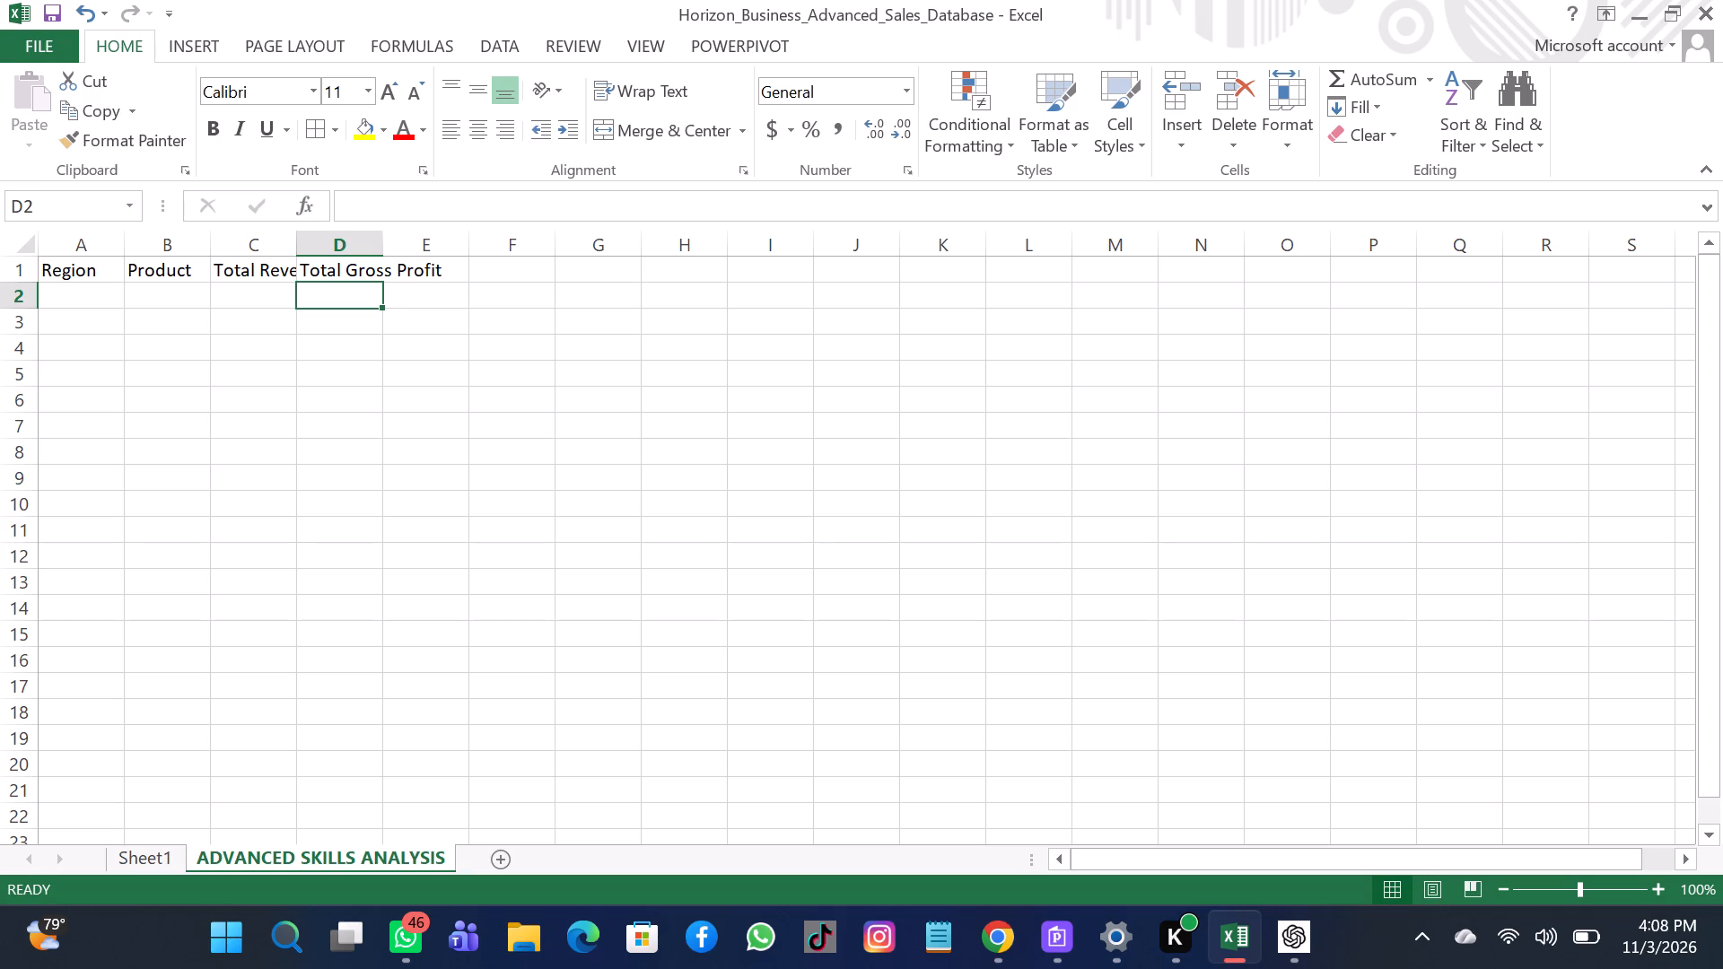
# Enter the header Transaction Count in cell E1, after the Total Gross Profit header.
pyautogui.click(440, 272)
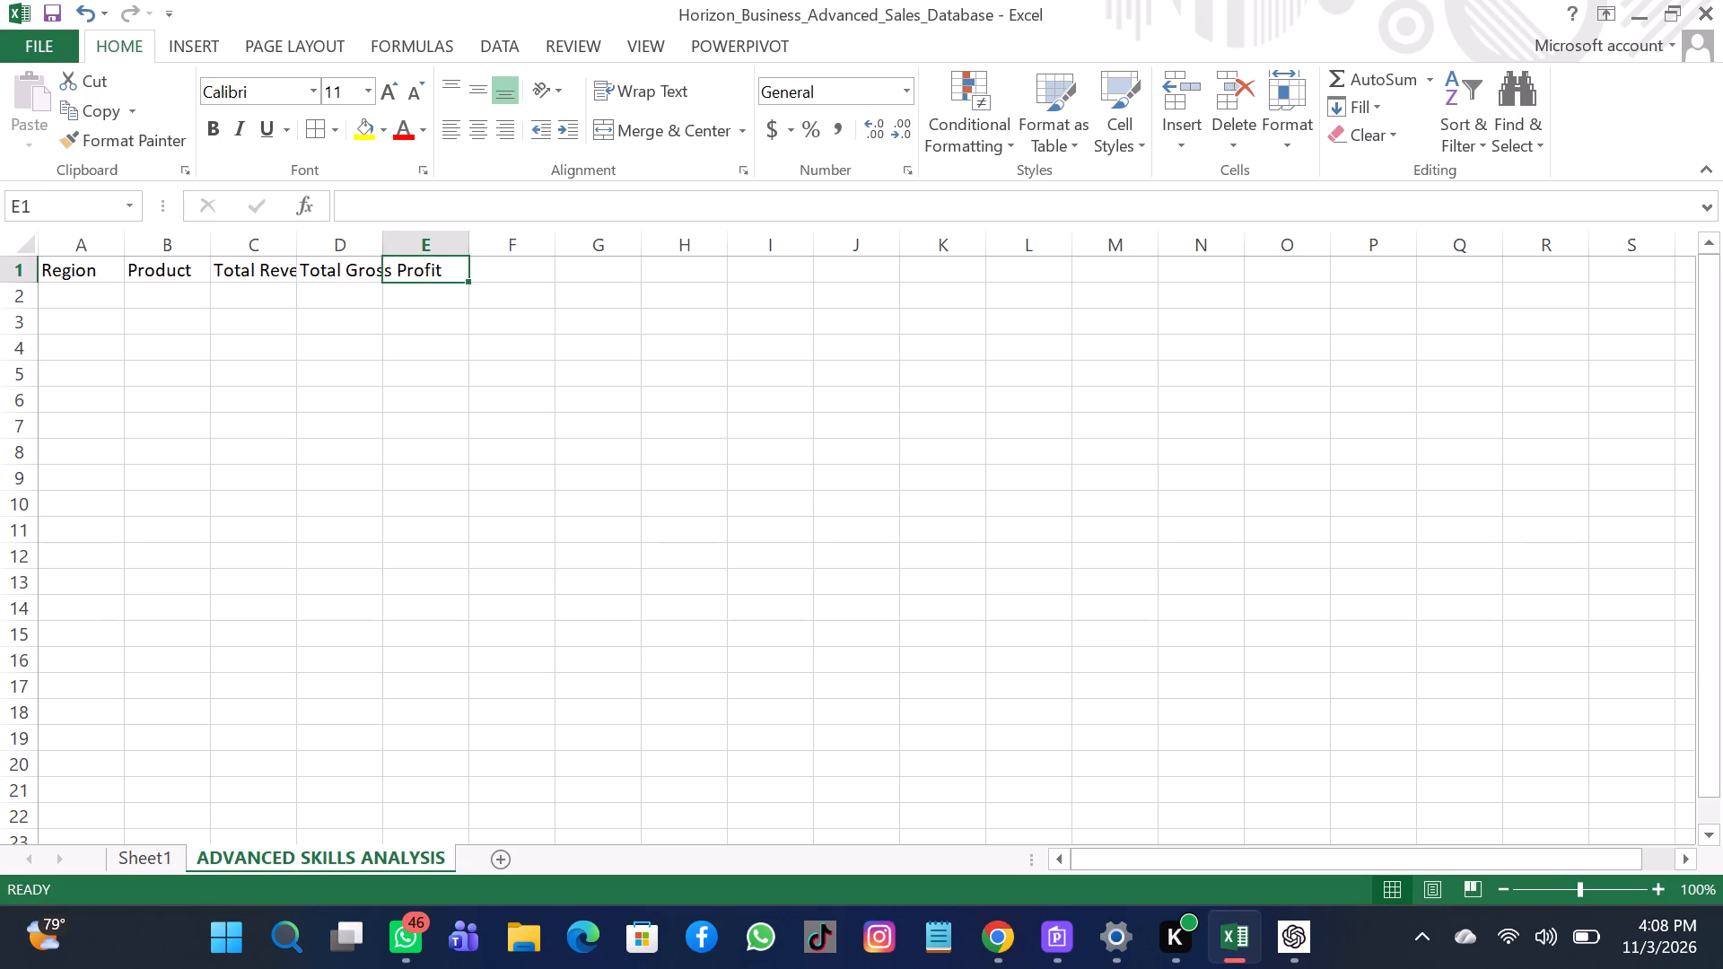
pyautogui.press('t')
pyautogui.write('ransaction')
pyautogui.press('space')
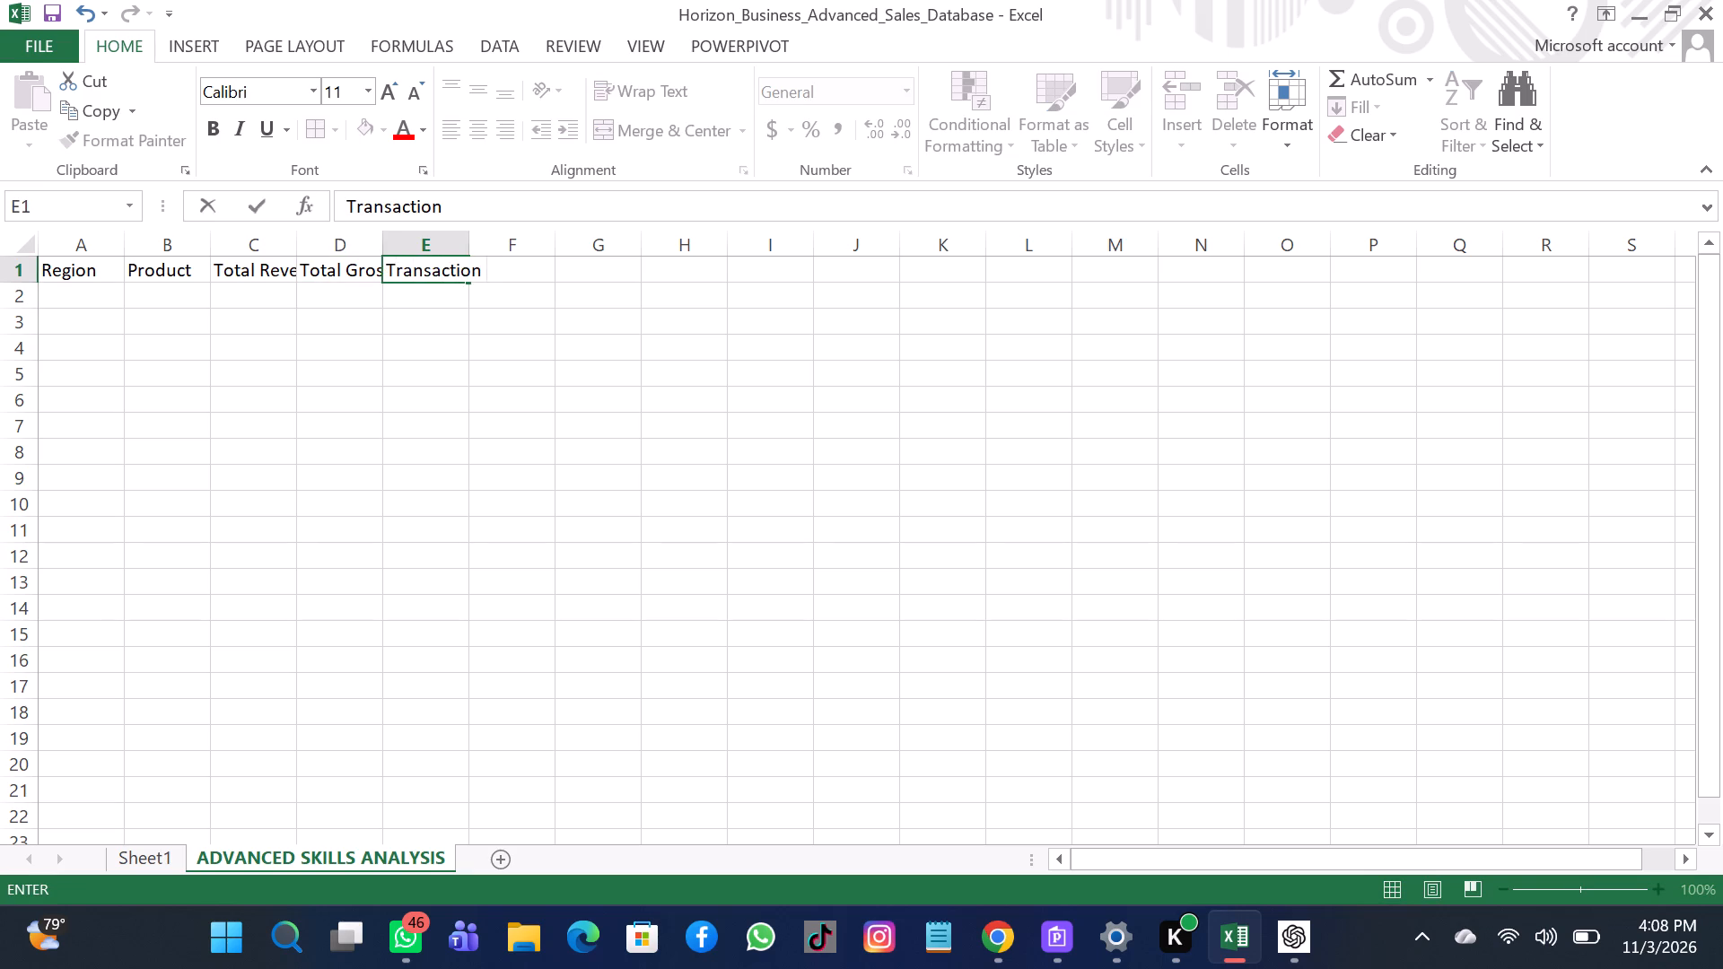
pyautogui.press('c')
pyautogui.write('ount')
pyautogui.press('Return')
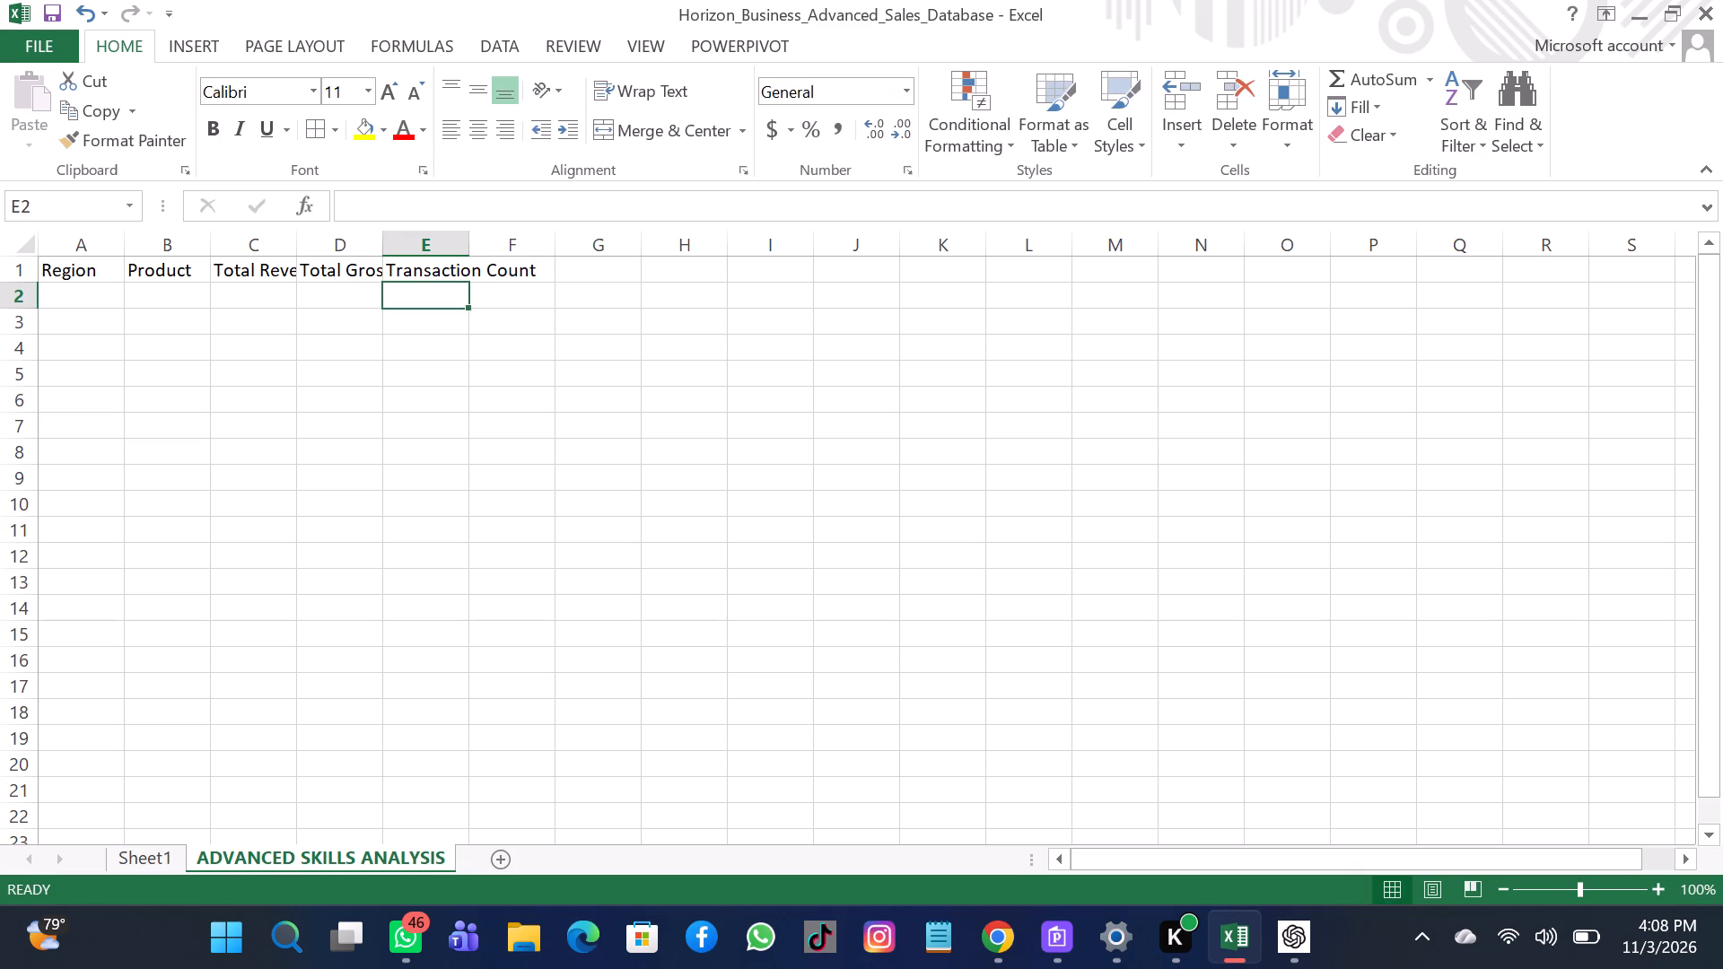
# Make the header row cells A1 to F1, from Region through Transaction Count, bold.
pyautogui.click(57, 275)
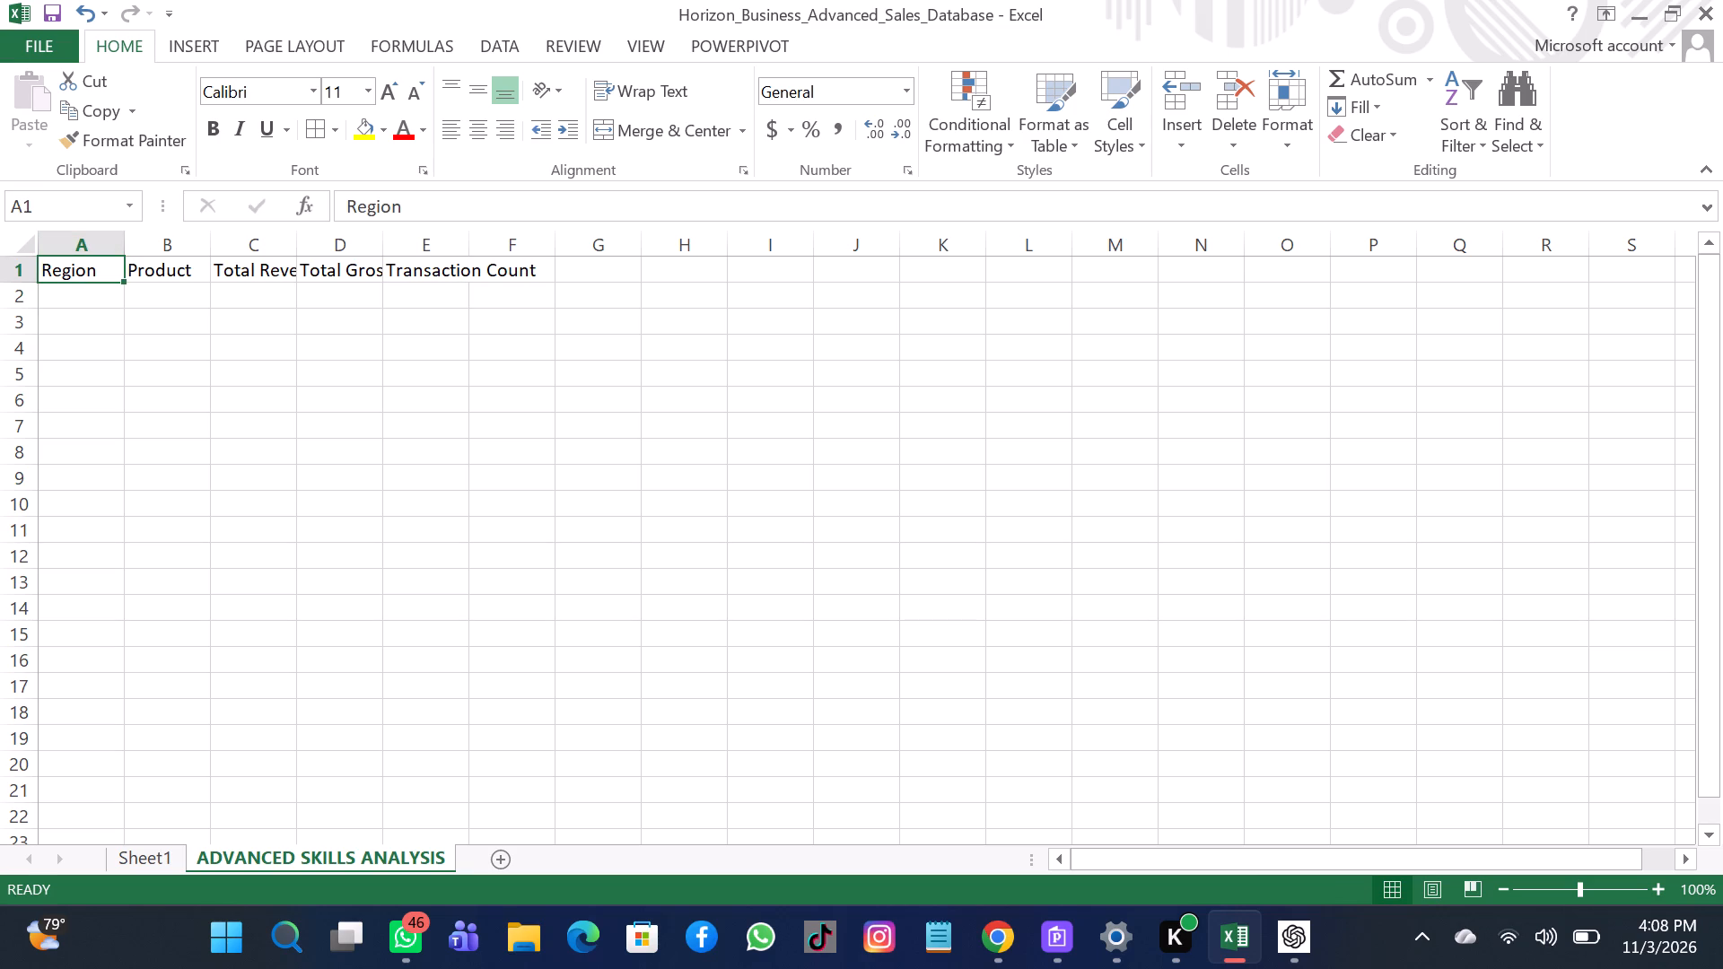
pyautogui.moveTo(83, 269); pyautogui.dragTo(526, 266)
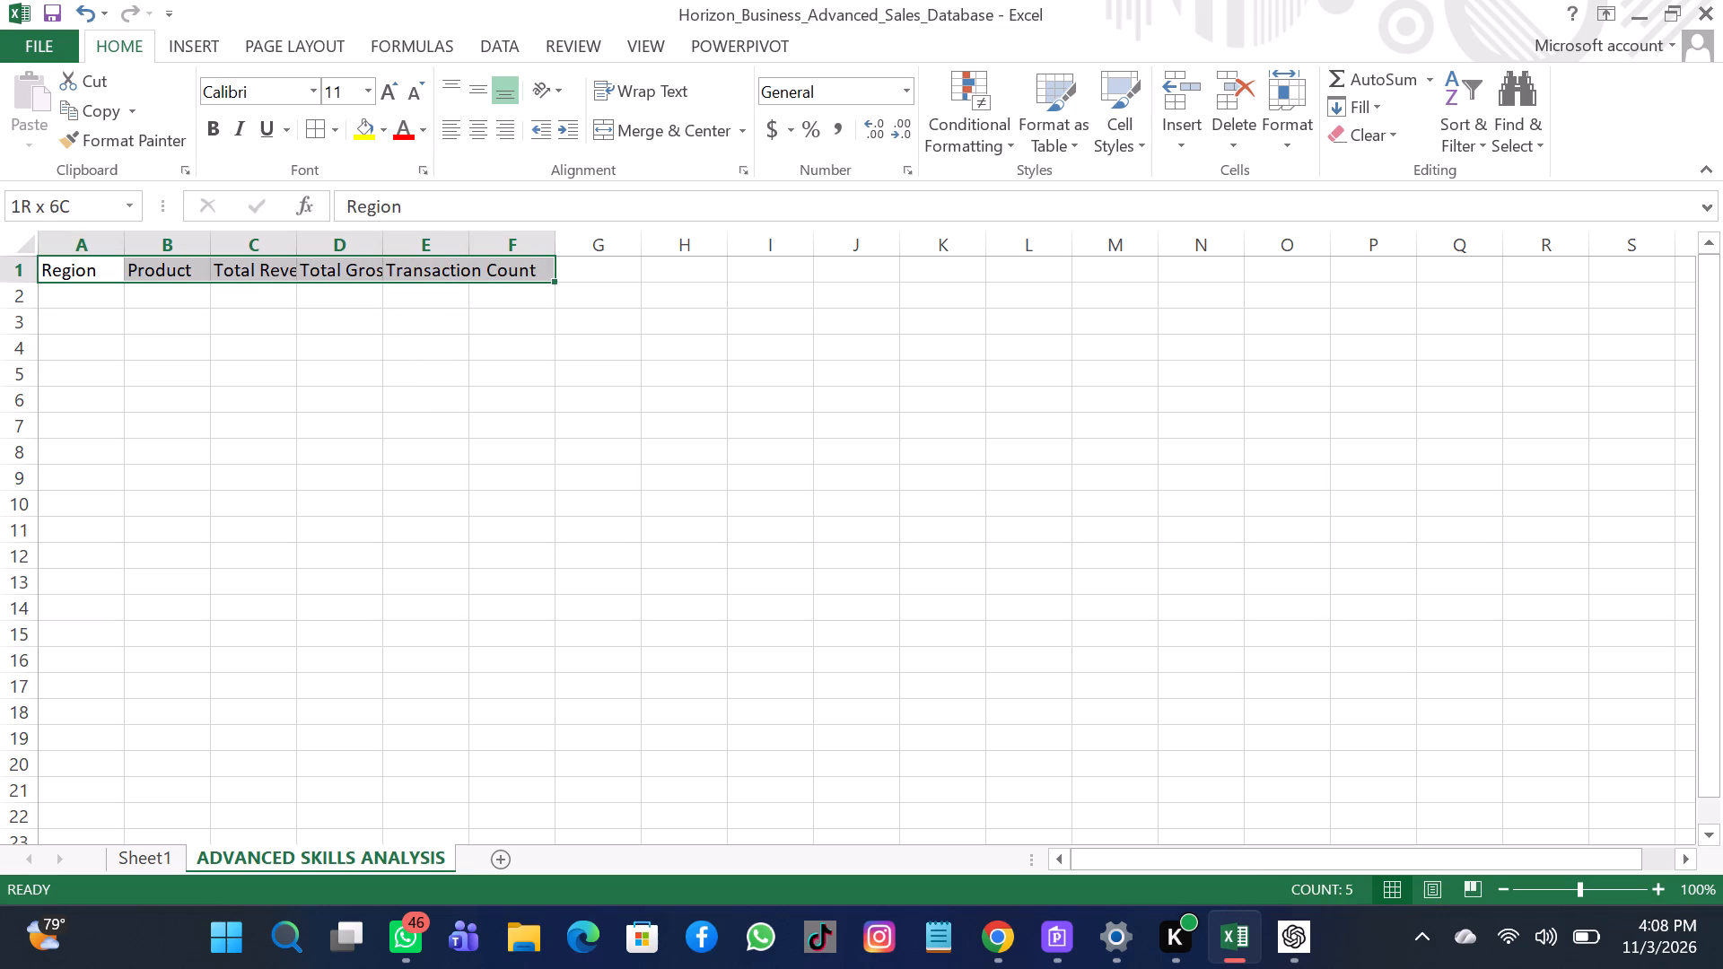
pyautogui.moveTo(526, 266); pyautogui.dragTo(530, 266)
pyautogui.click(206, 137)
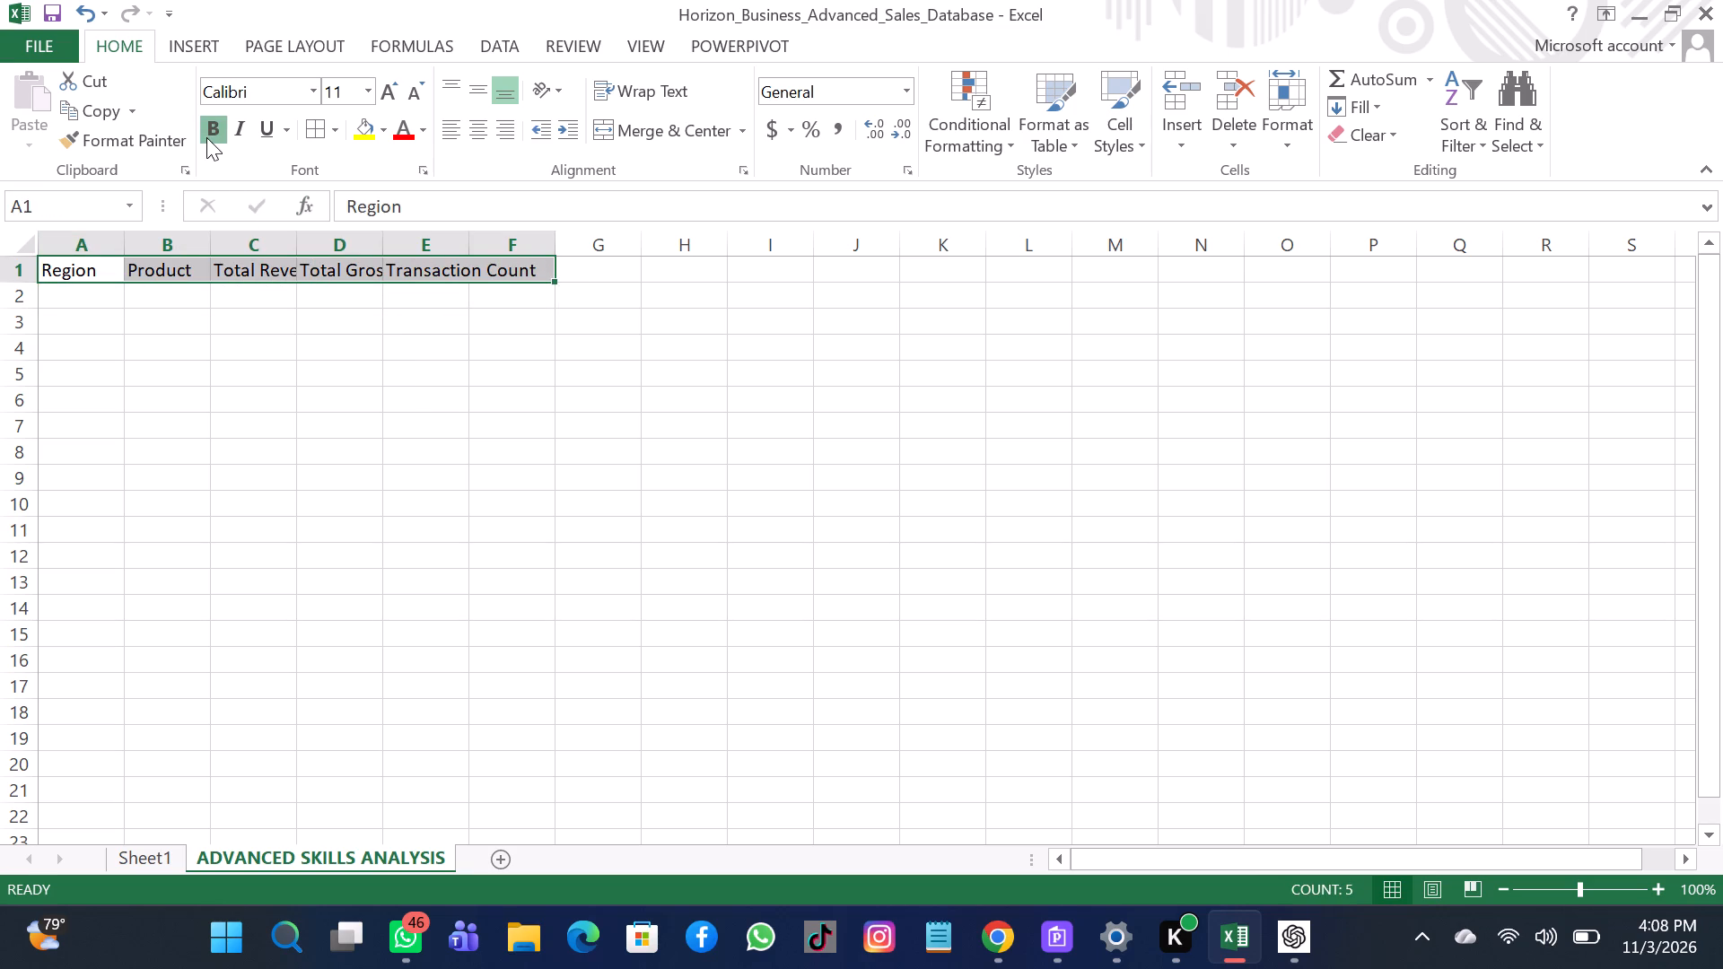
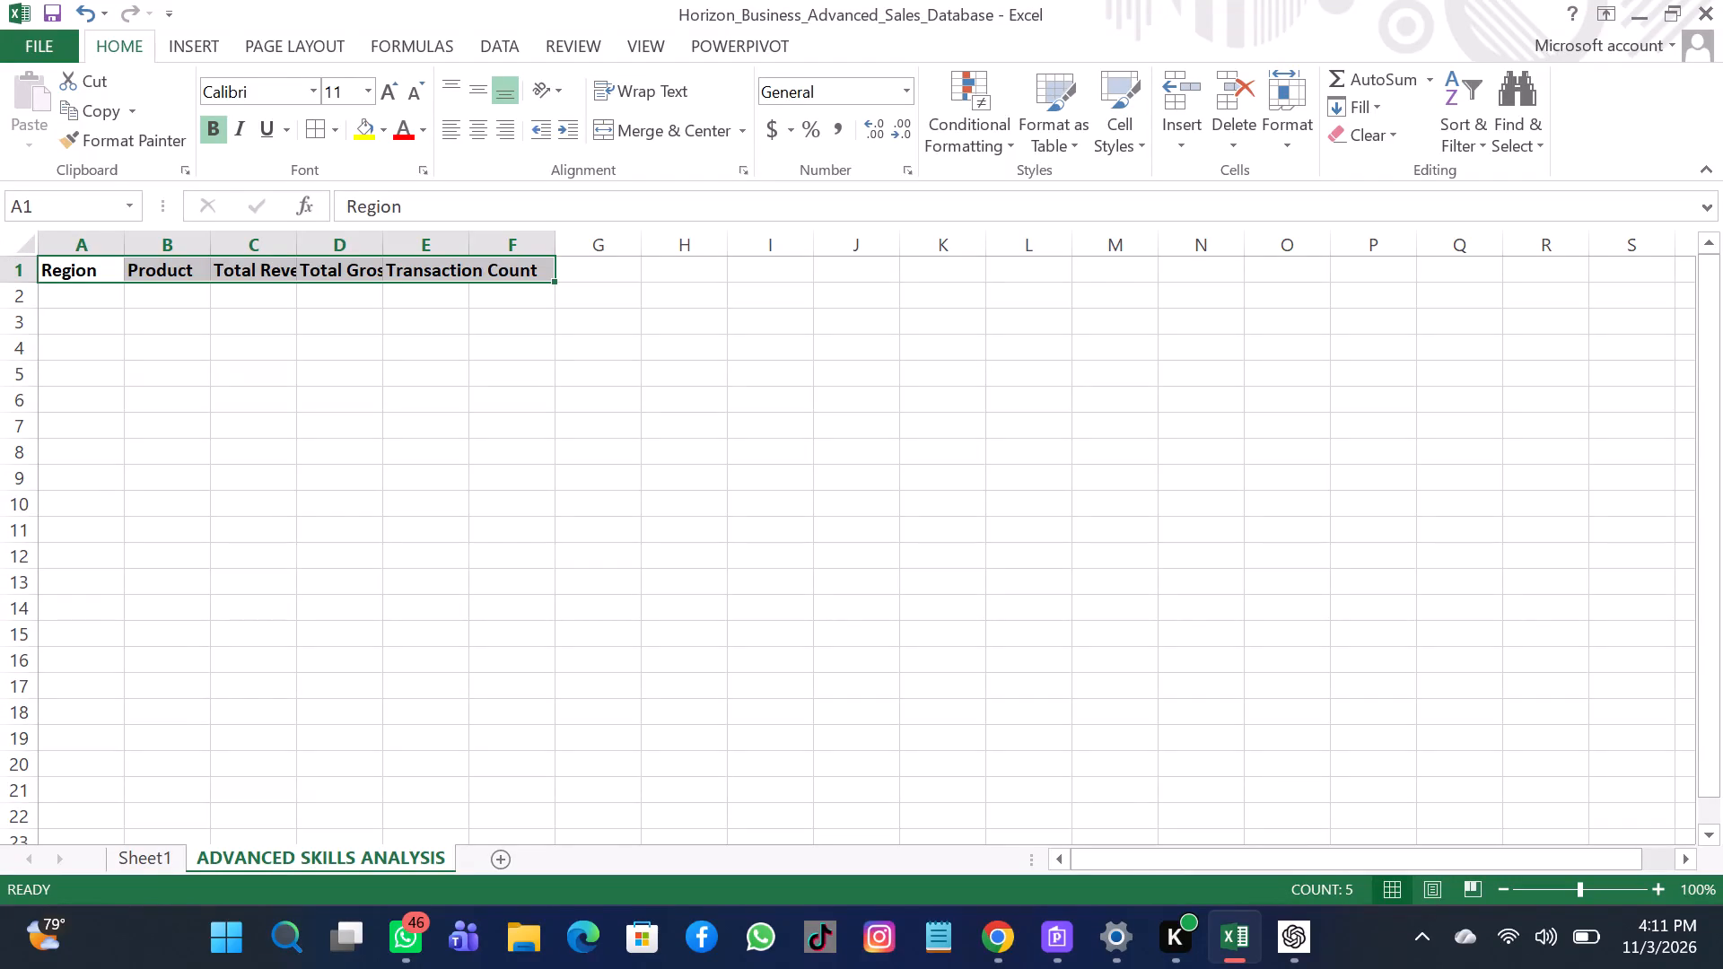
# Enter the formula =INDEX(Sheet1!$D$2:$D$101,INT((ROWS($A$2:A2)-1/10)+1) in cell A2, under the Region header.
pyautogui.click(61, 295)
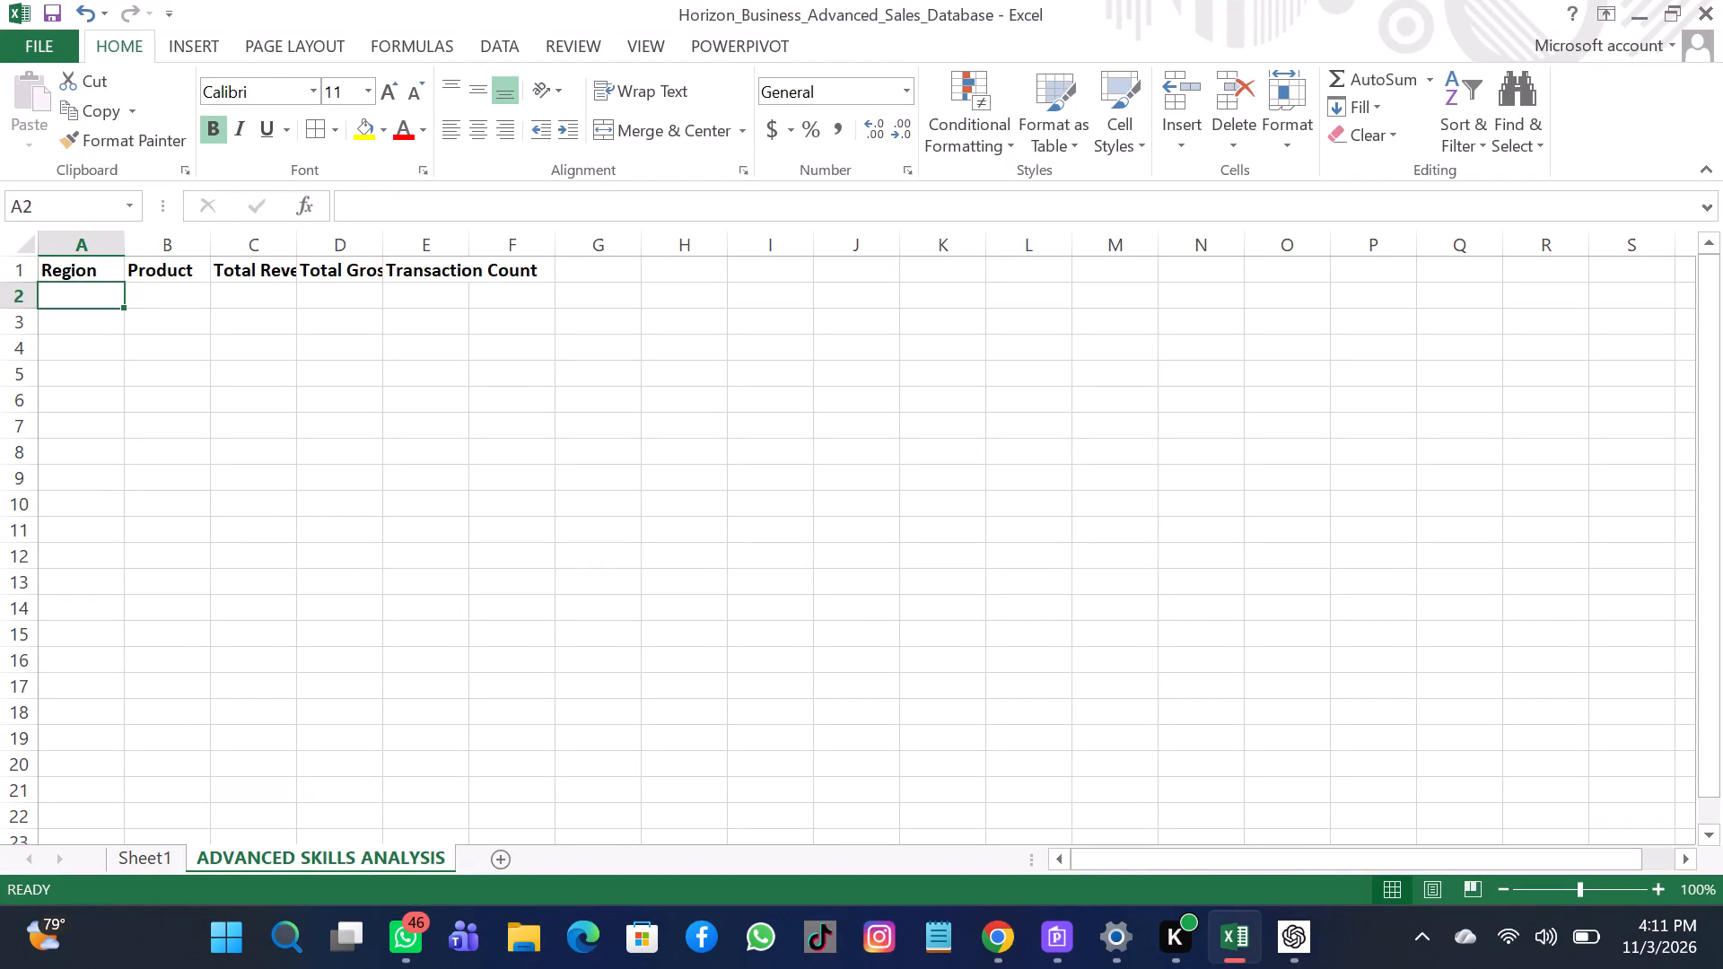
pyautogui.press('=')
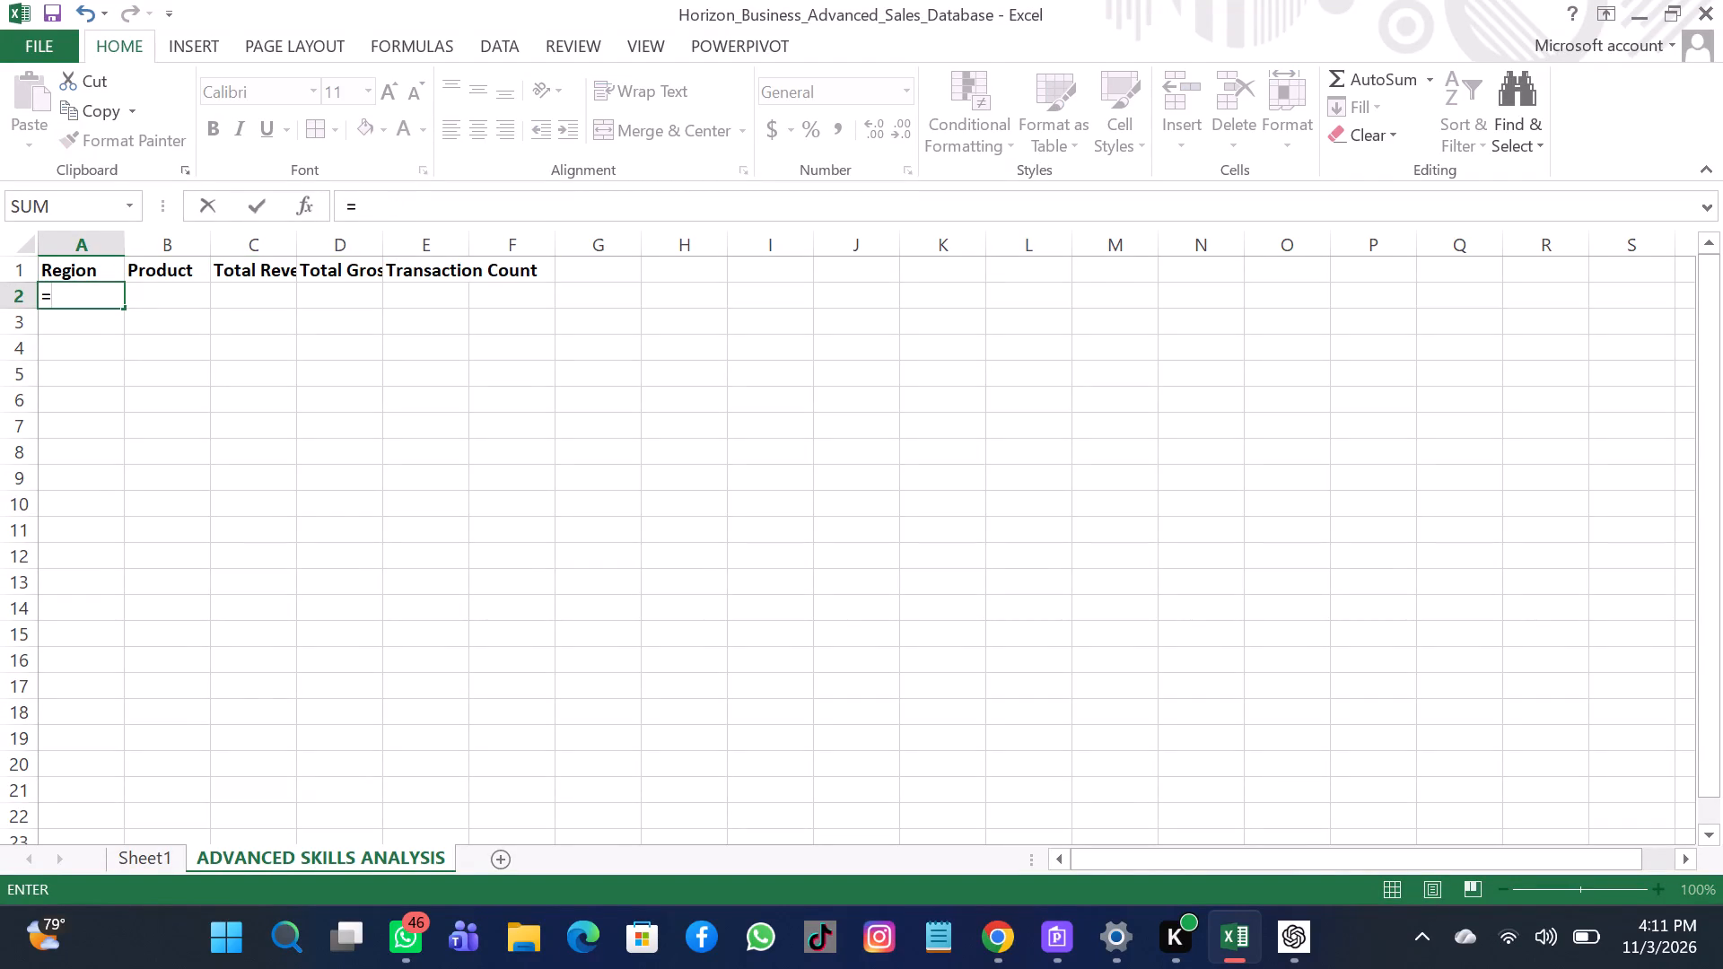
pyautogui.write('INDEX')
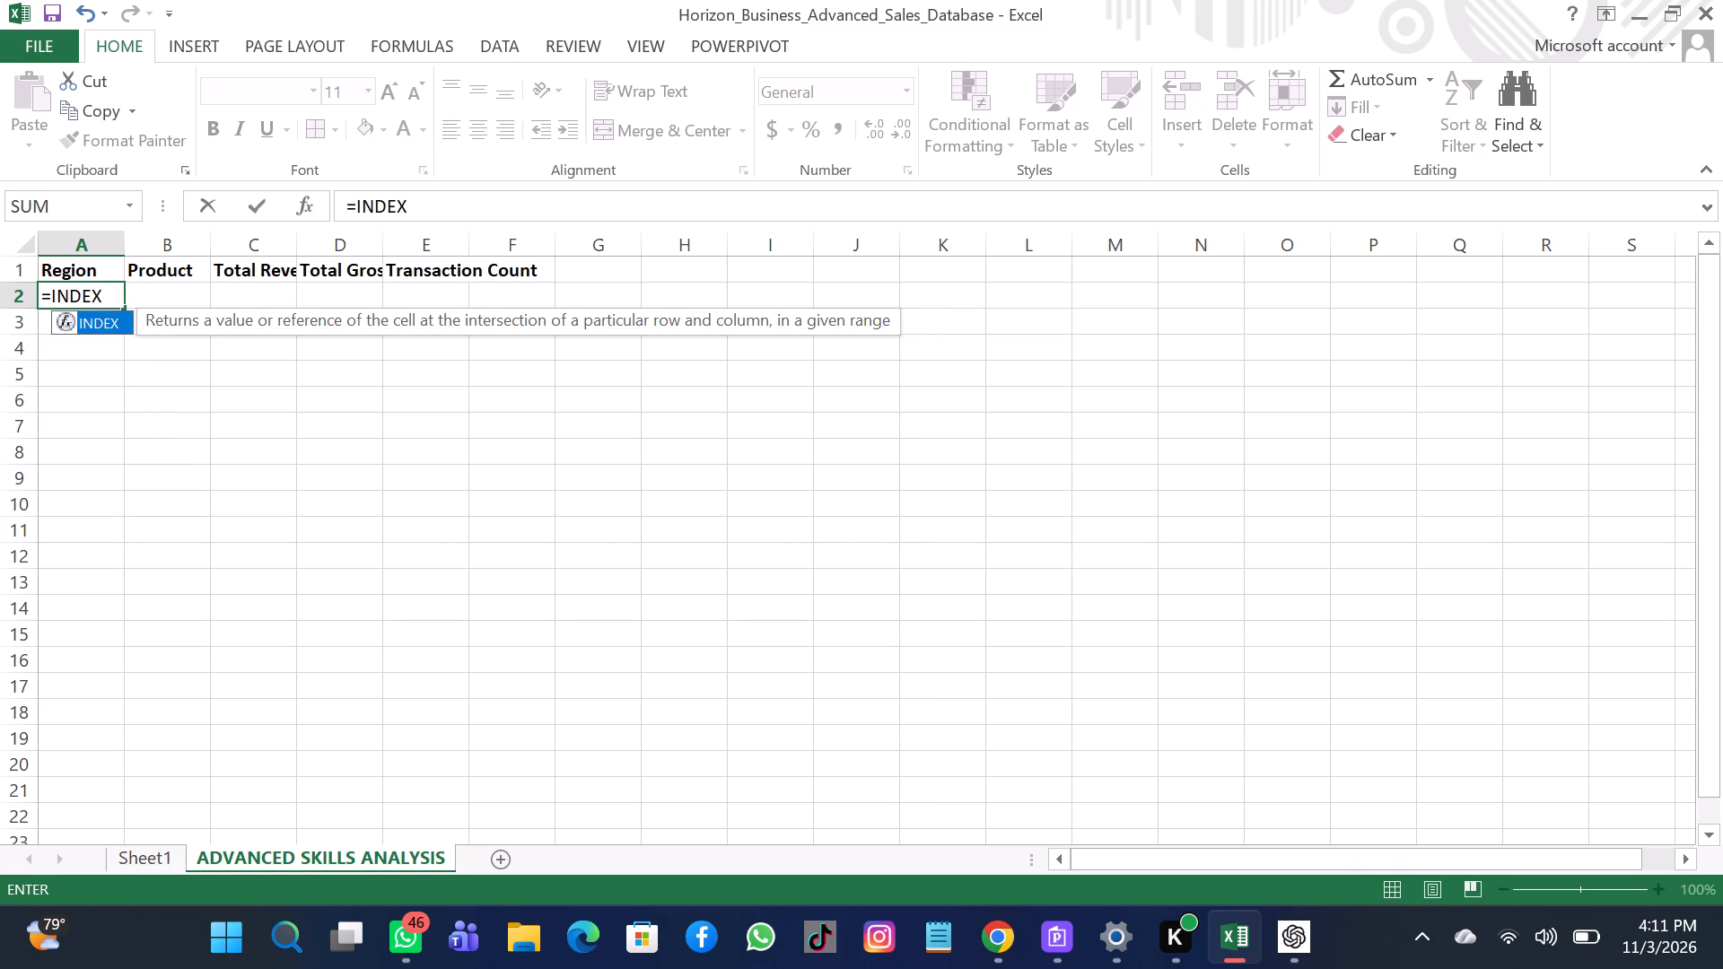
pyautogui.hotkey('shift', '(')
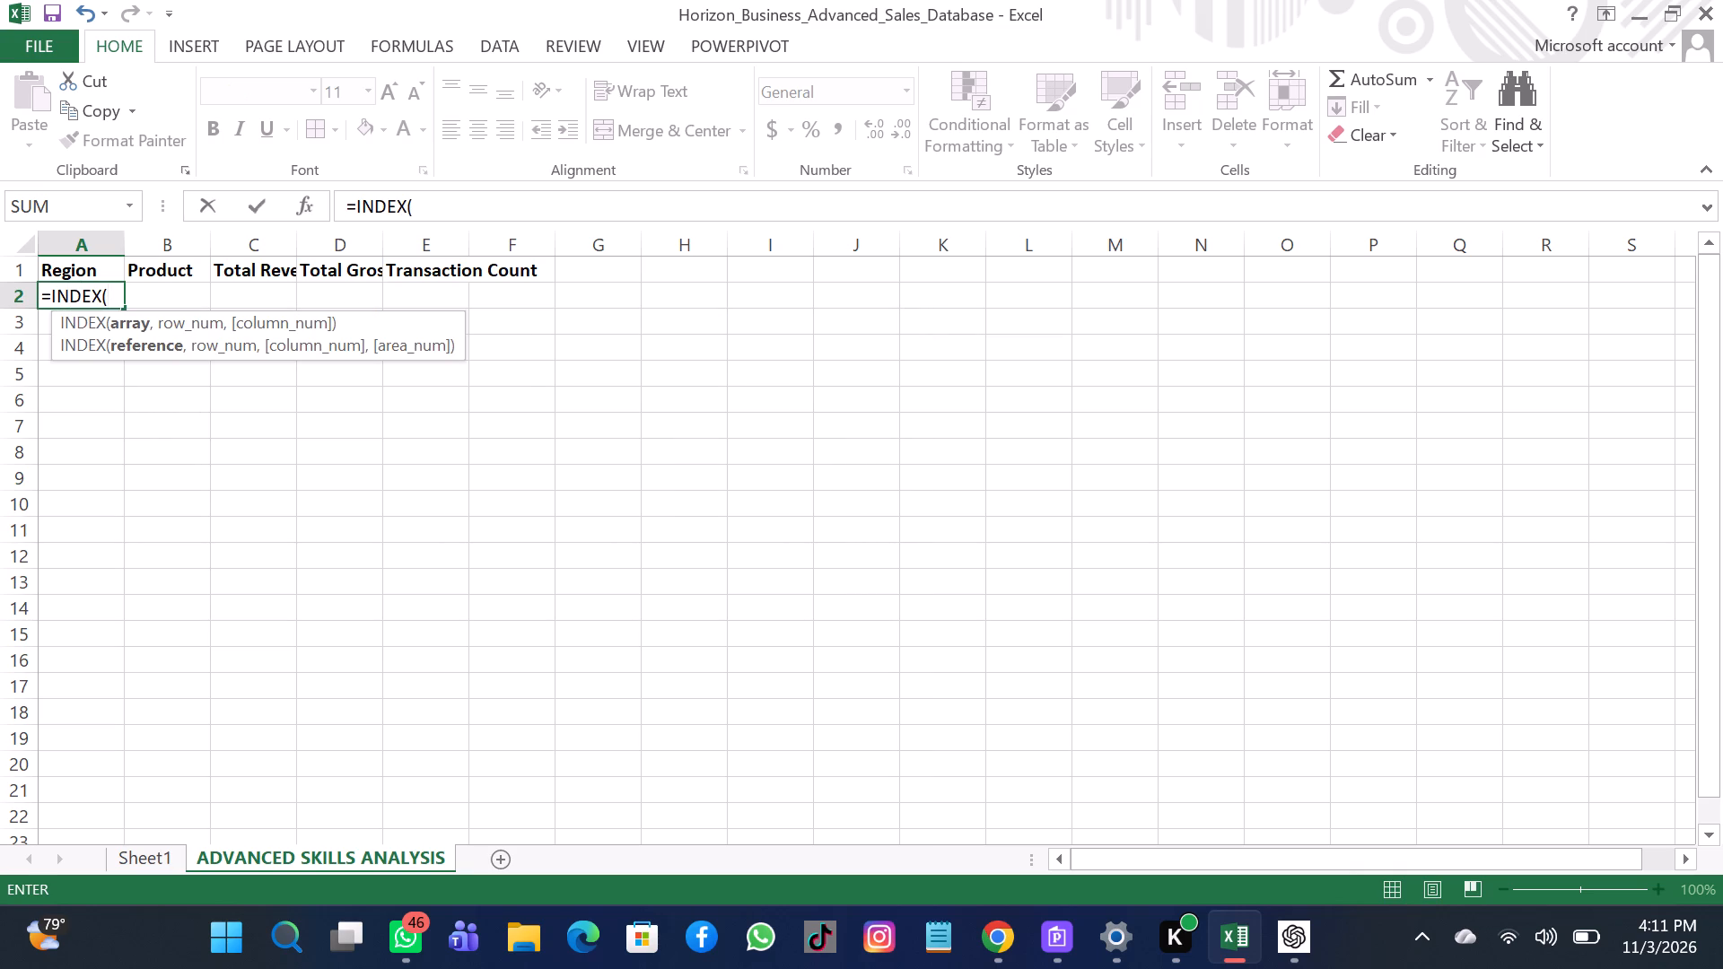
pyautogui.press('s')
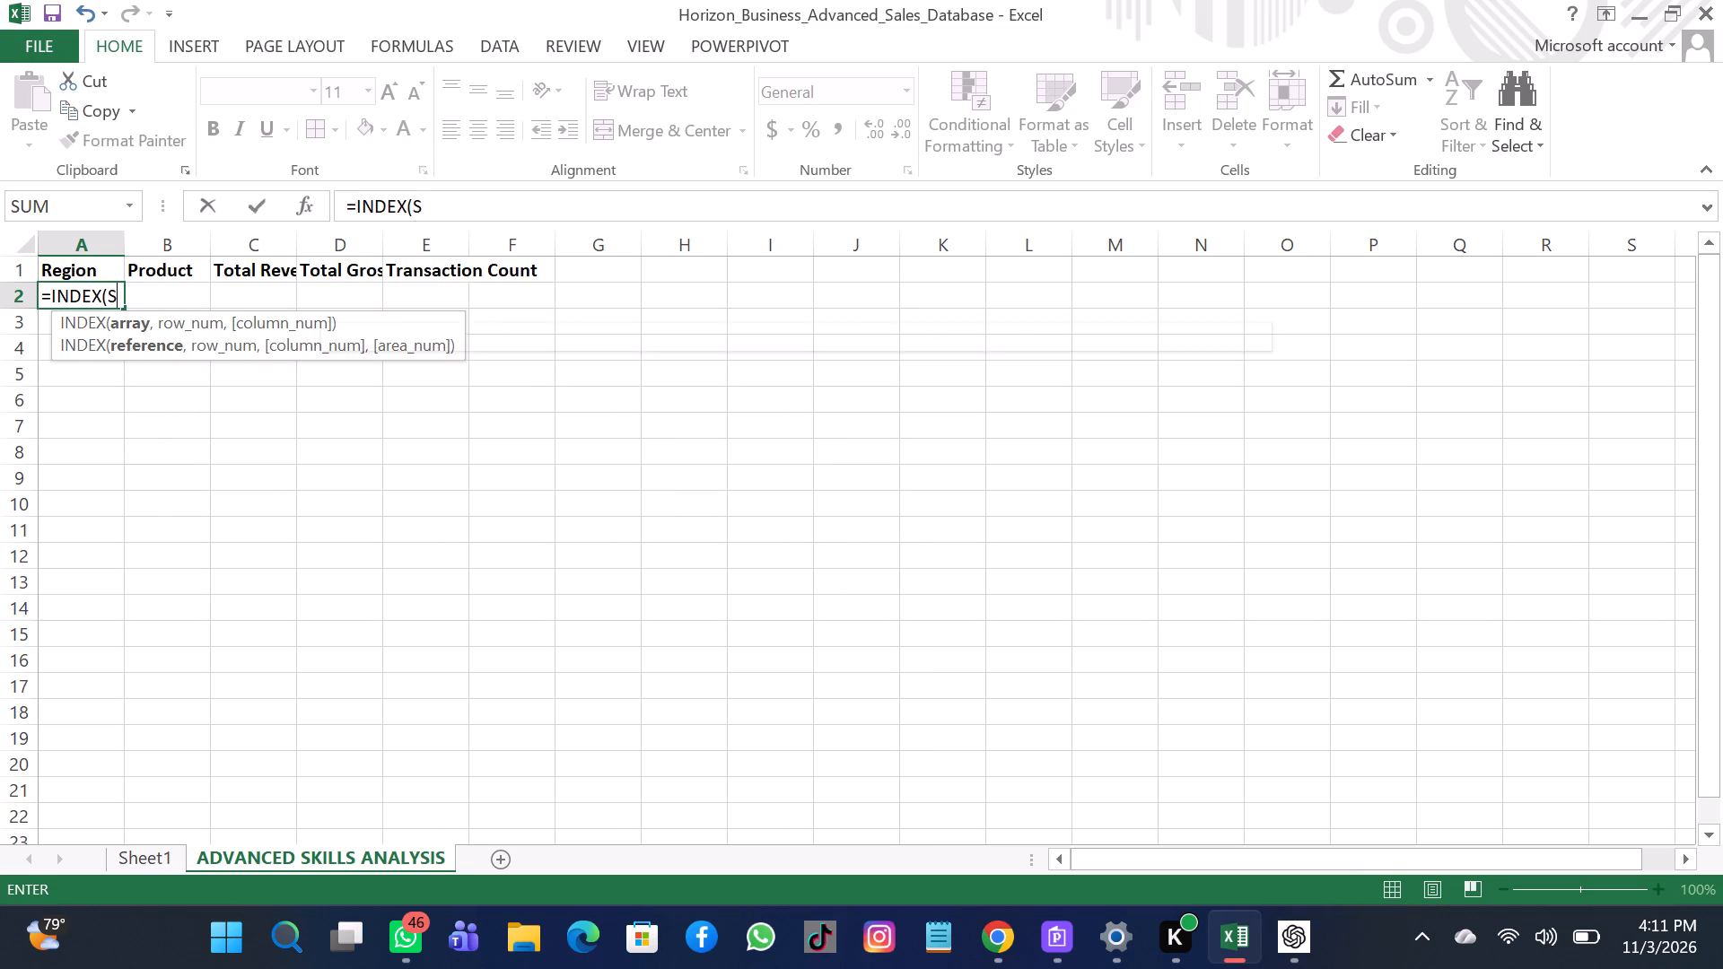
pyautogui.write('heet1')
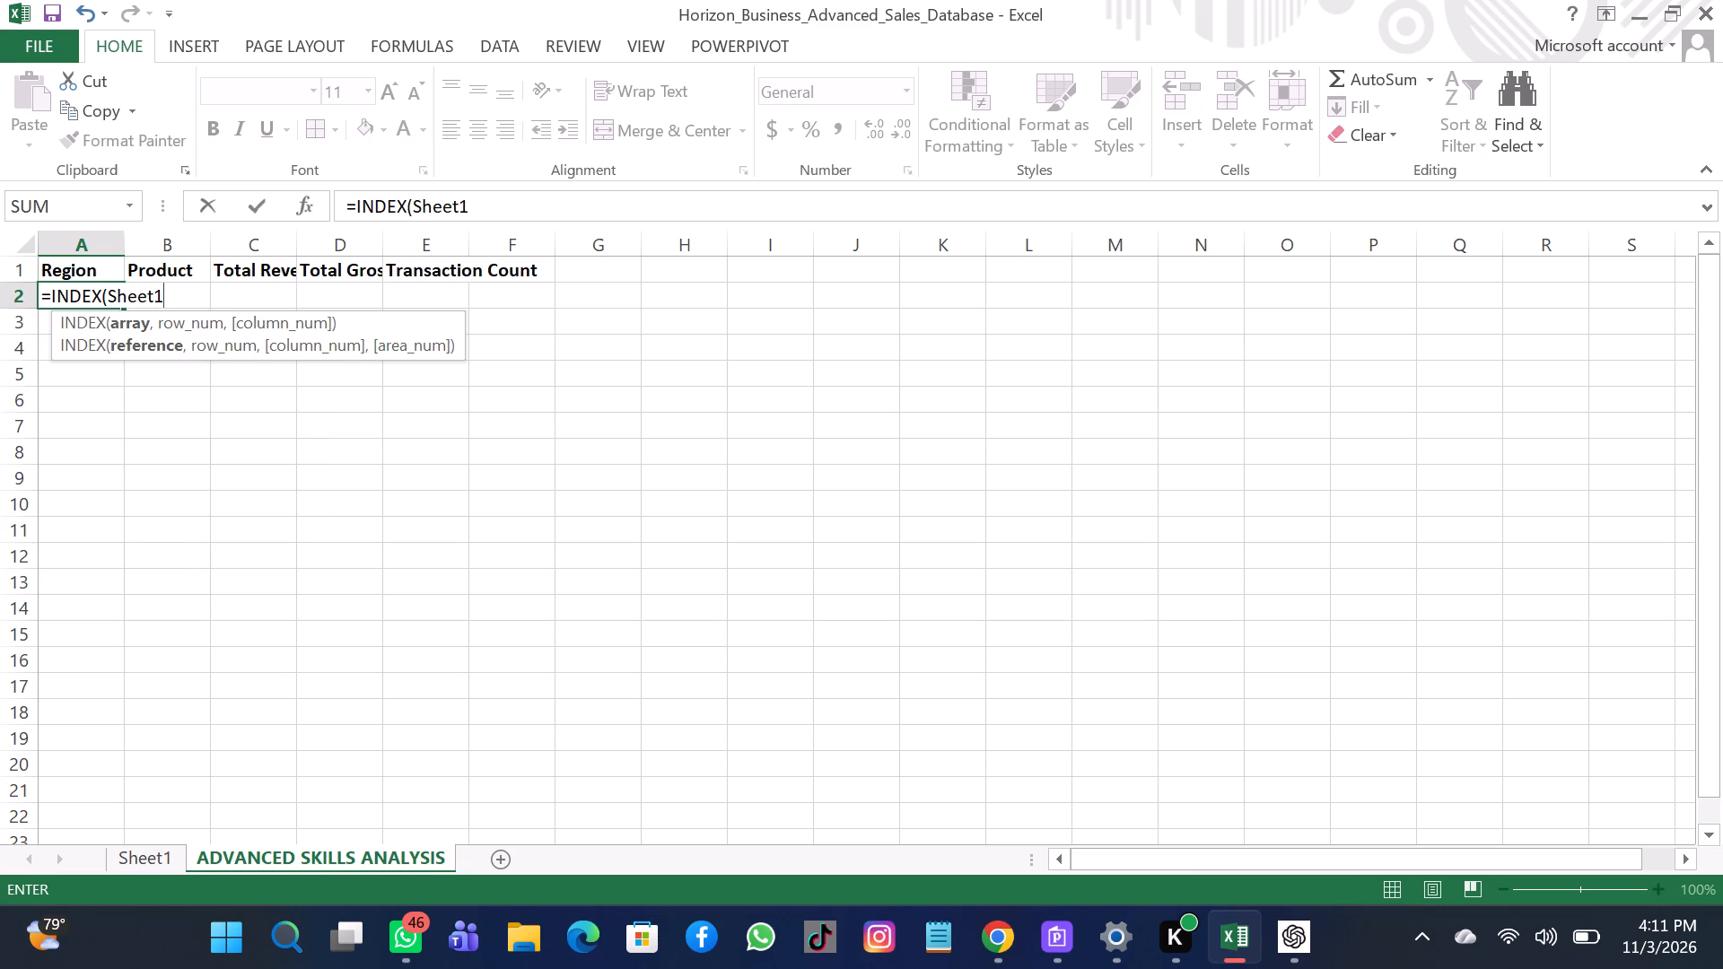
pyautogui.hotkey('shift', '!')
pyautogui.hotkey('shift', '$')
pyautogui.press('d')
pyautogui.hotkey('shift', '$')
pyautogui.press('2')
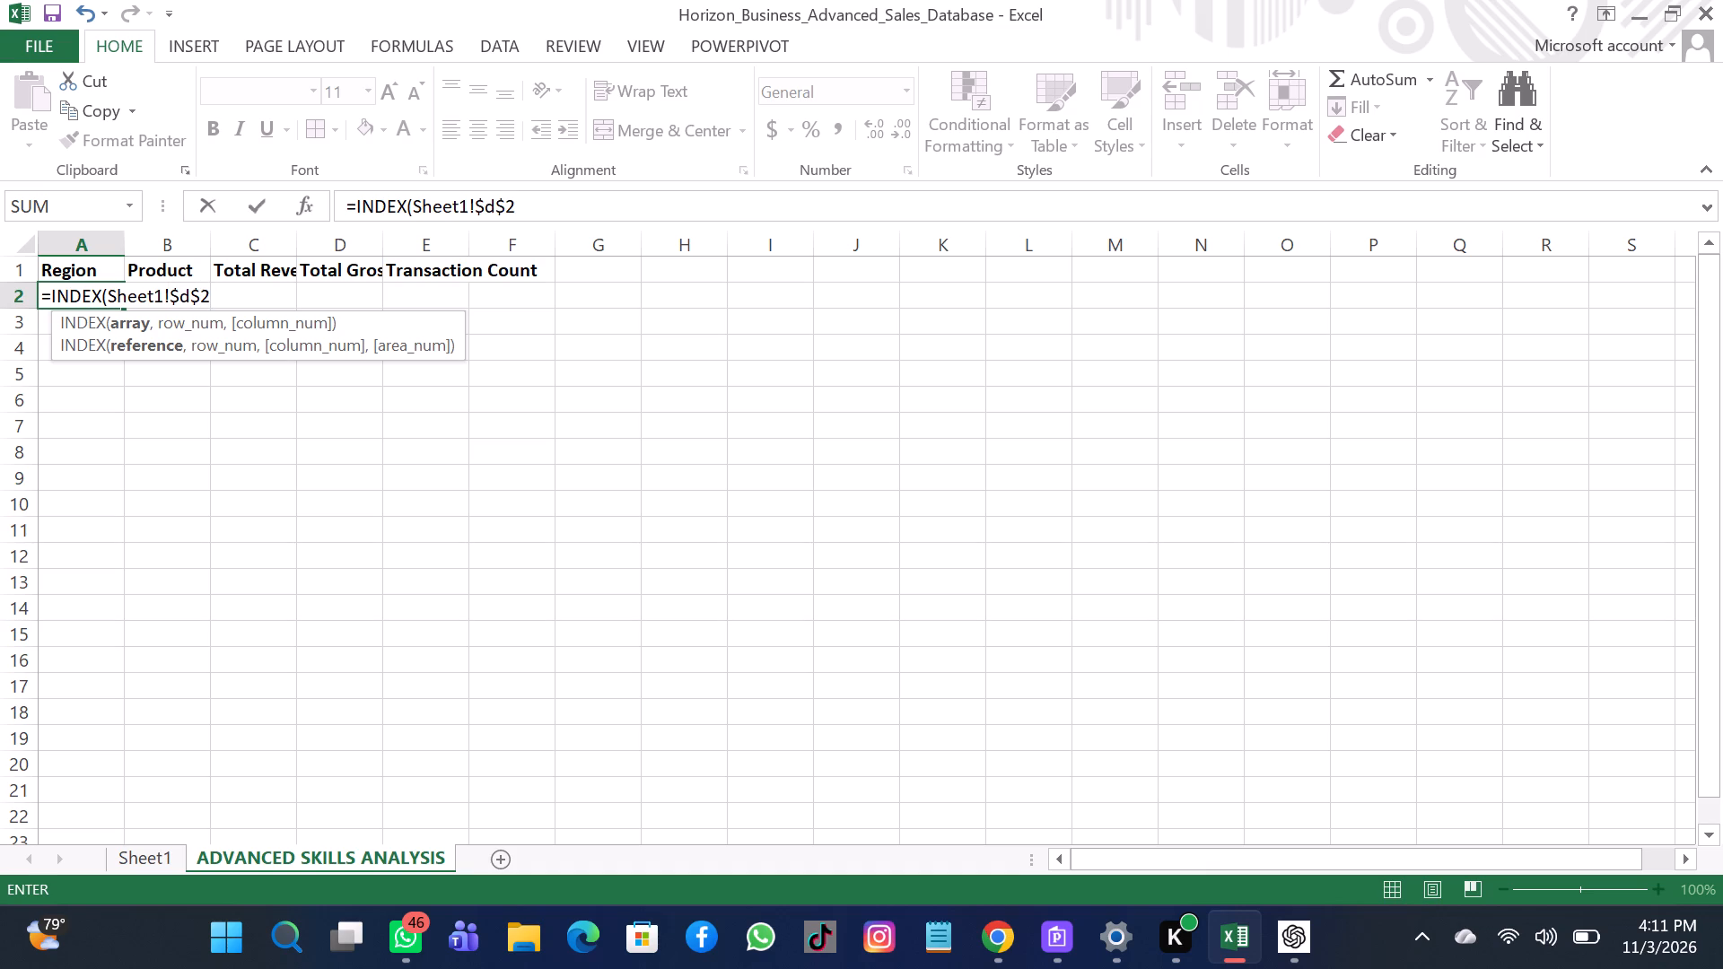
pyautogui.press('BackSpace')
pyautogui.press('BackSpace')
pyautogui.press('BackSpace')
pyautogui.press('d')
pyautogui.write('$2')
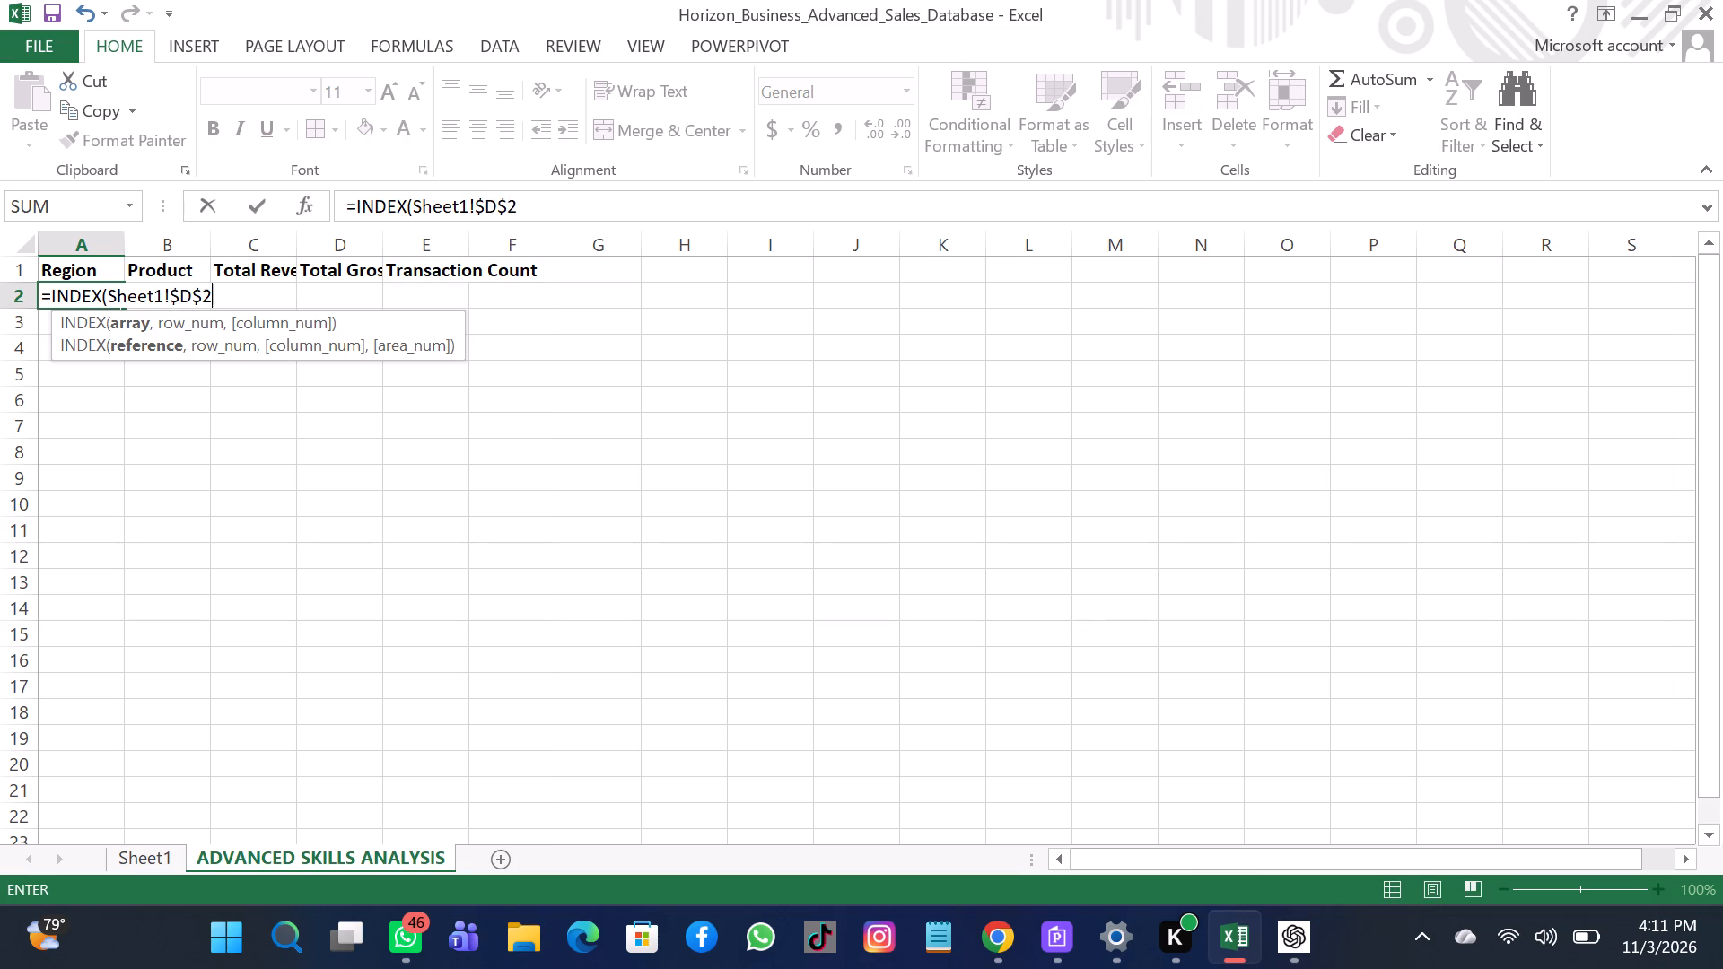
pyautogui.hotkey('shift', ':')
pyautogui.write('$D')
pyautogui.hotkey('shift', '$')
pyautogui.press('1')
pyautogui.write('01')
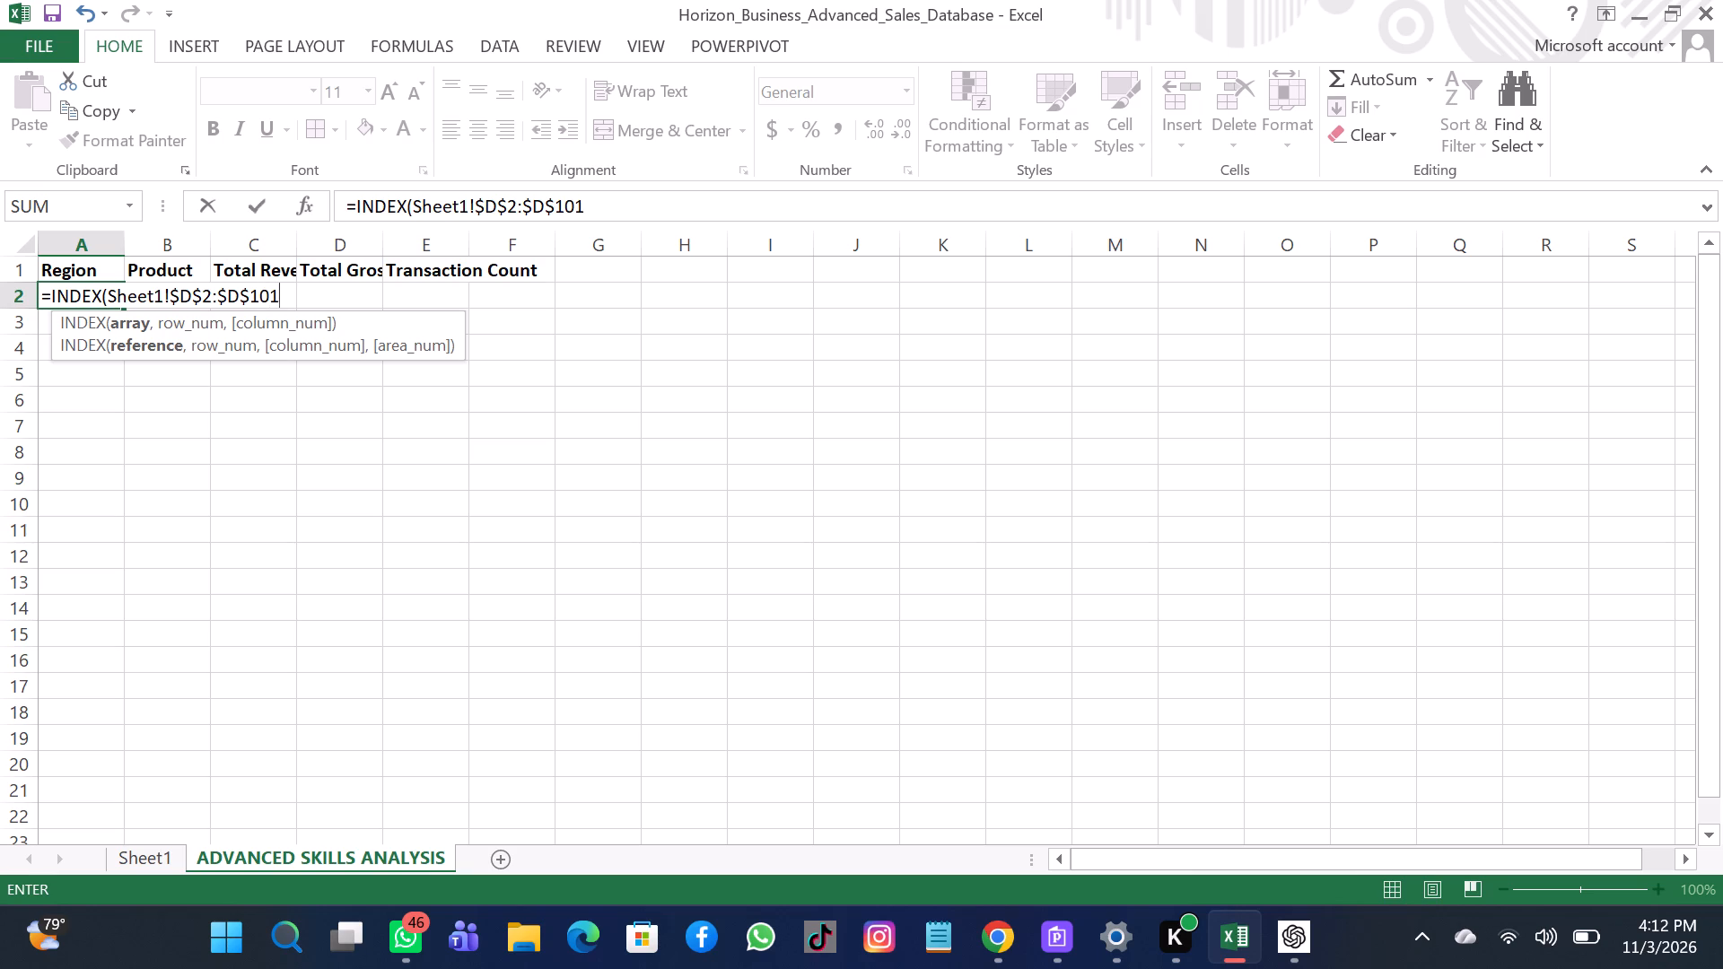
pyautogui.press(',')
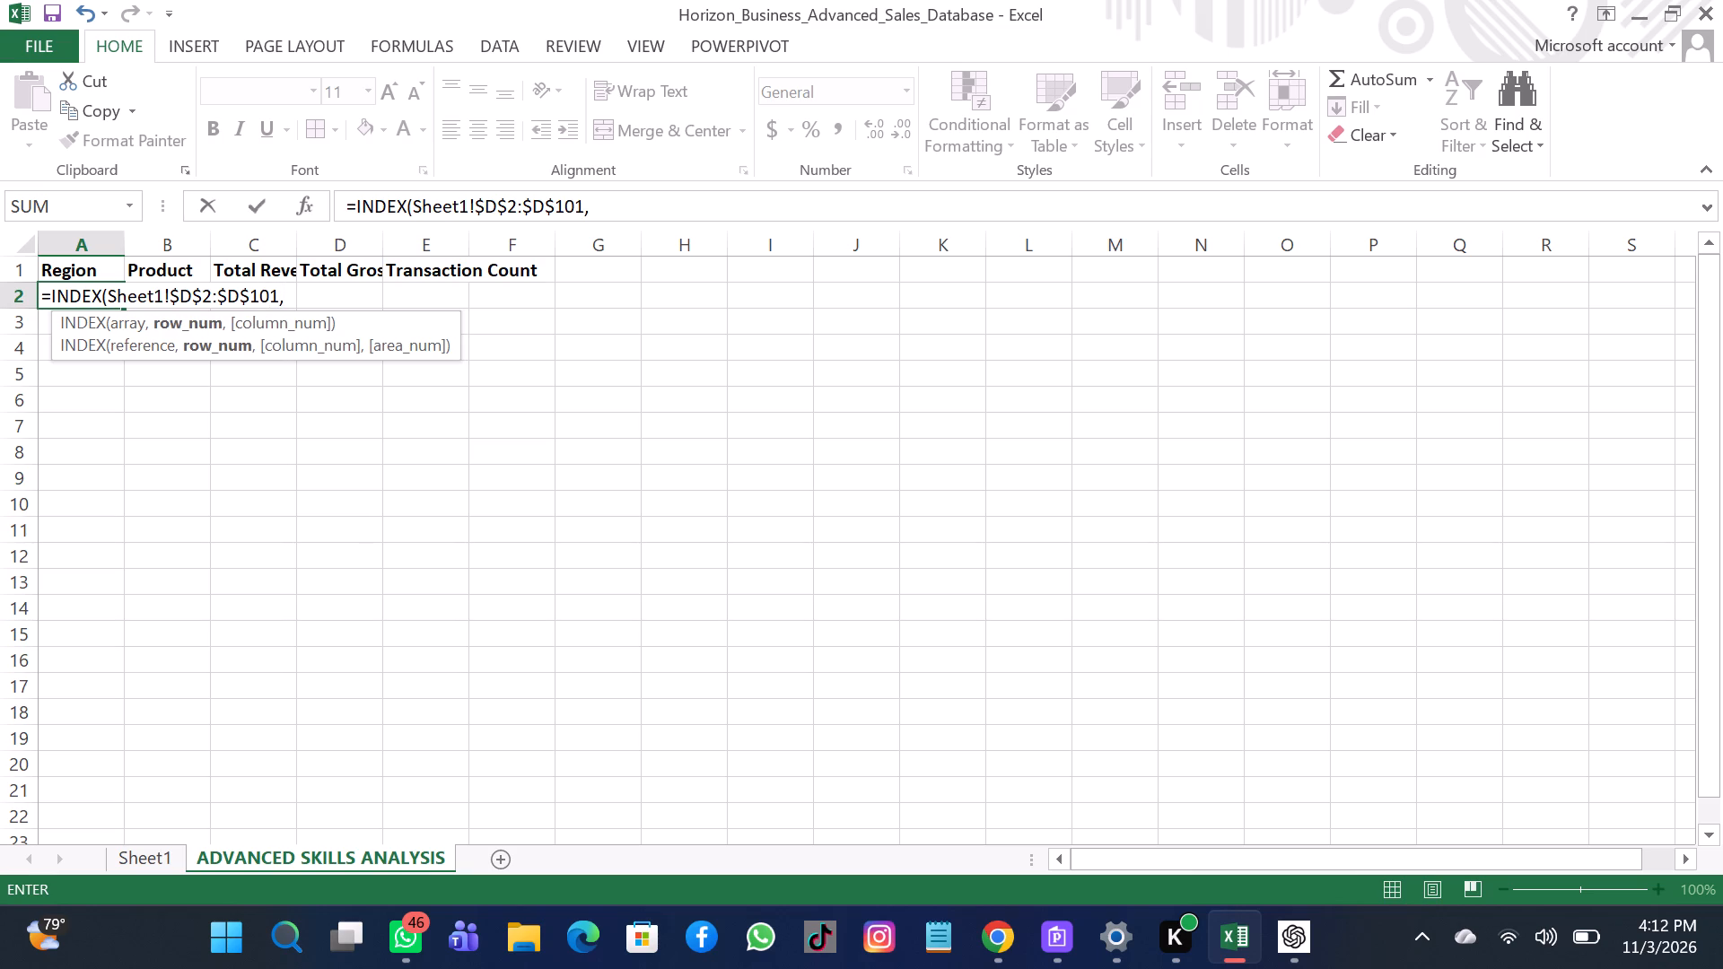
pyautogui.write('INT')
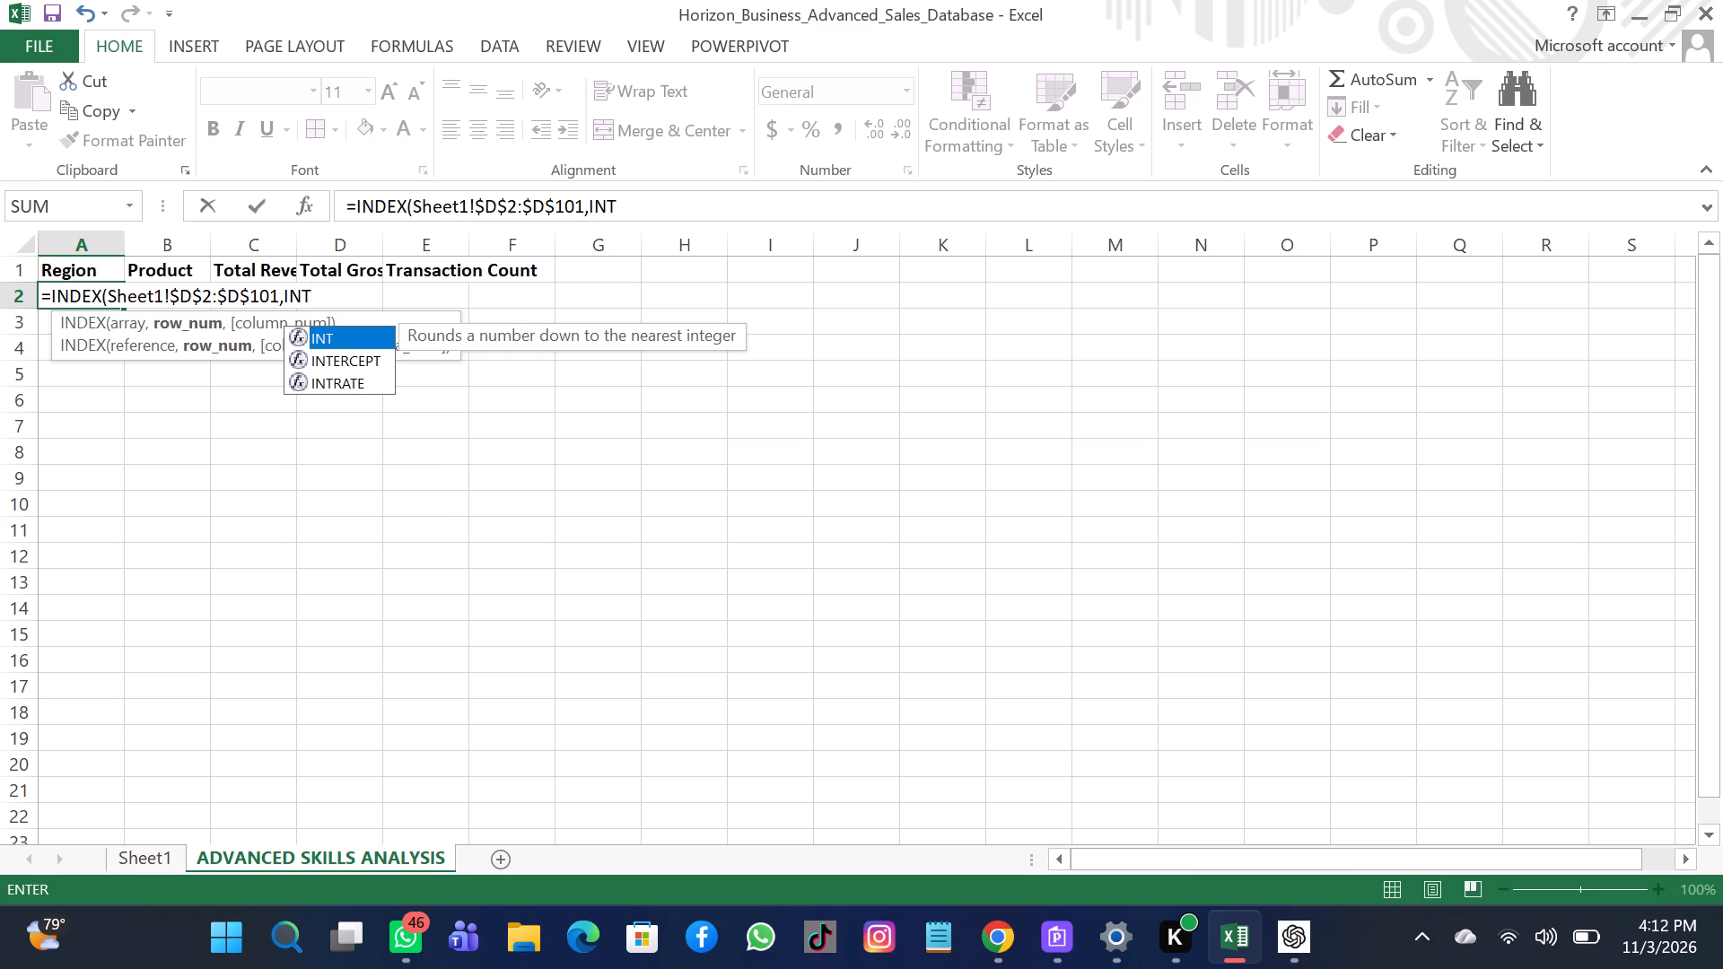
pyautogui.write('((')
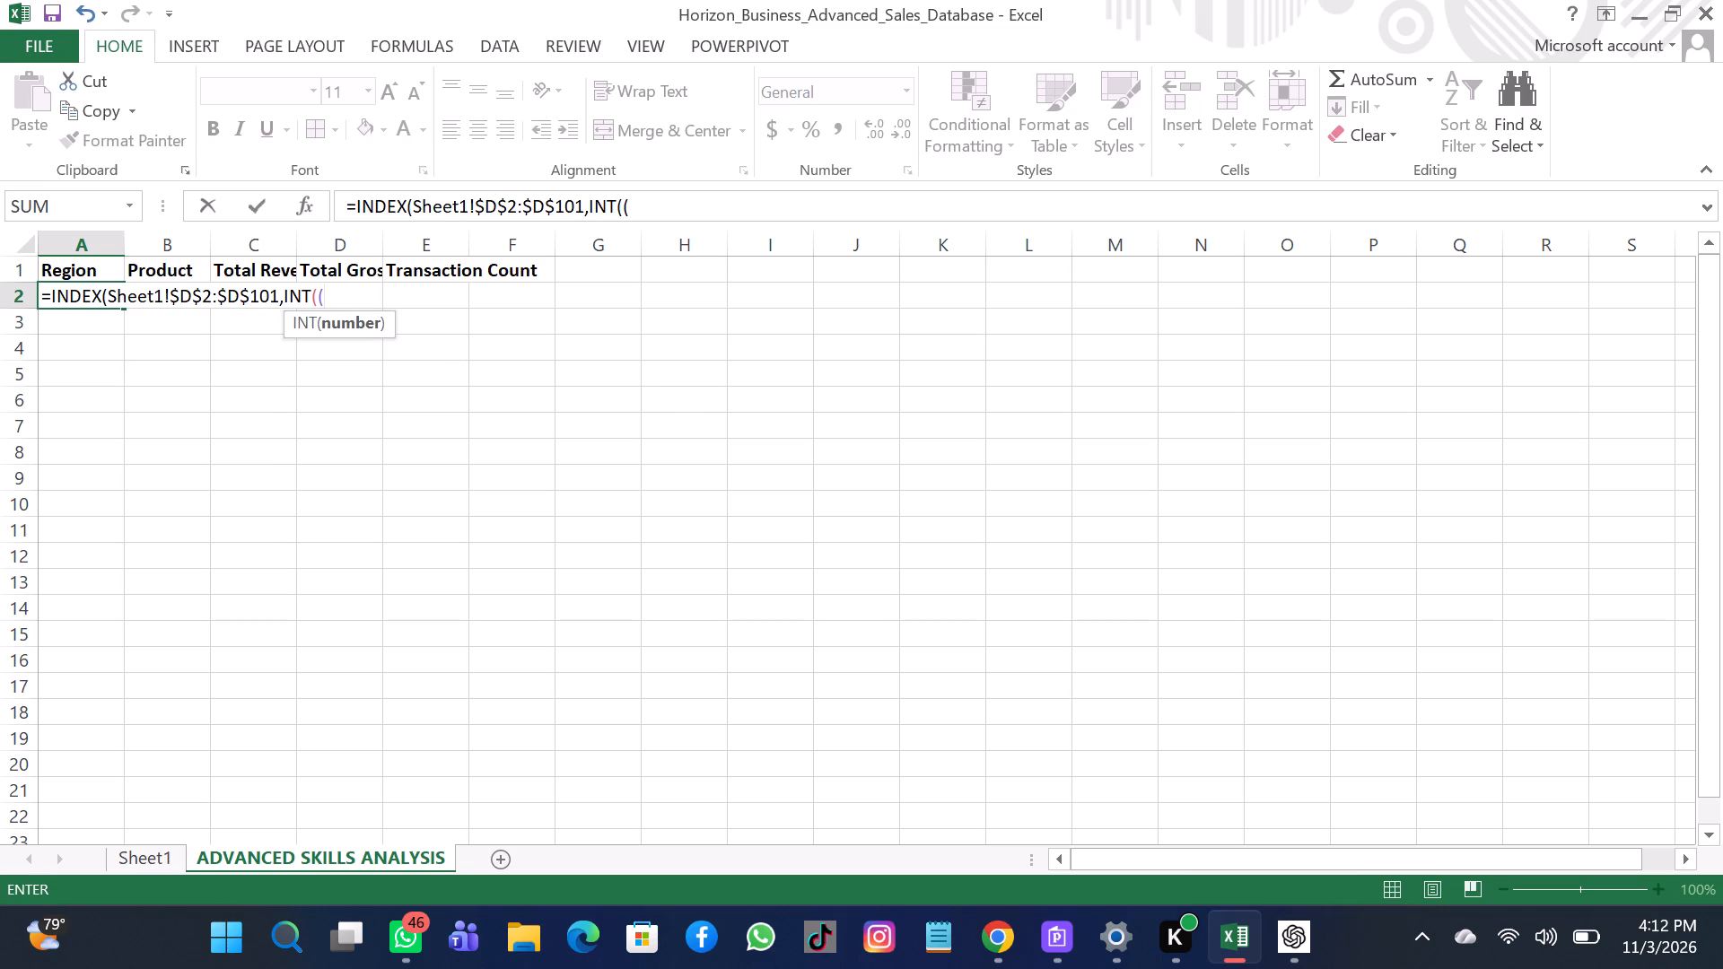
pyautogui.write('ROWS')
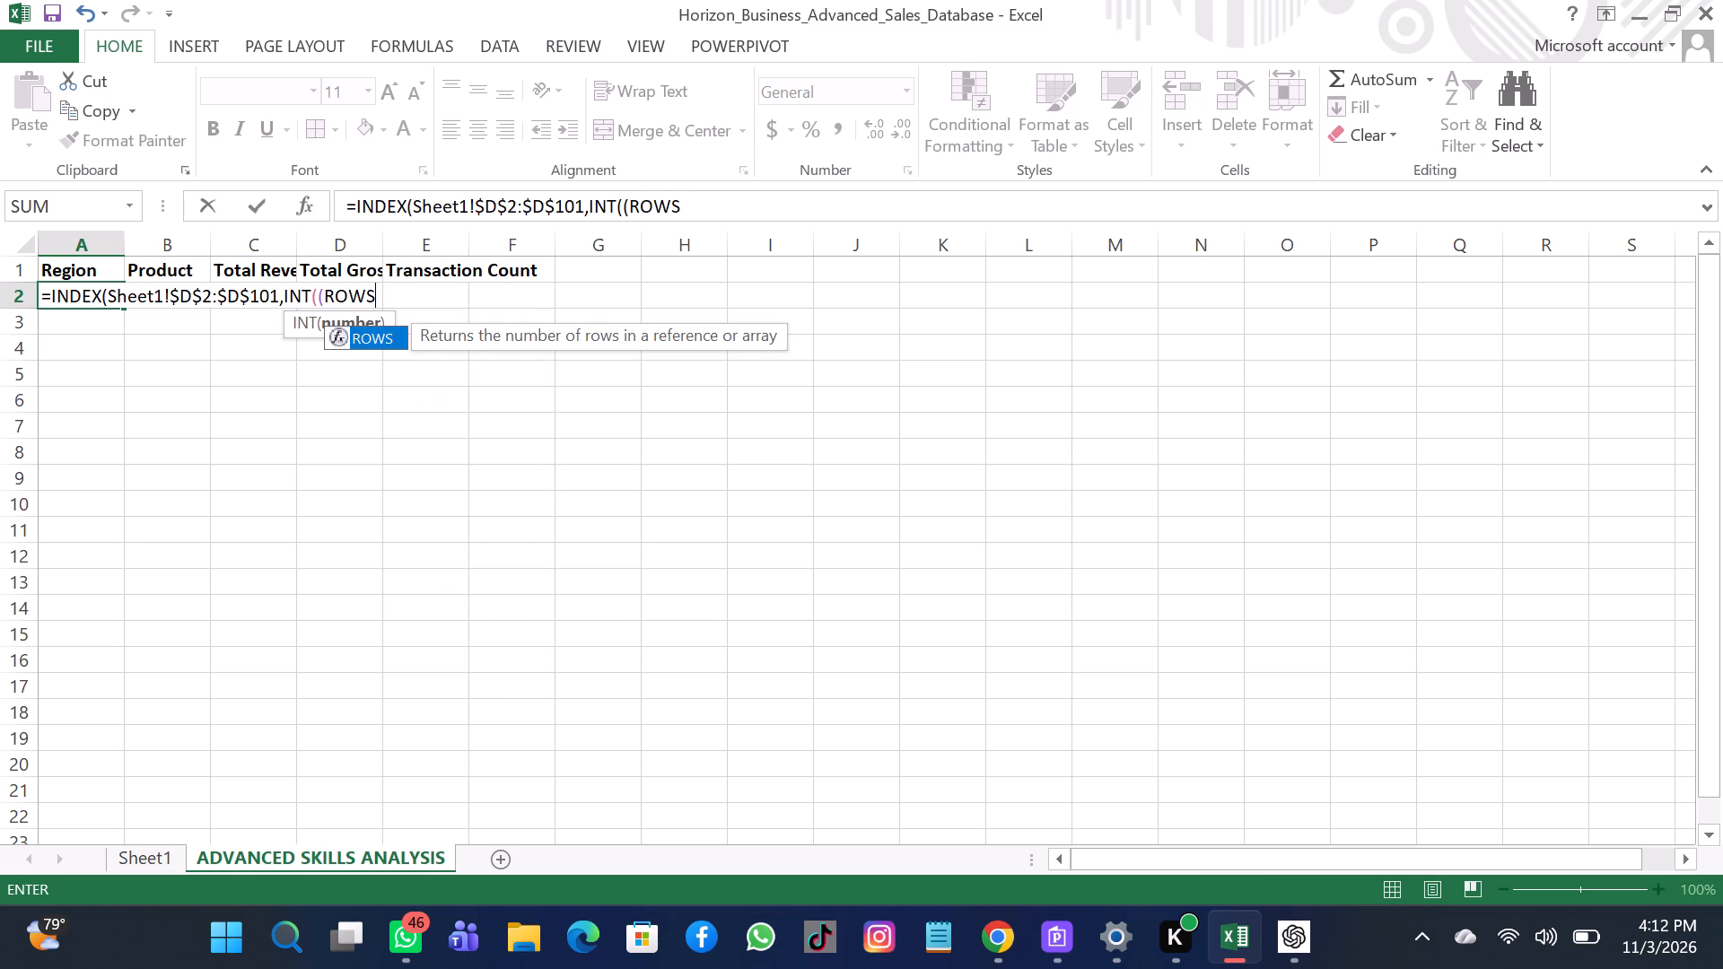
pyautogui.hotkey('shift', '(')
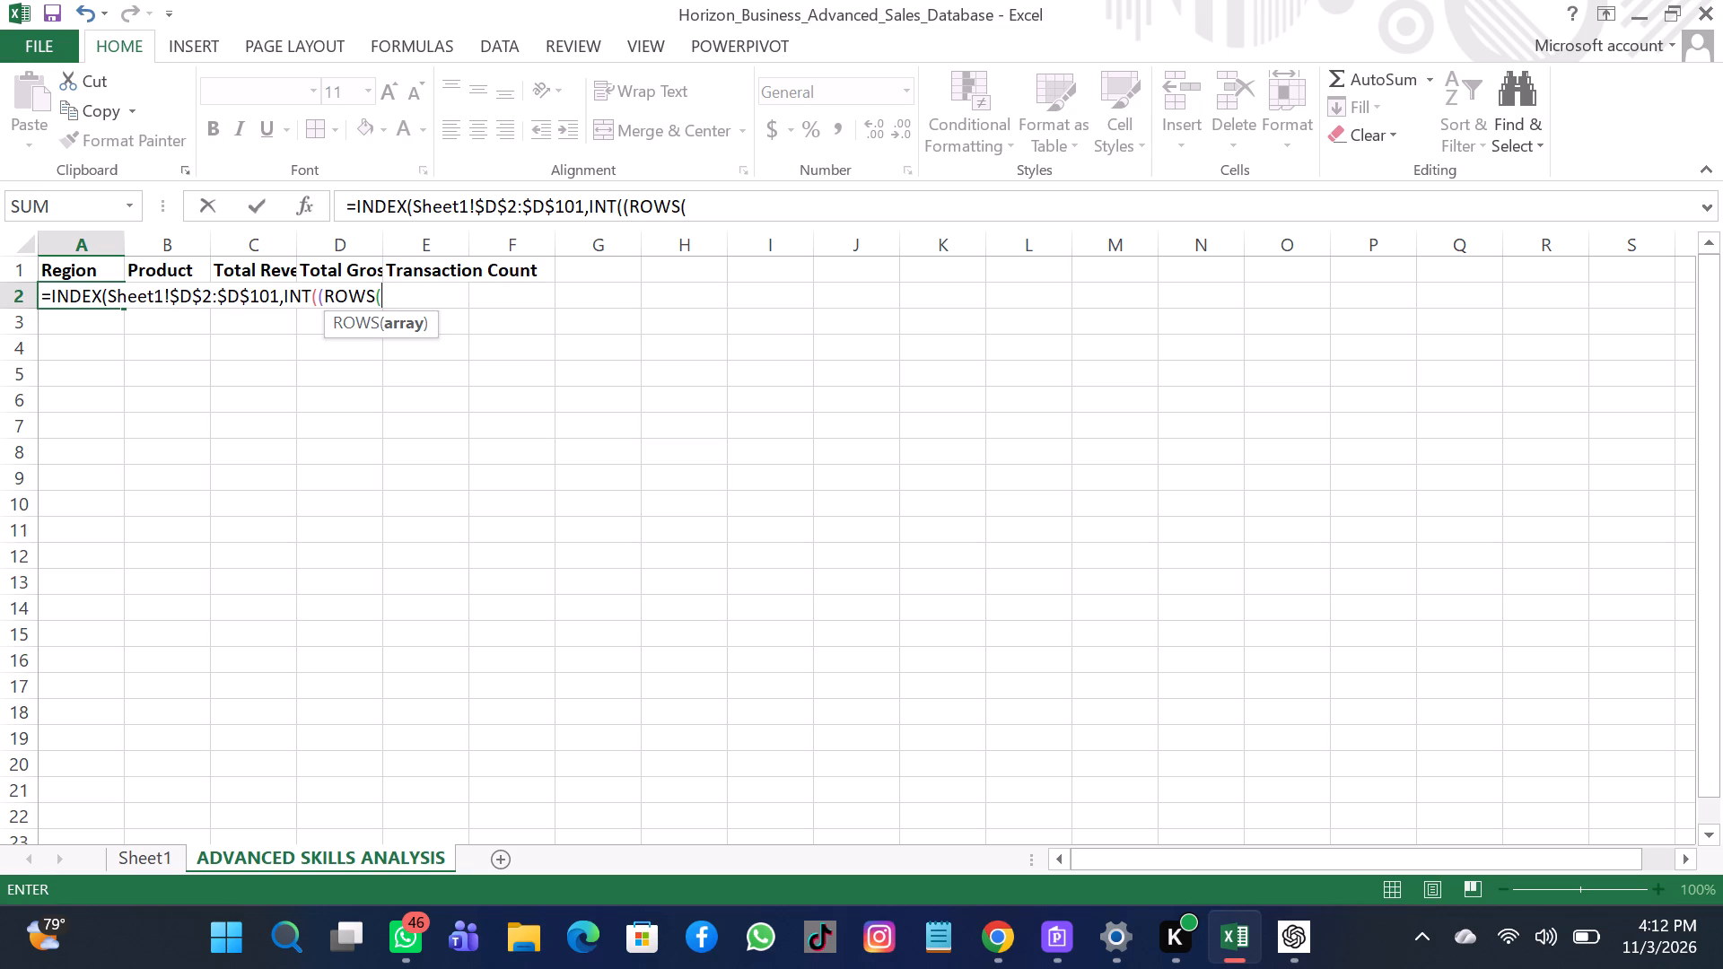
pyautogui.hotkey('shift', '$')
pyautogui.press('a')
pyautogui.write('$2')
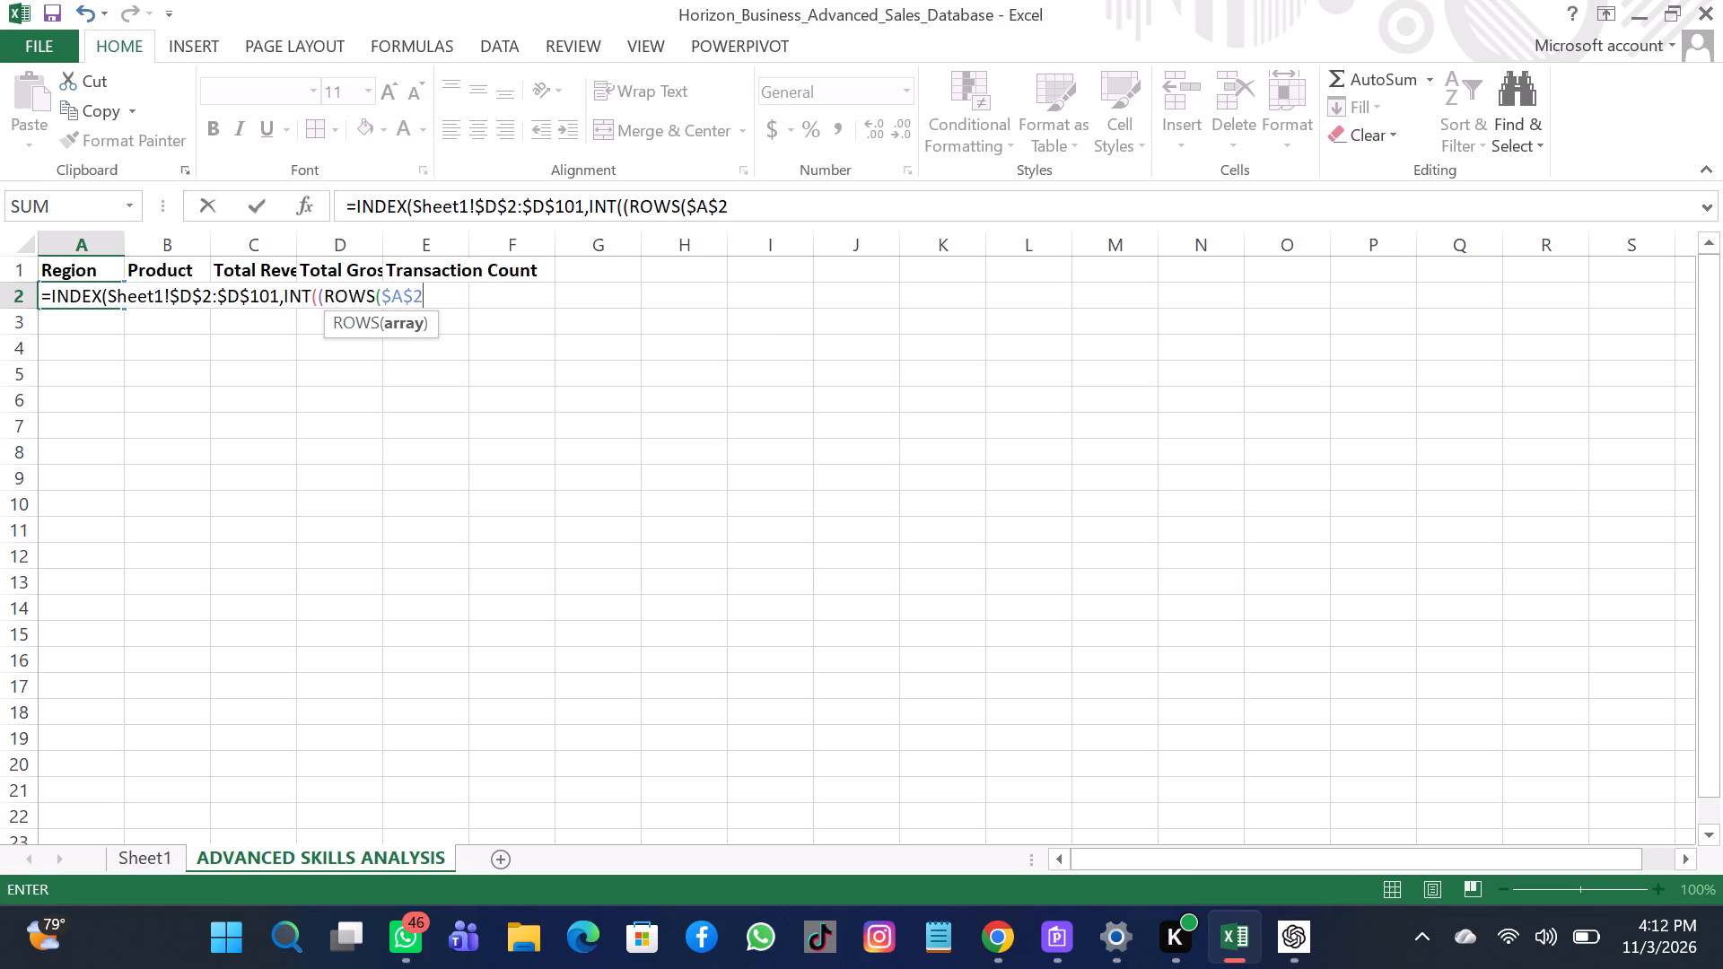
pyautogui.hotkey('shift', ':')
pyautogui.press('a')
pyautogui.press('2')
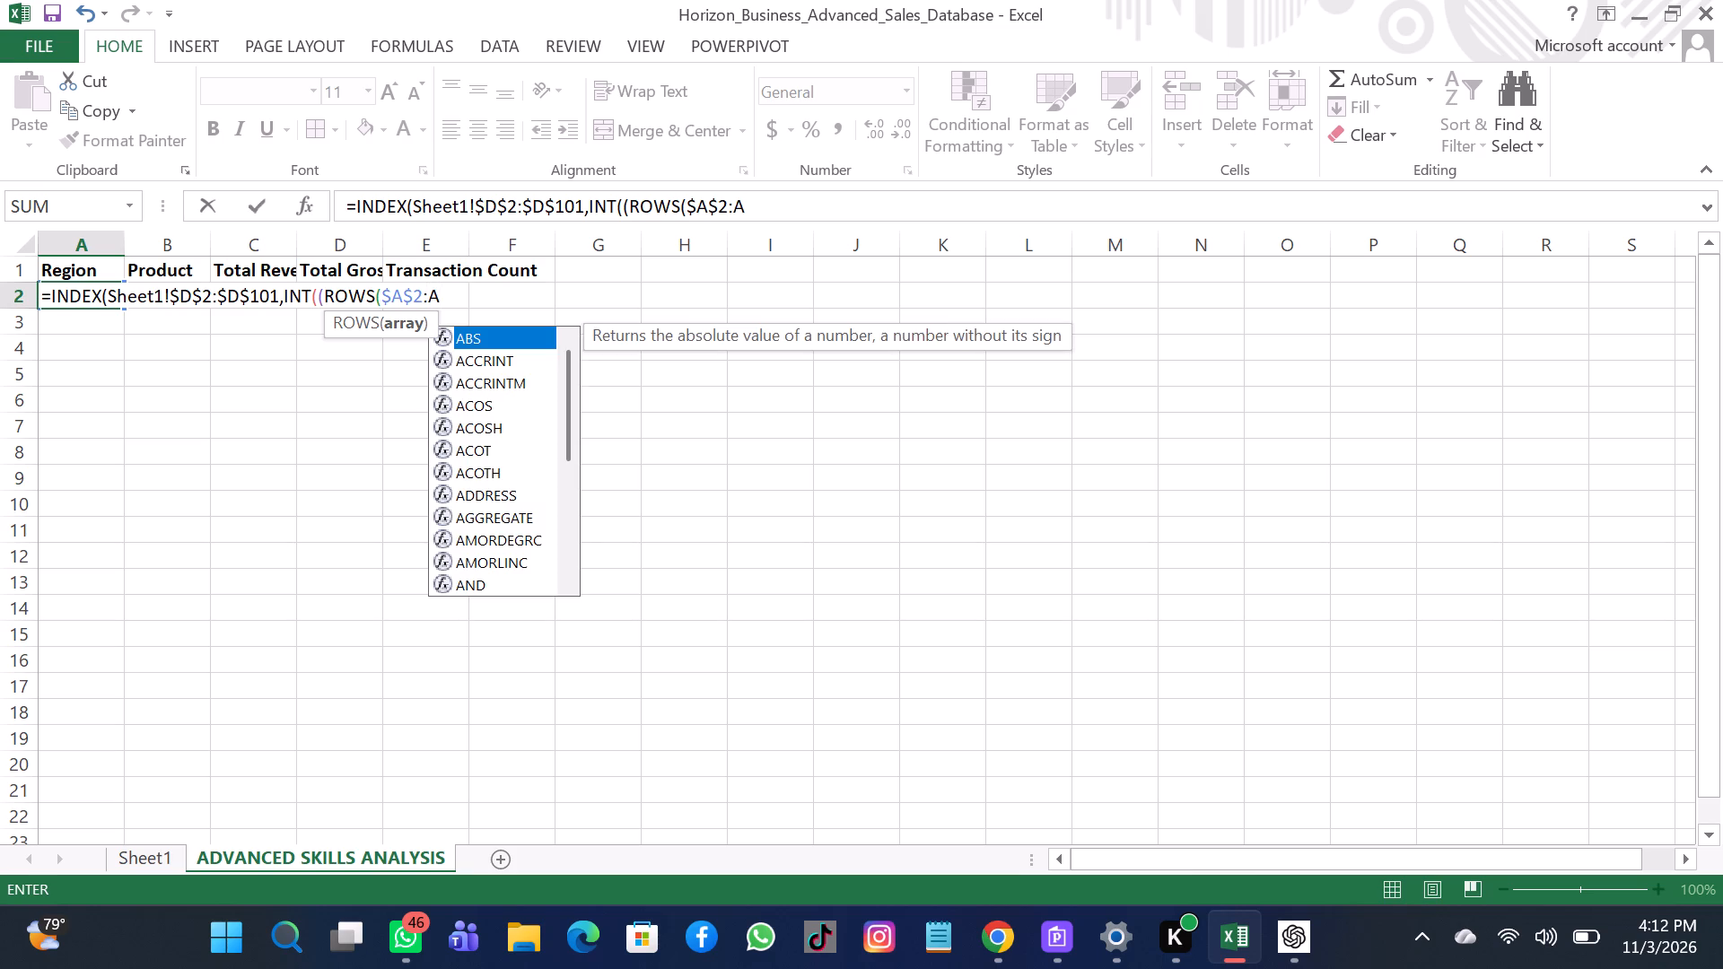
pyautogui.hotkey('shift', ')')
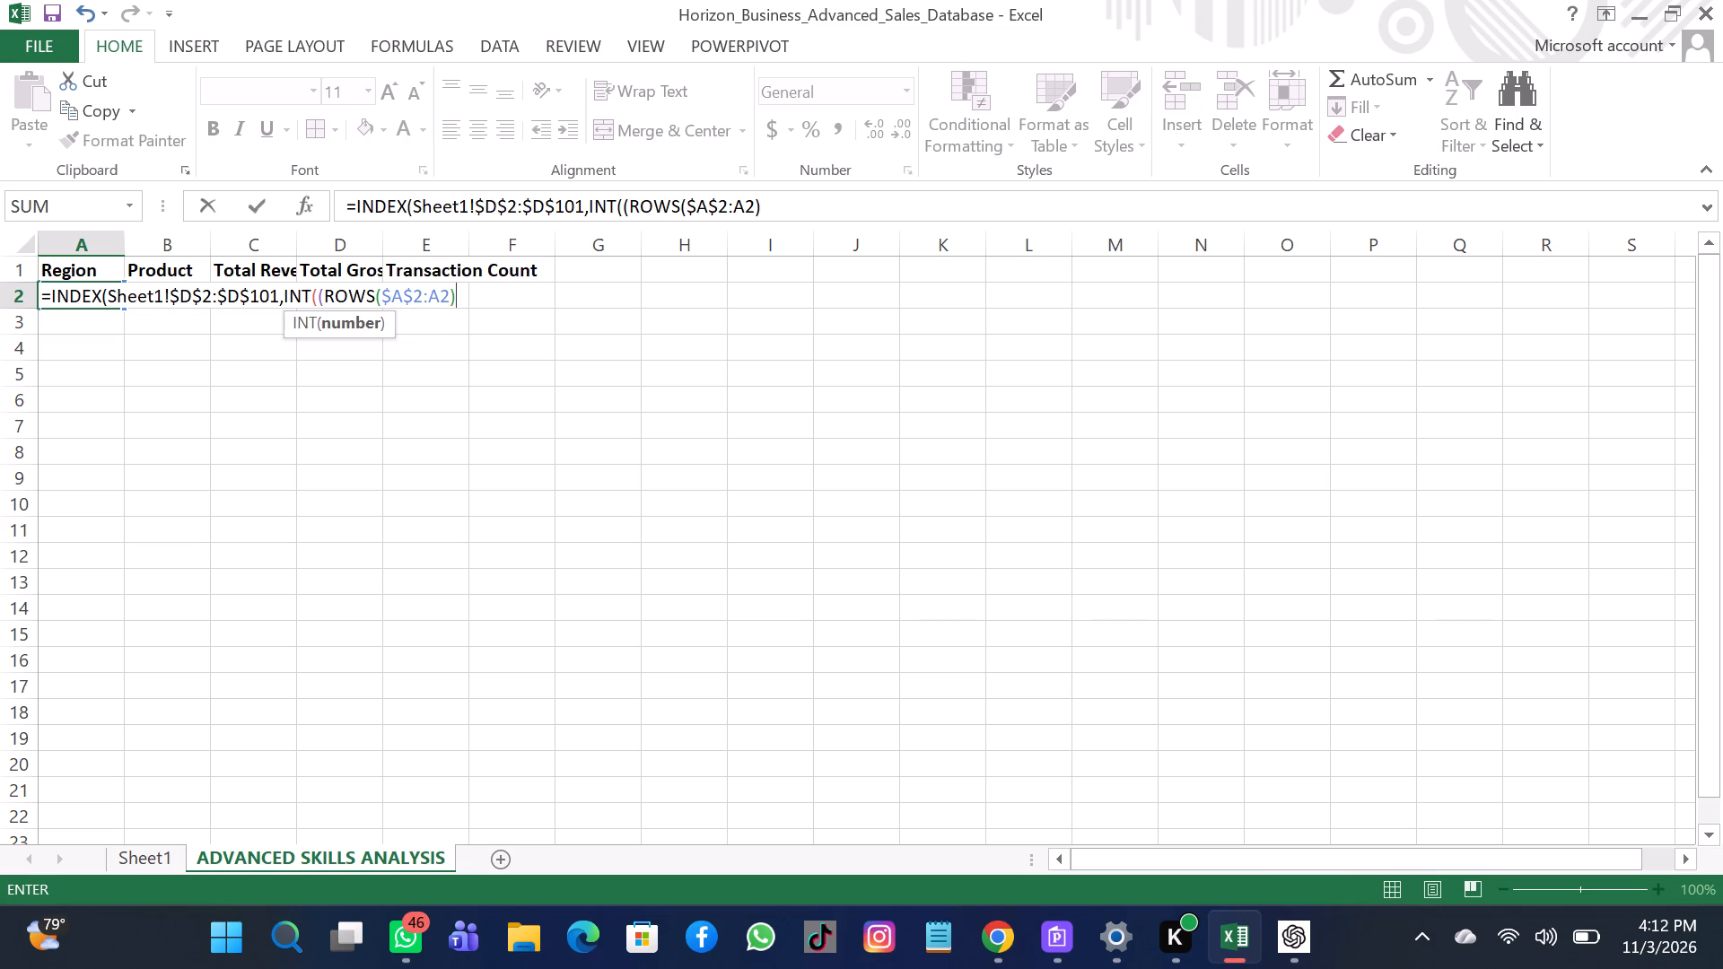
pyautogui.press('-')
pyautogui.press('1')
pyautogui.press('/')
pyautogui.write('10')
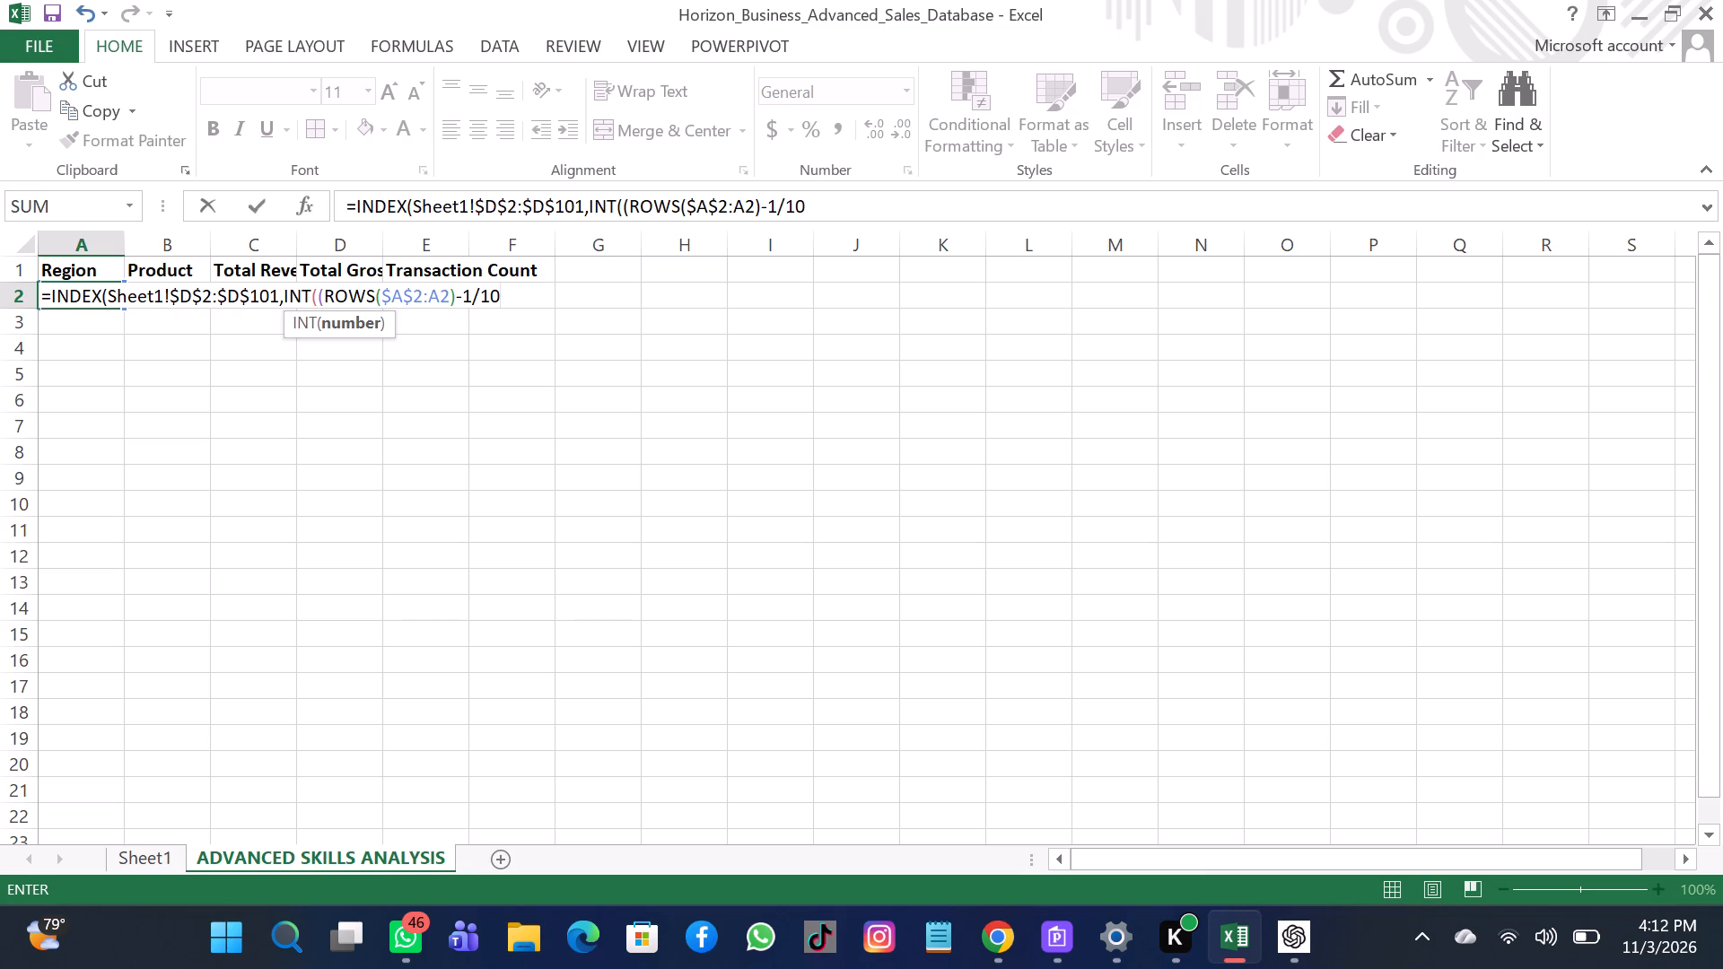
pyautogui.hotkey('shift', ')')
pyautogui.hotkey('shift', '+')
pyautogui.press('1')
pyautogui.hotkey('shift', ')')
pyautogui.press('Return')
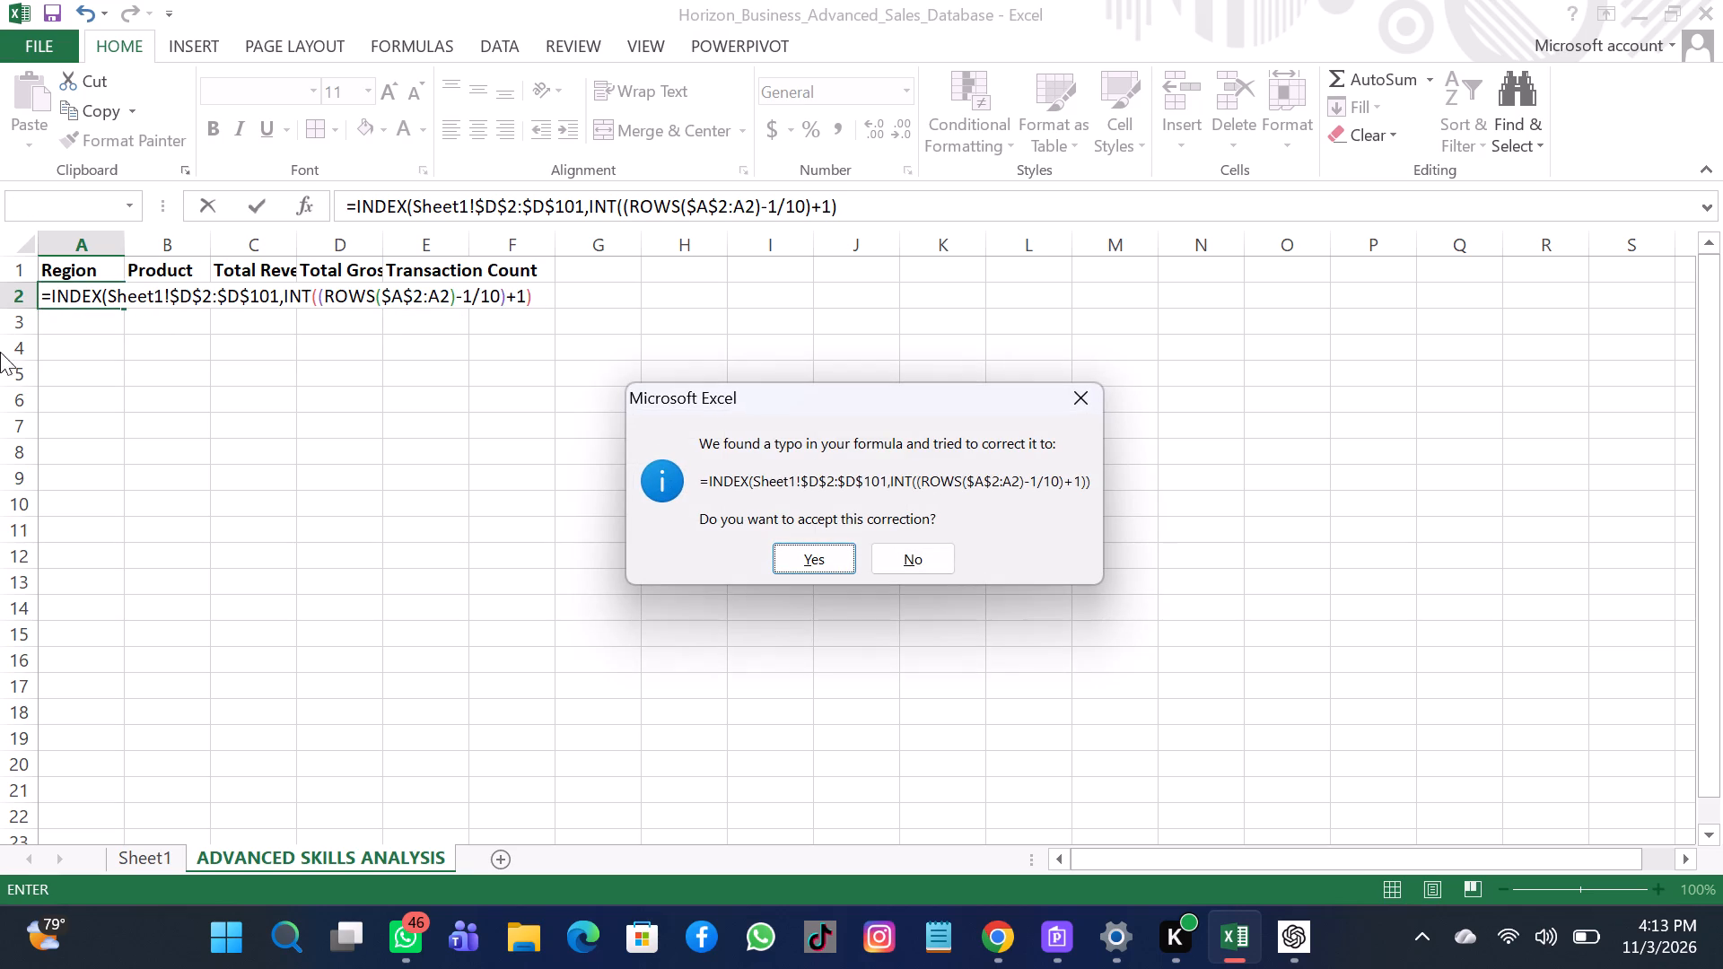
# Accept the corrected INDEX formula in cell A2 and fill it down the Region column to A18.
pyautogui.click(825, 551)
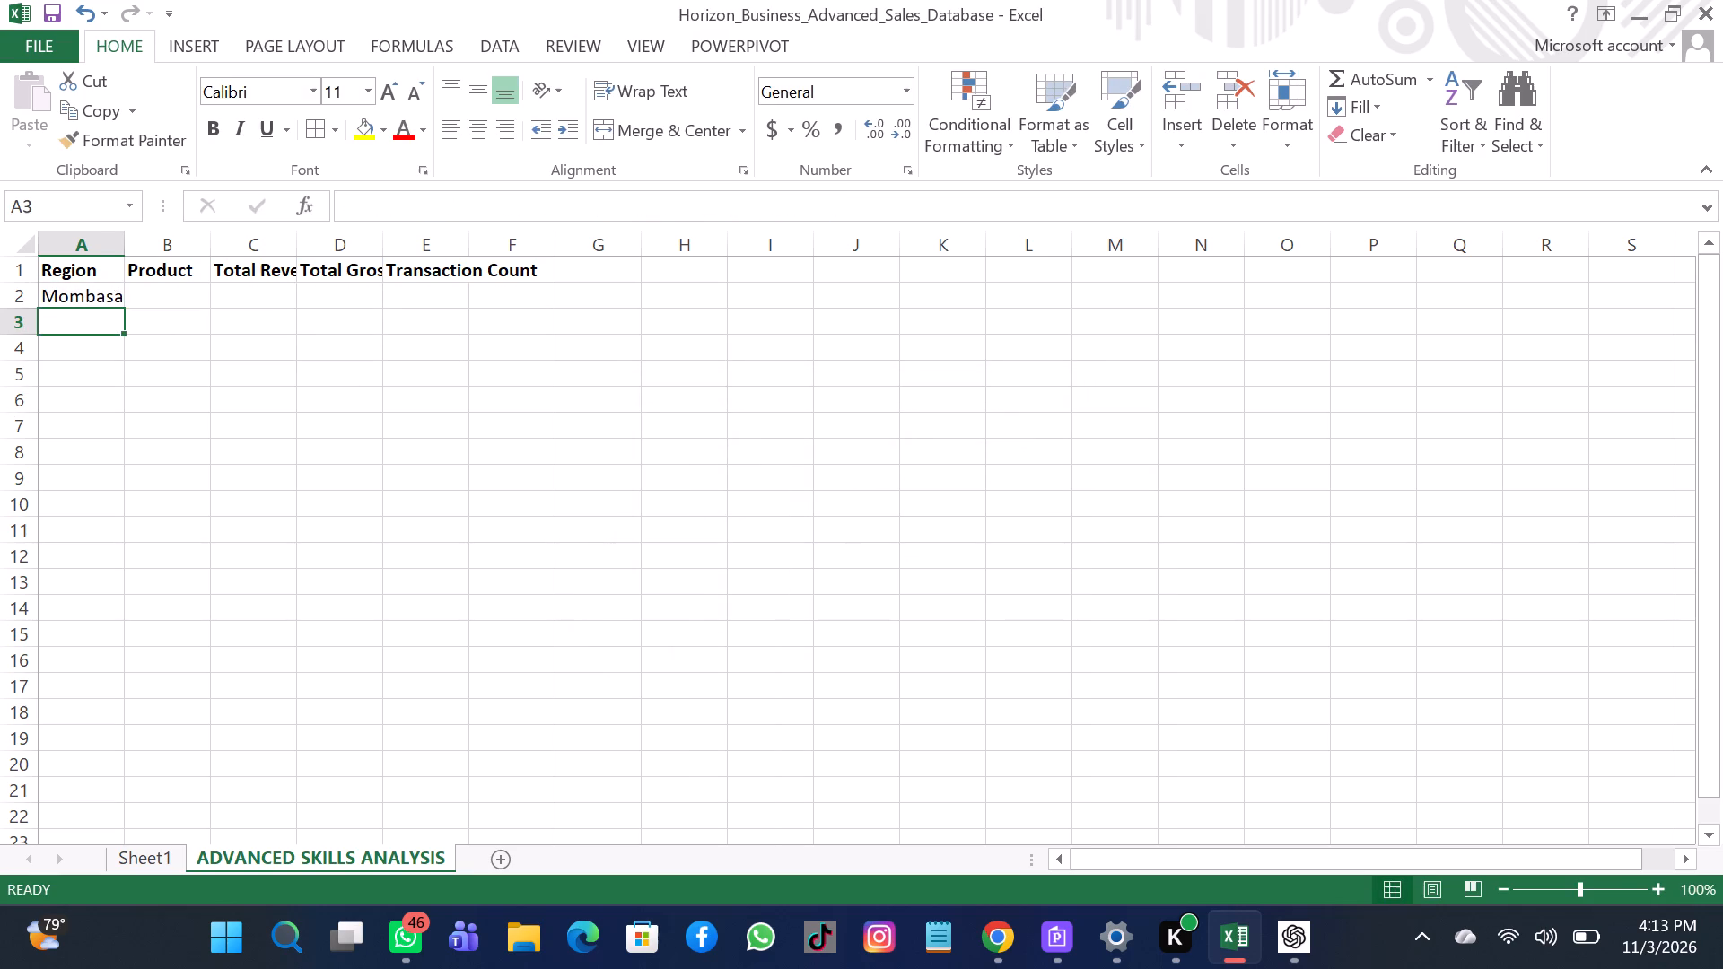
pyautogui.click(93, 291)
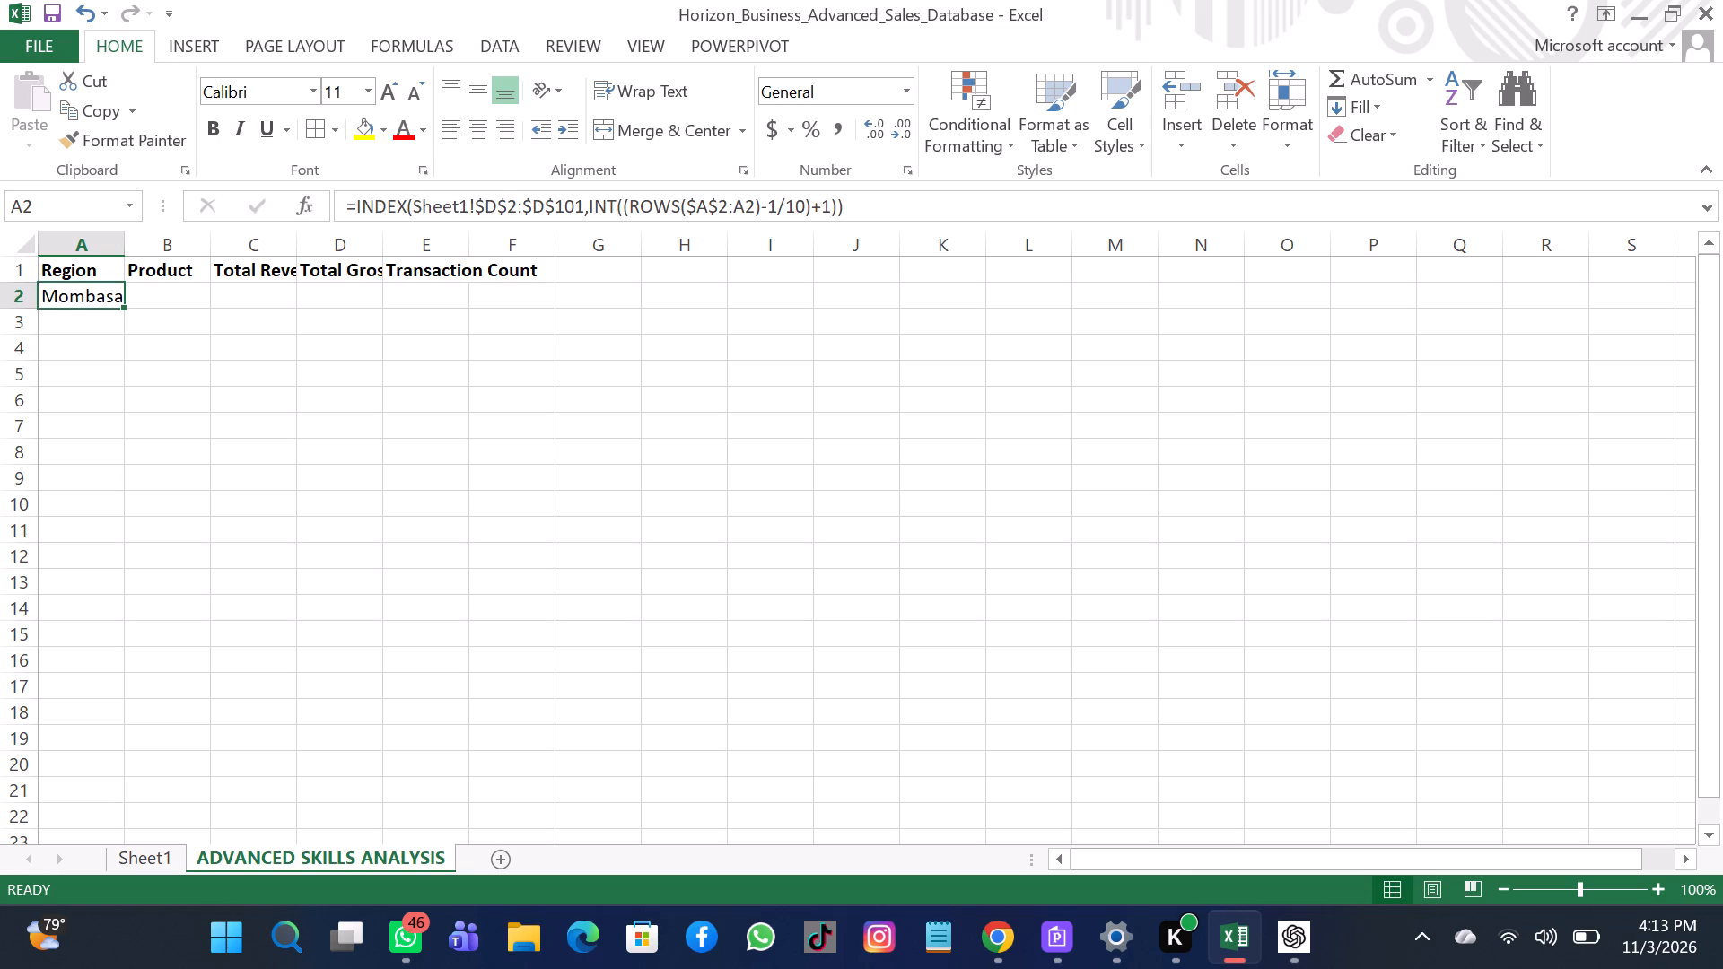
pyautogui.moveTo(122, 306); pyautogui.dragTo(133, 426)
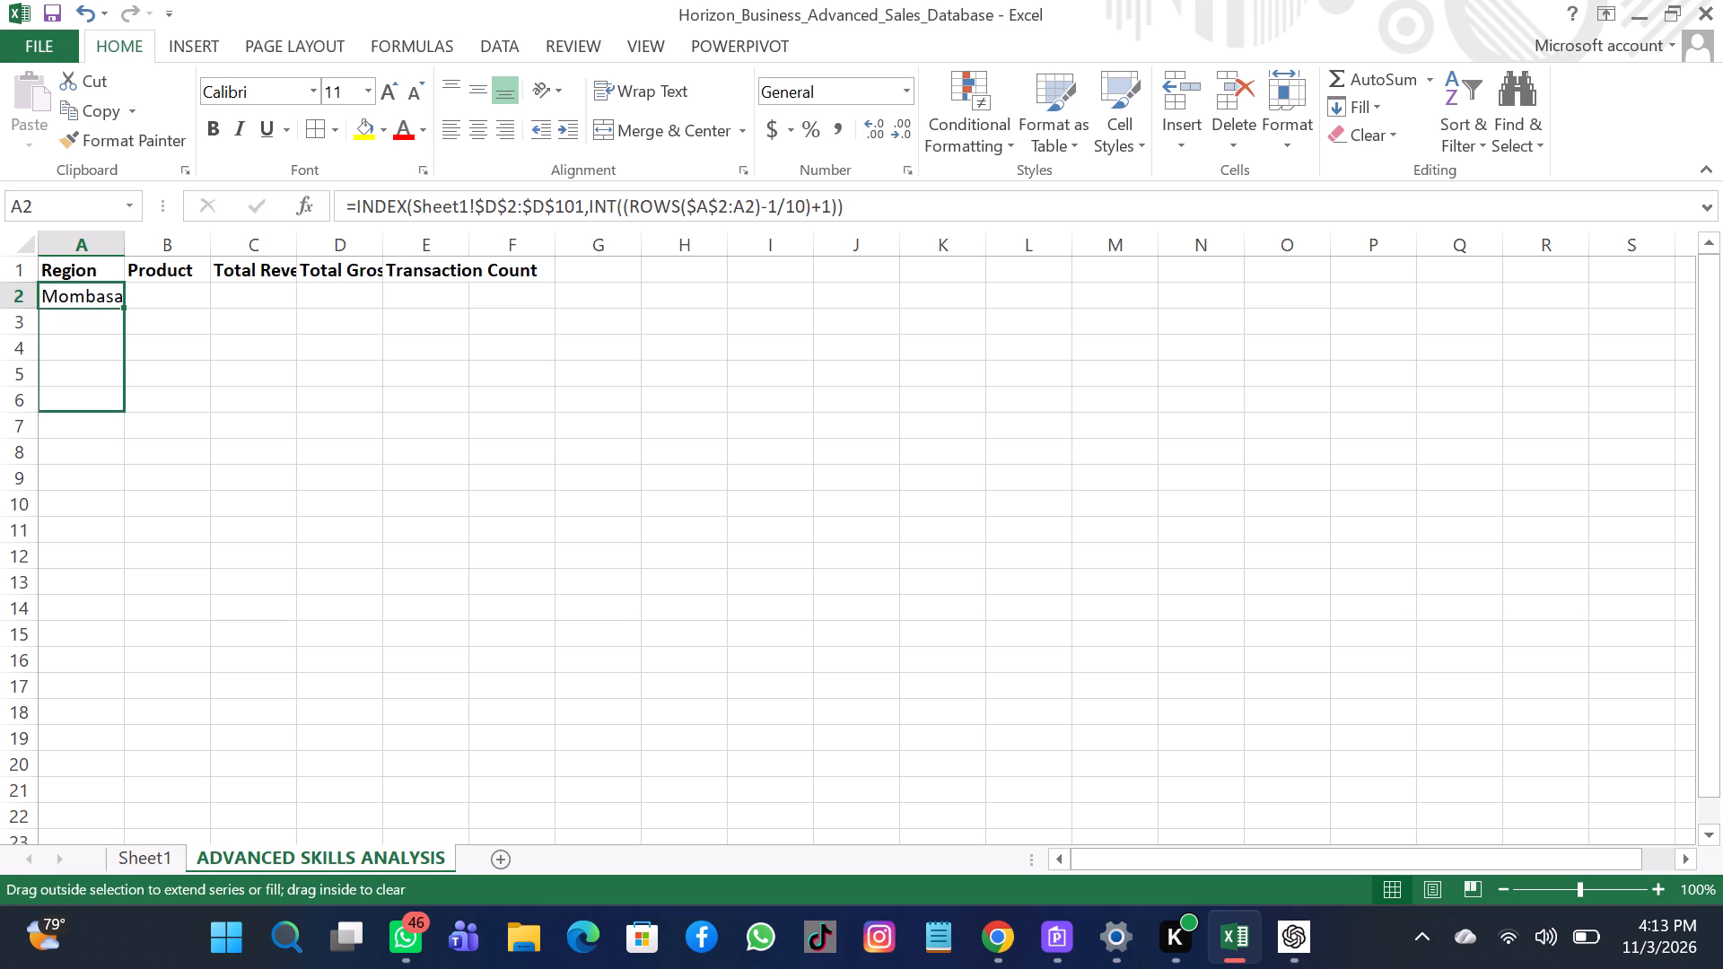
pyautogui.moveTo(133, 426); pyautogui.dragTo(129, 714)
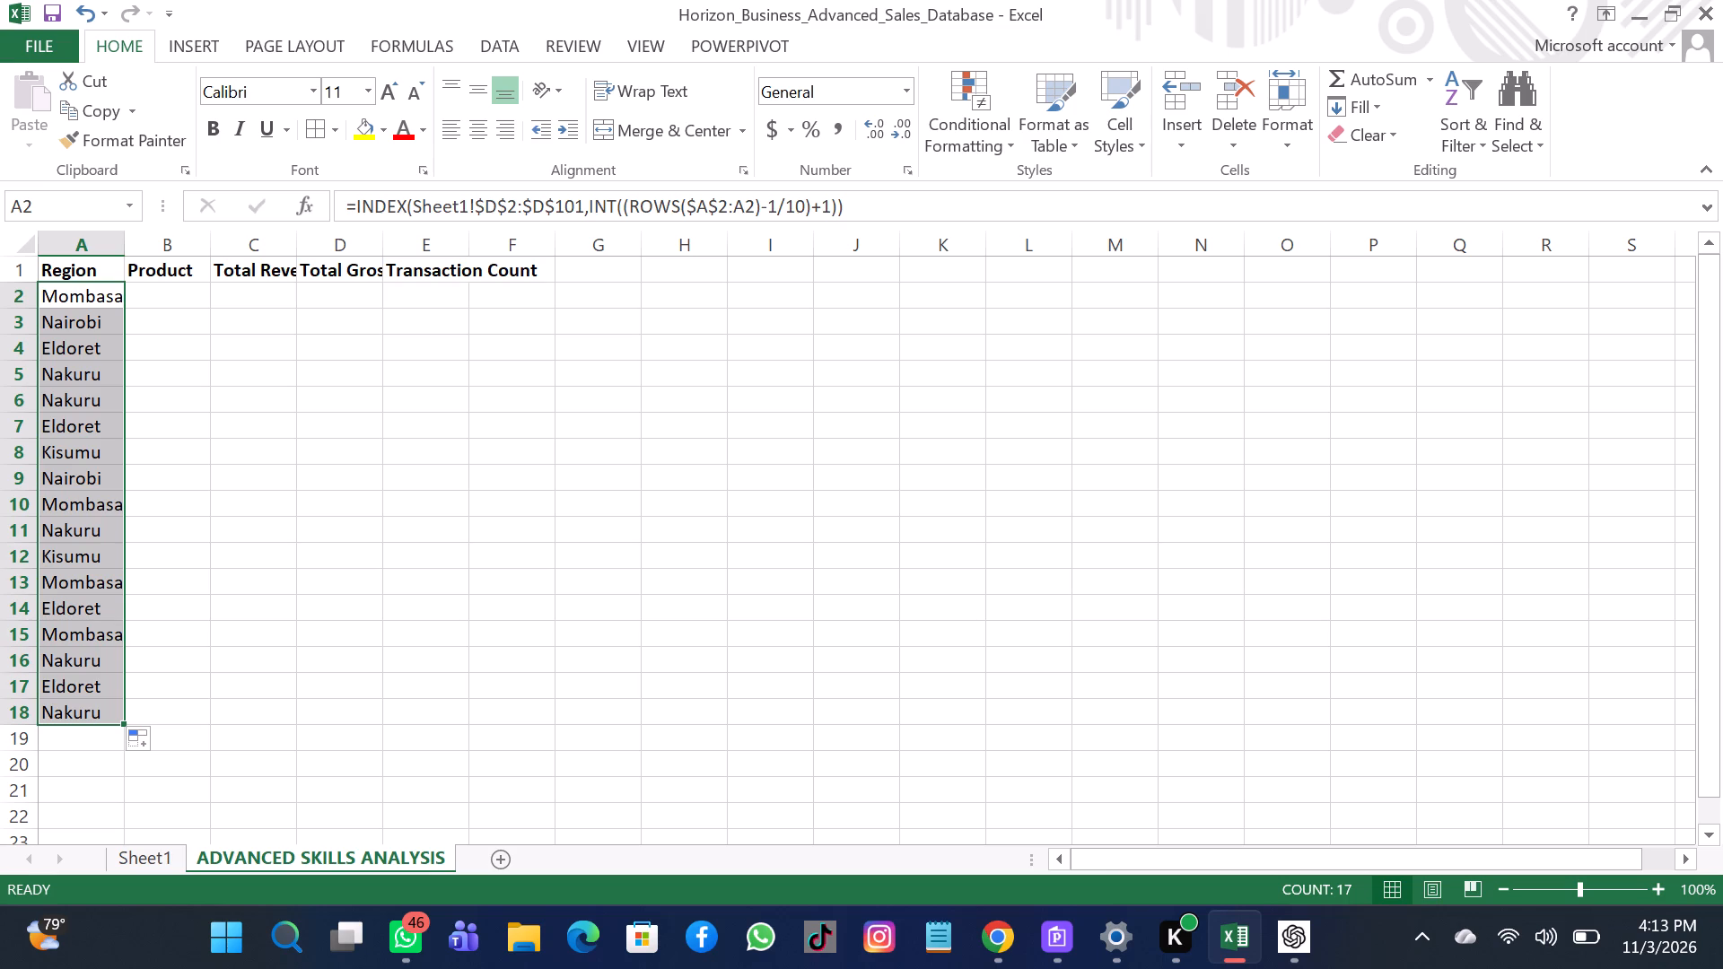
# Clear the filled Region cells A2:A18 and the header cells A1:F1, leaving the analysis sheet empty.
pyautogui.press('Delete')
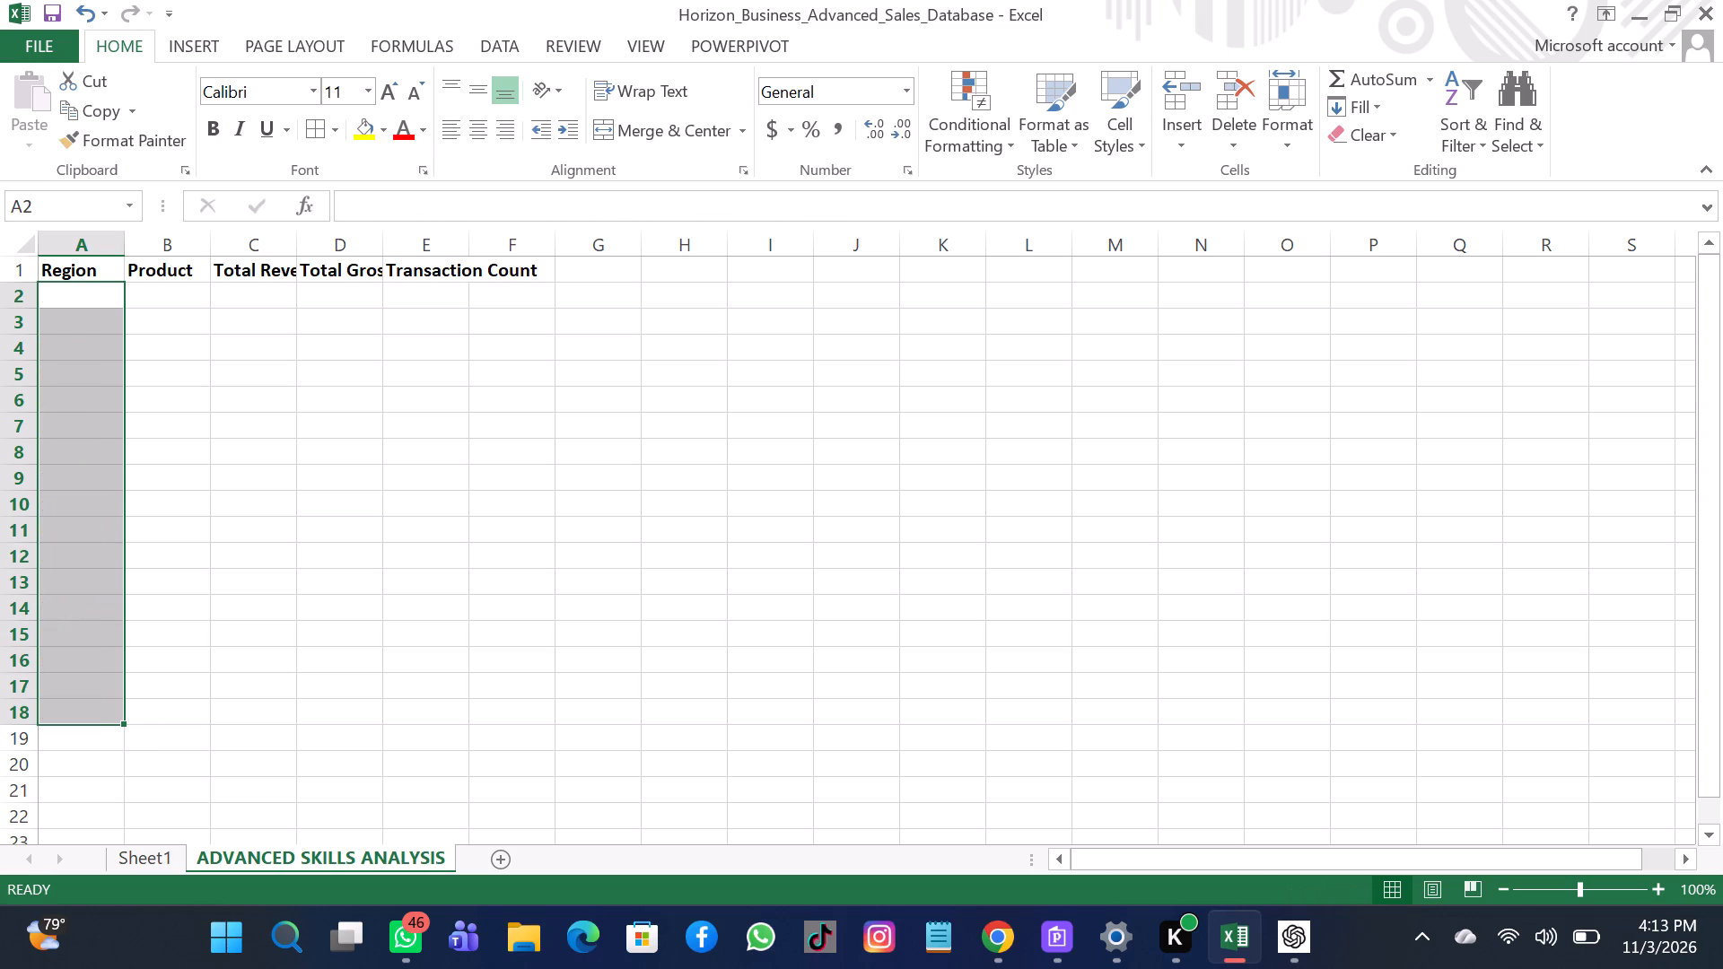
pyautogui.moveTo(74, 274); pyautogui.dragTo(520, 275)
pyautogui.press('Delete')
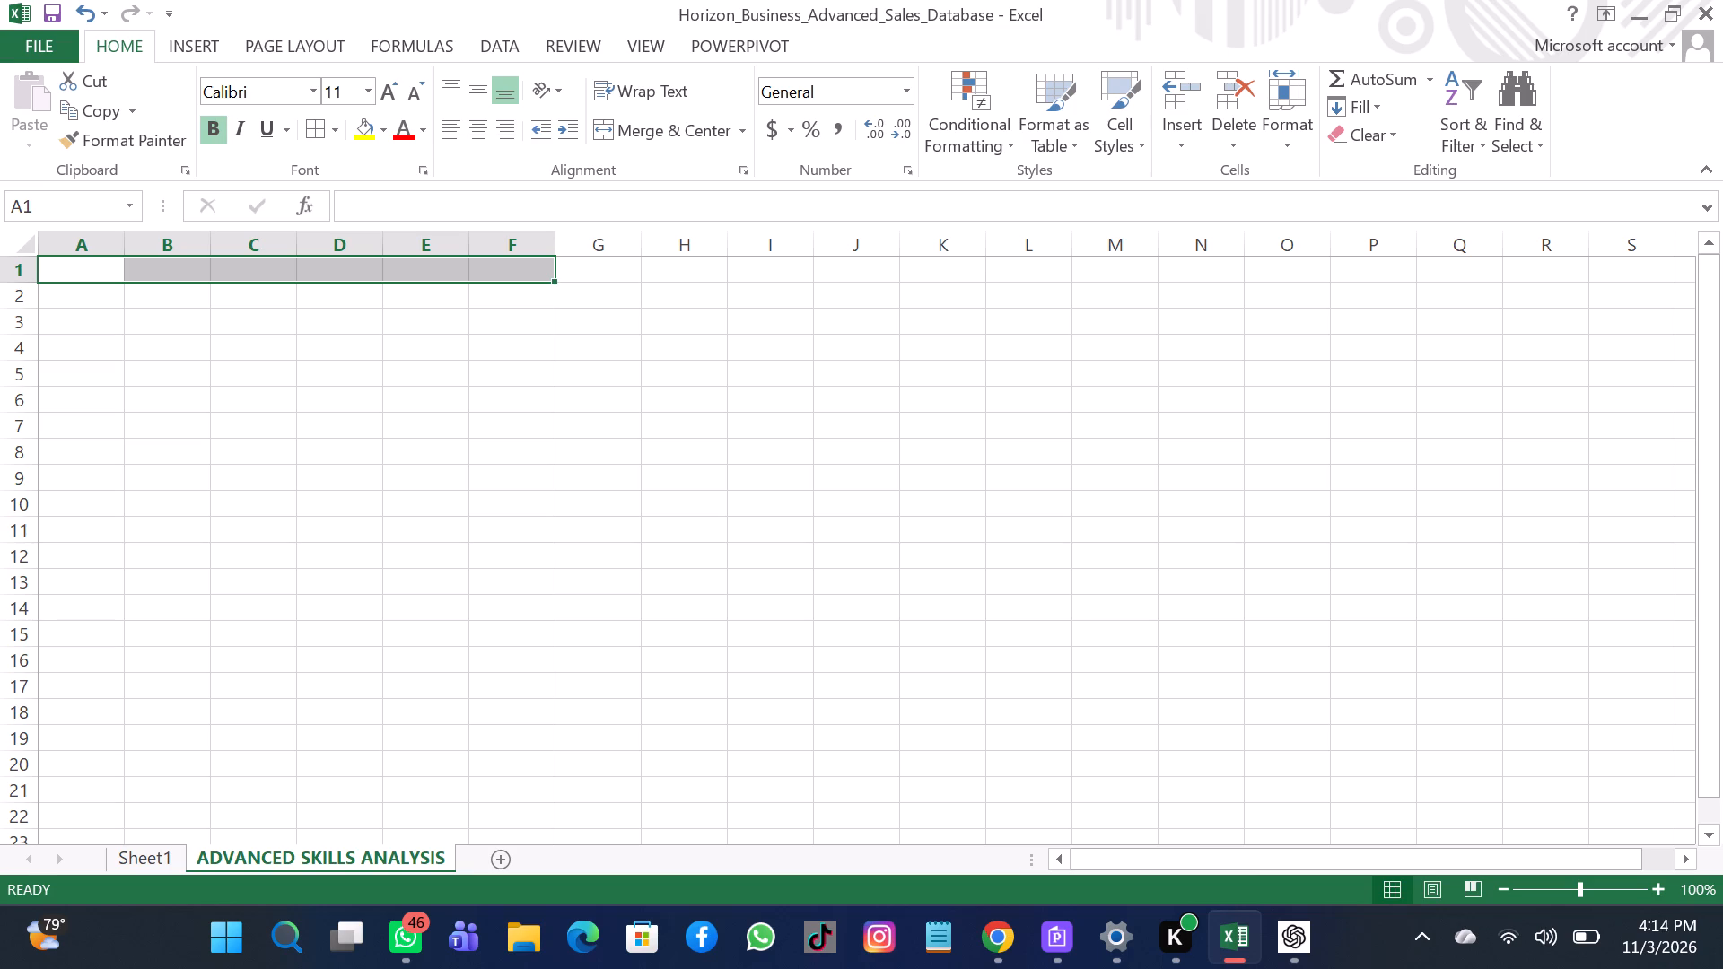
# Rename the ADVANCED SKILLS ANALYSIS sheet as PIVOT TABLE.
pyautogui.click(443, 851)
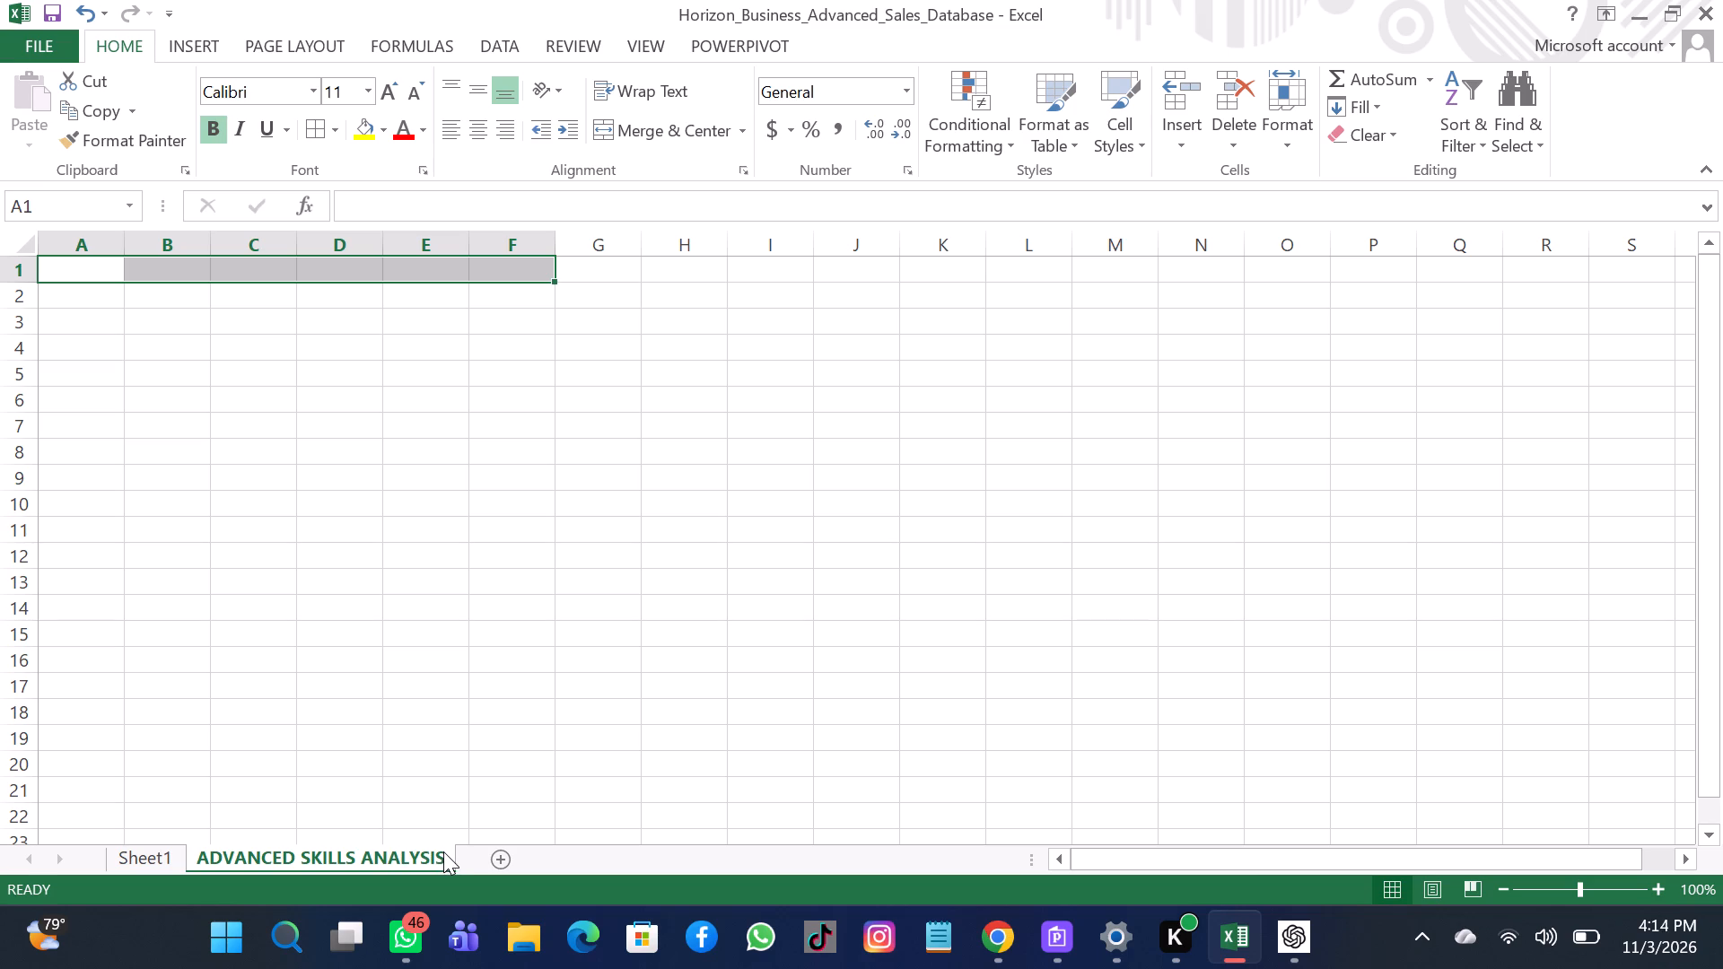
pyautogui.doubleClick(443, 851)
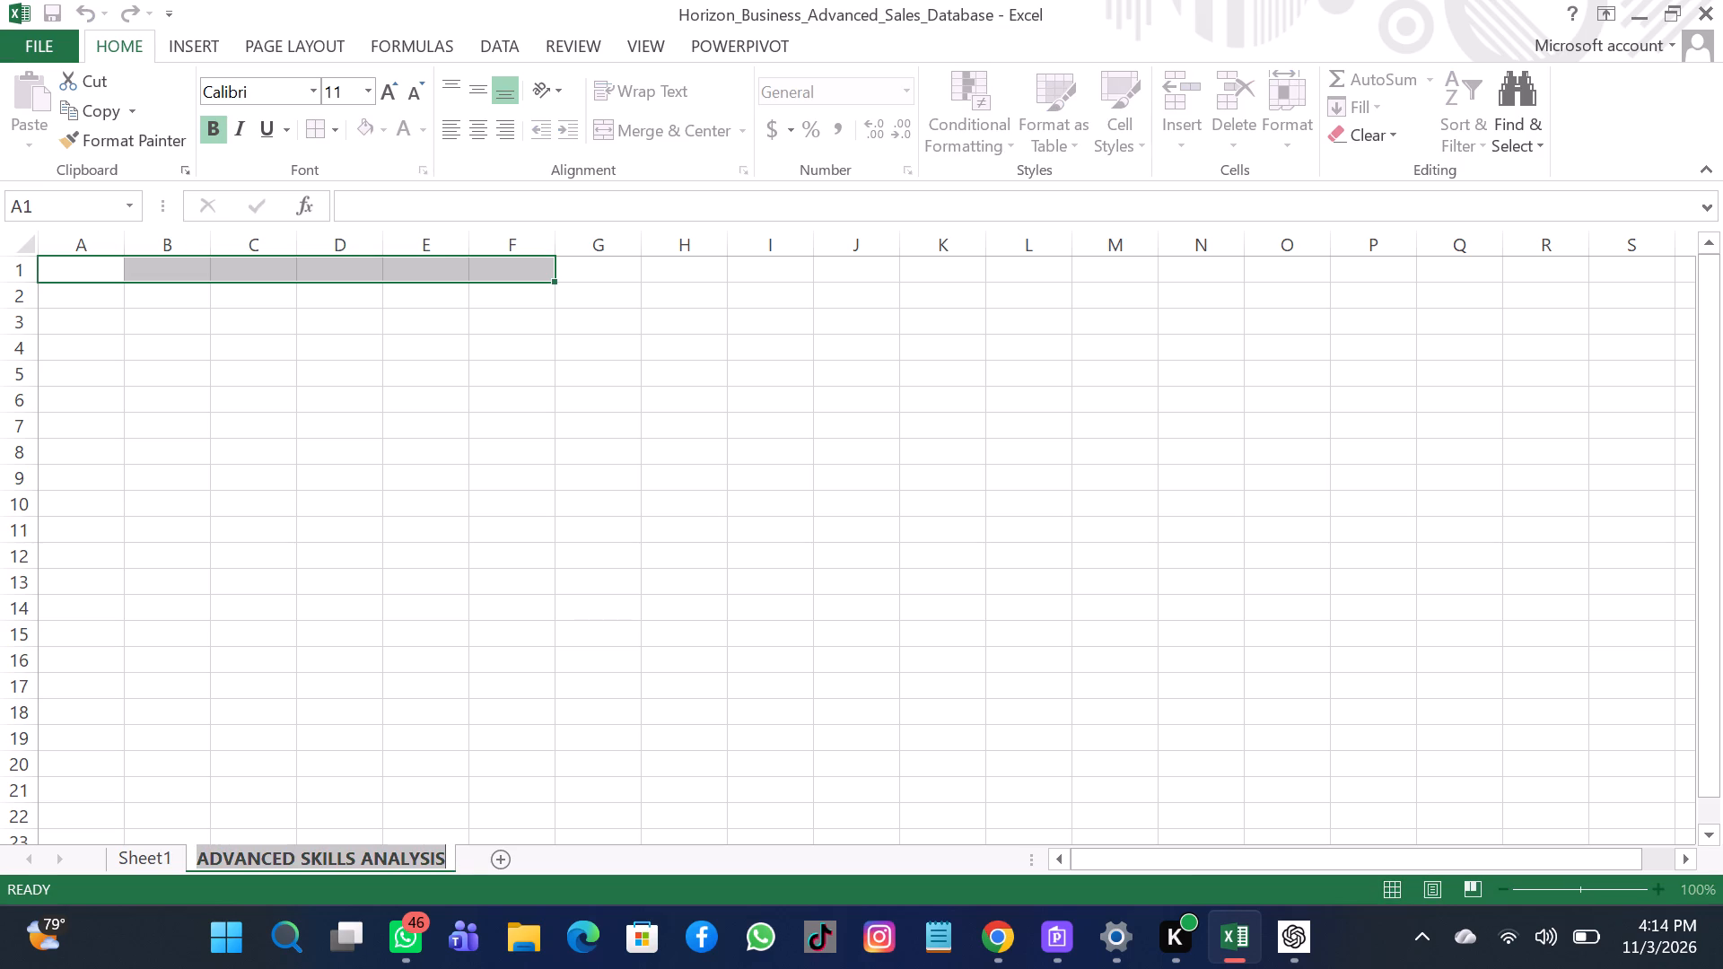
pyautogui.press('BackSpace')
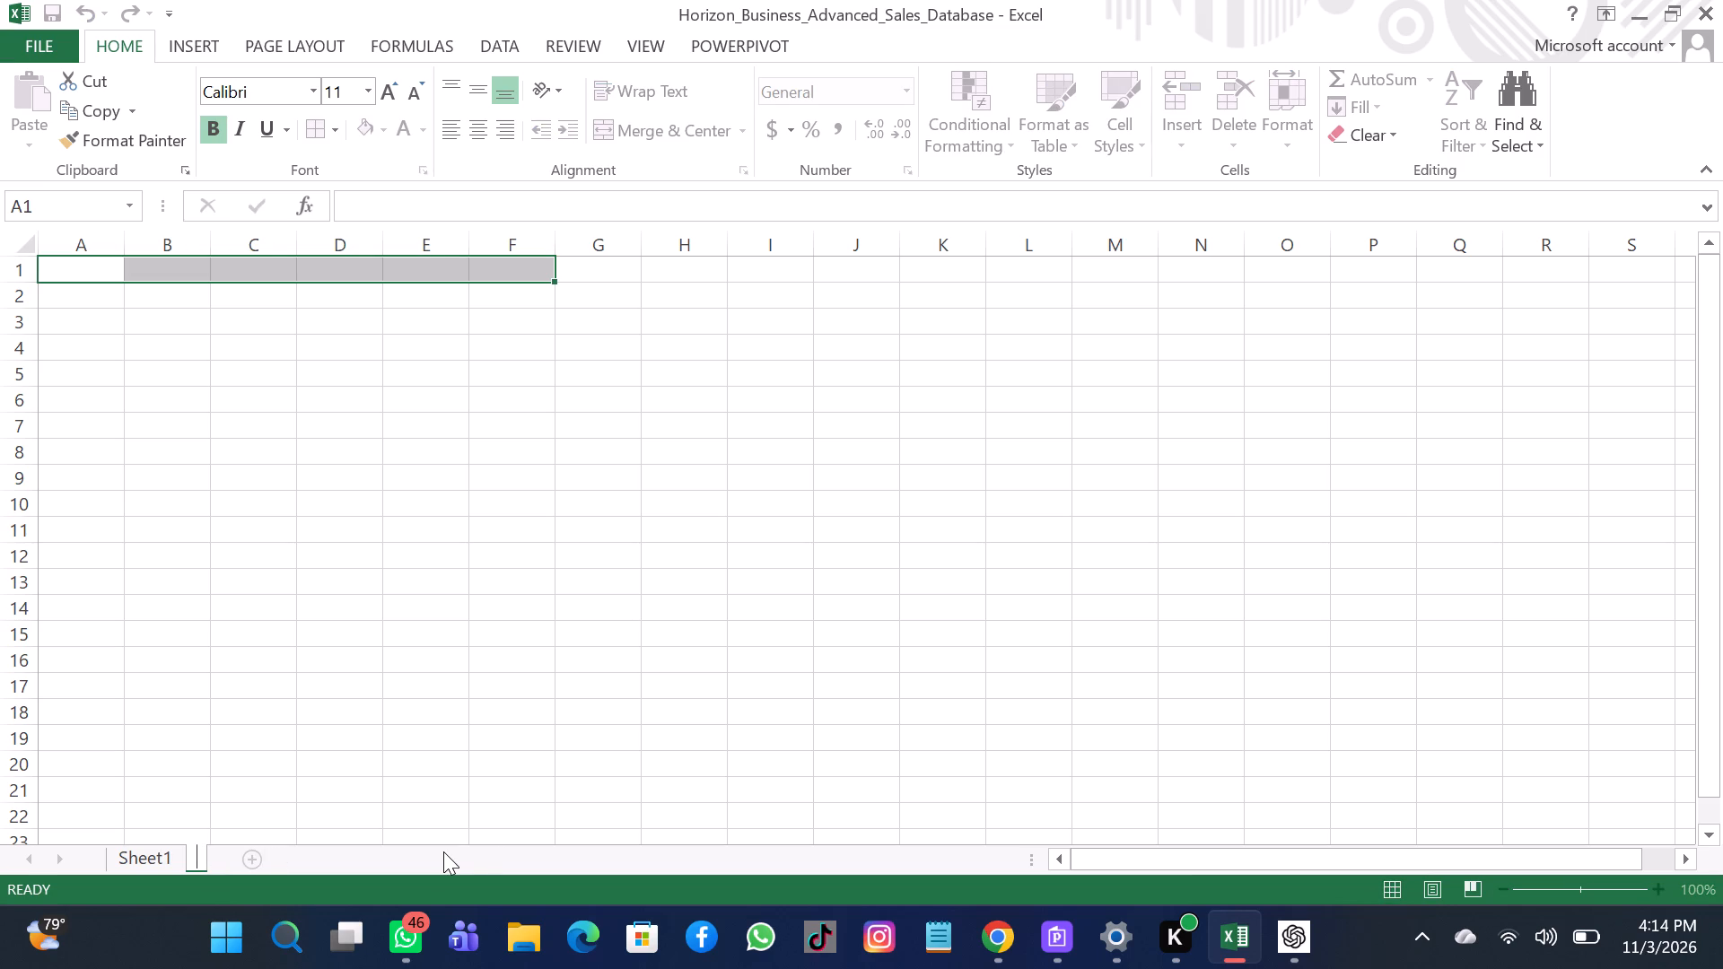
pyautogui.press('s')
pyautogui.press('h')
pyautogui.press('BackSpace')
pyautogui.press('BackSpace')
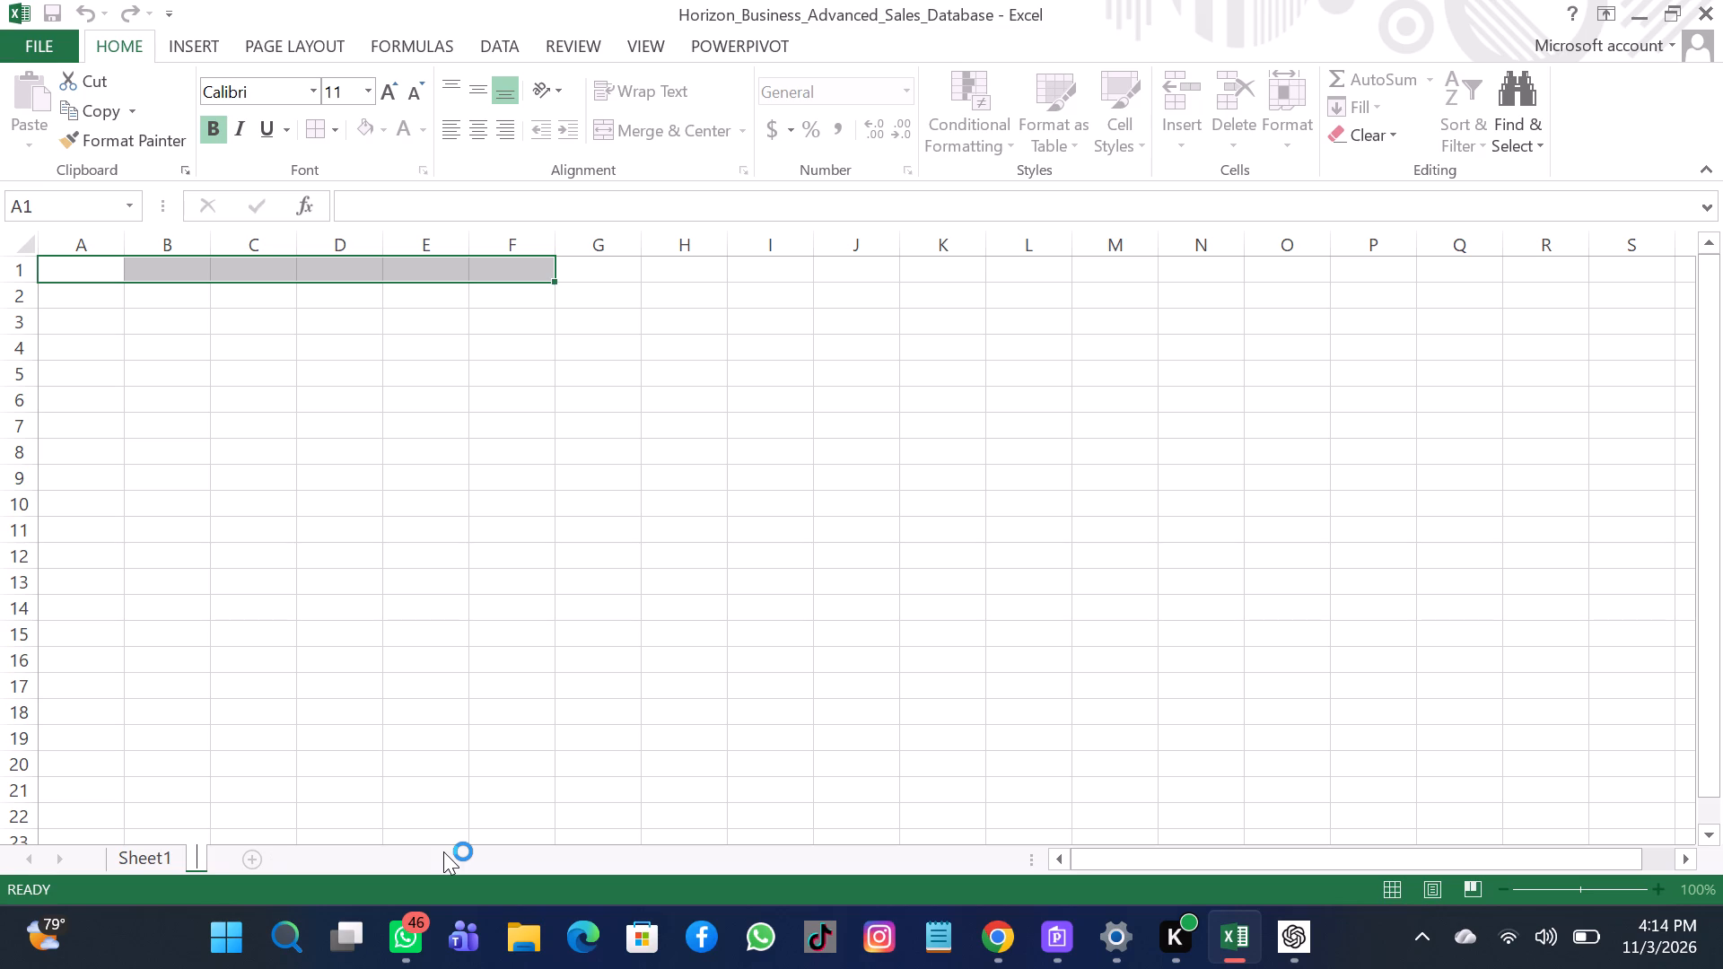
pyautogui.write('PIV')
pyautogui.press('o')
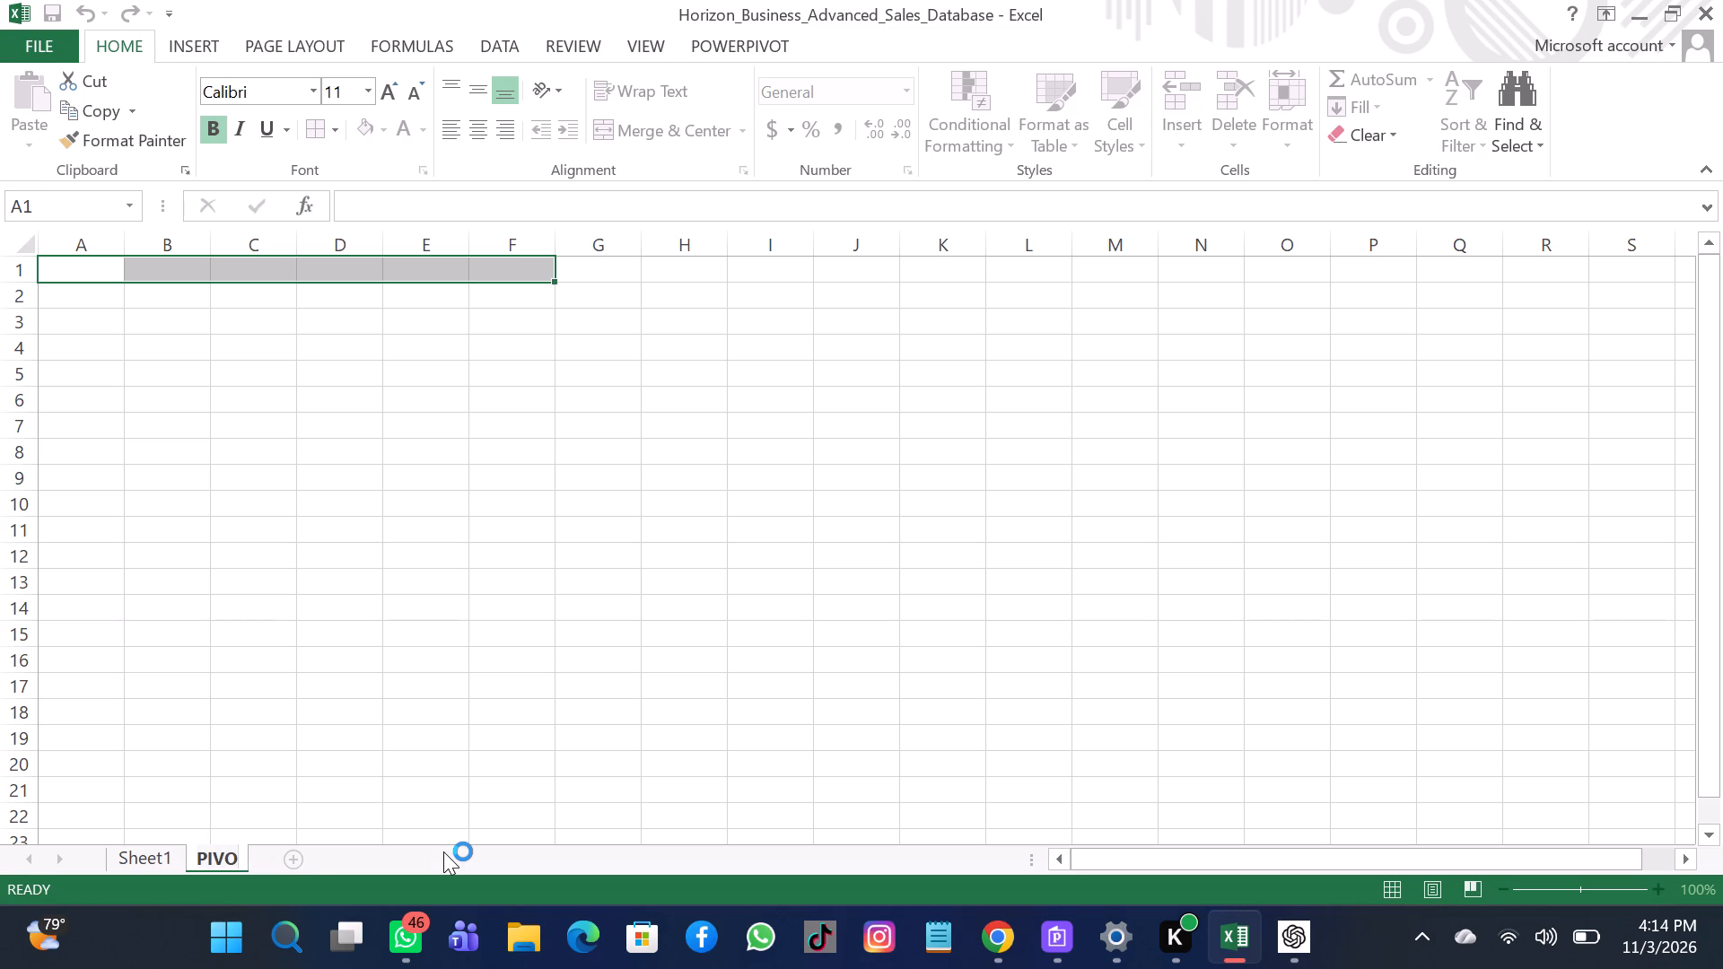
pyautogui.write('T TABLE')
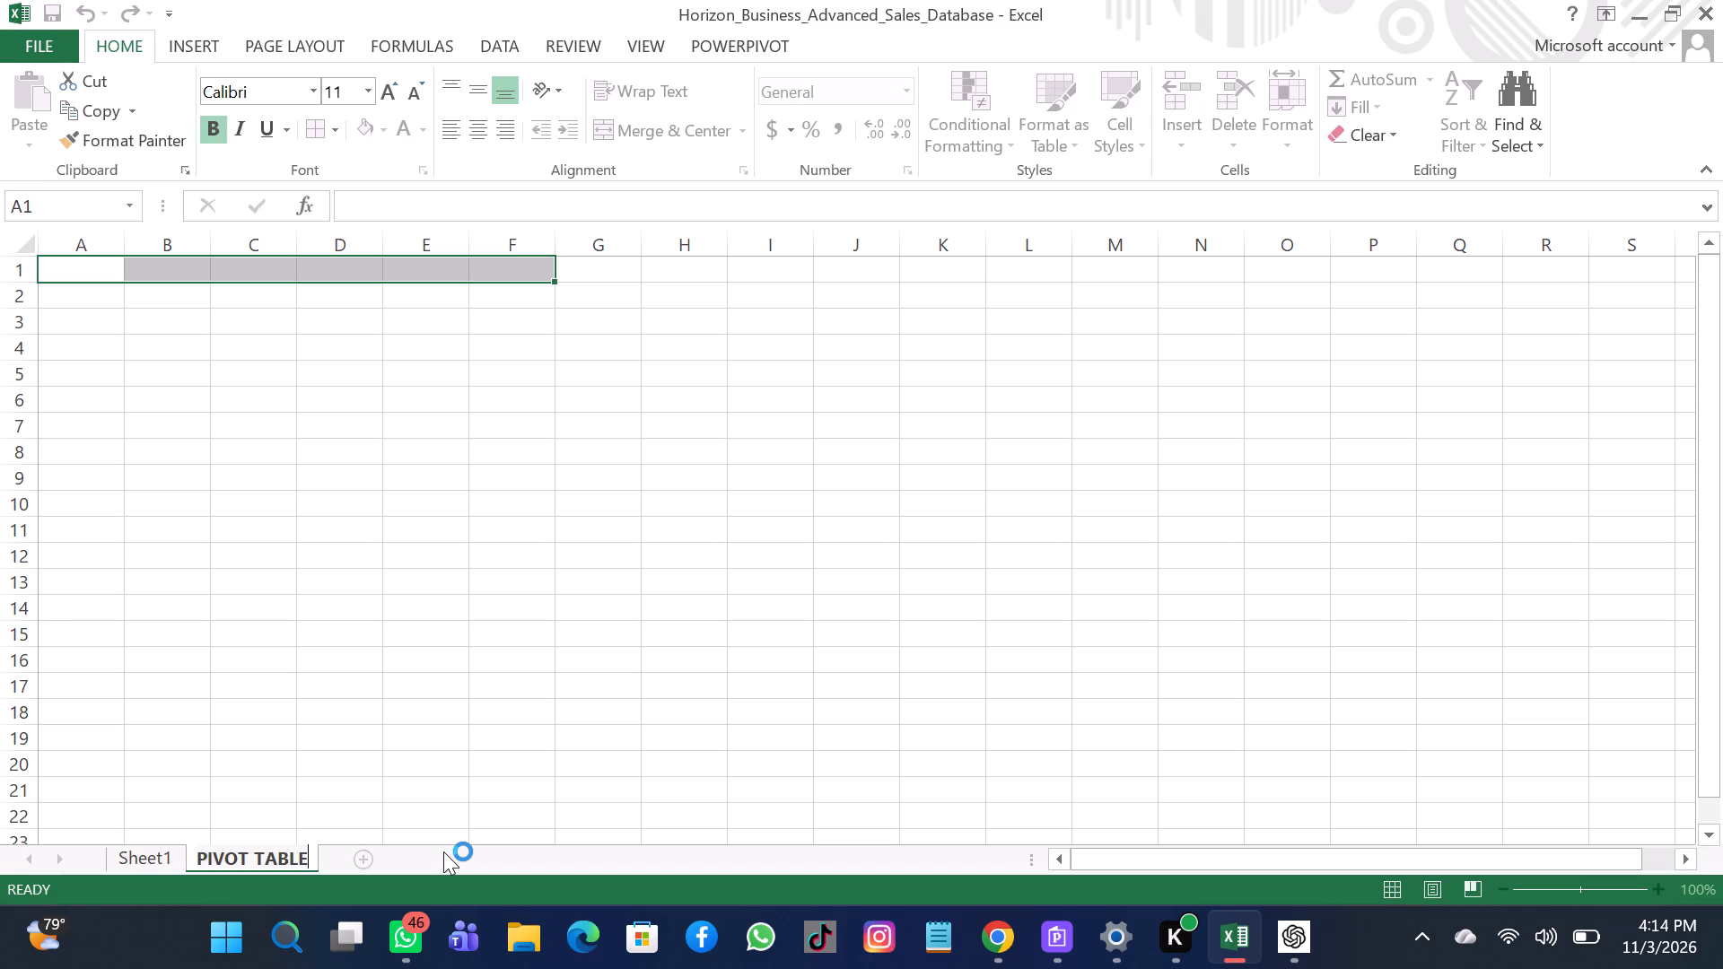
pyautogui.press('BackSpace')
pyautogui.press('e')
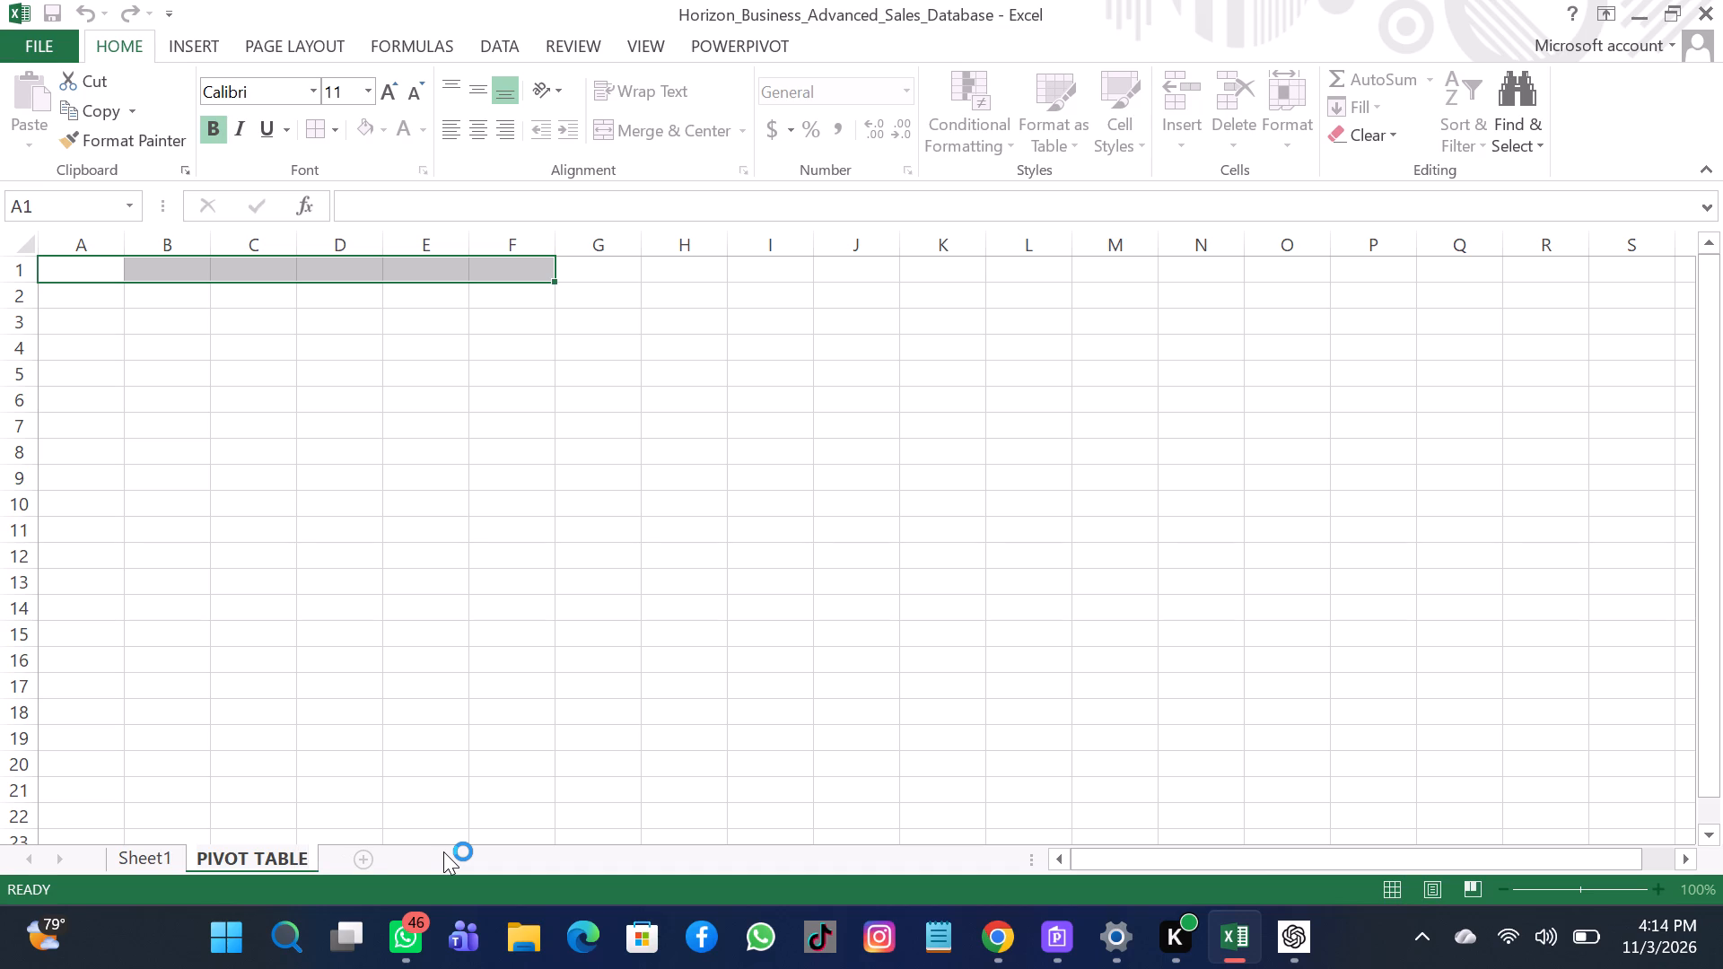
pyautogui.press('Return')
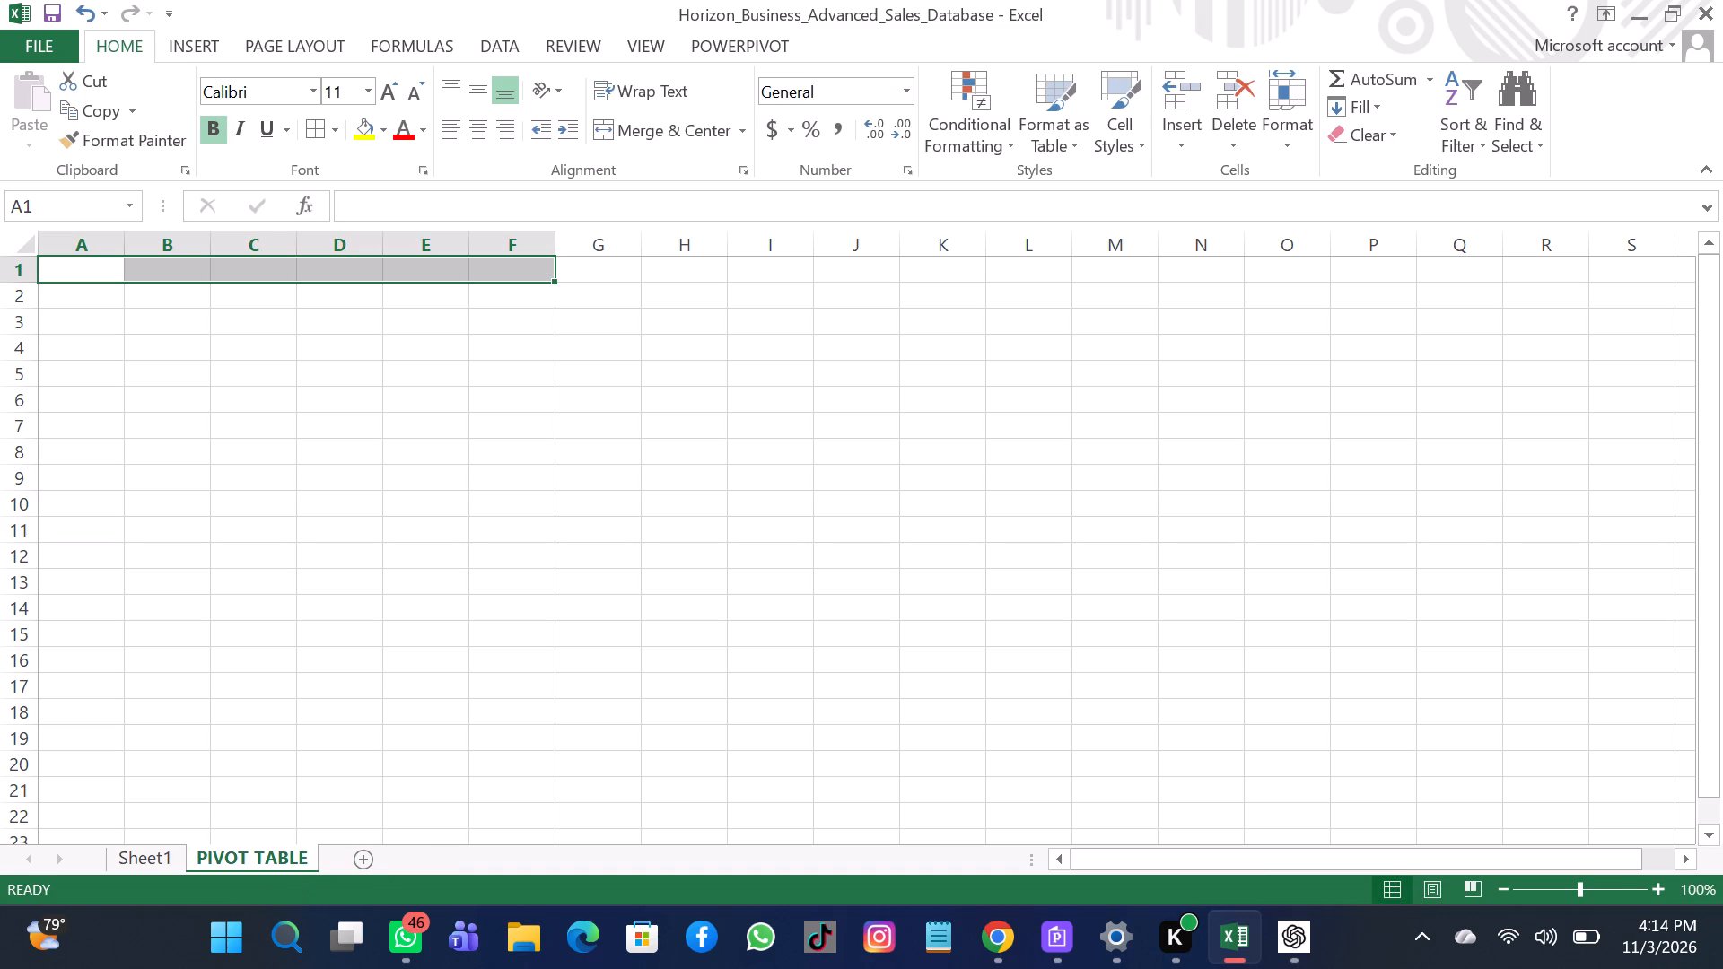
# Create a PivotTable from the Sheet1 sales data, range A1:M101, on a new worksheet.
pyautogui.click(157, 856)
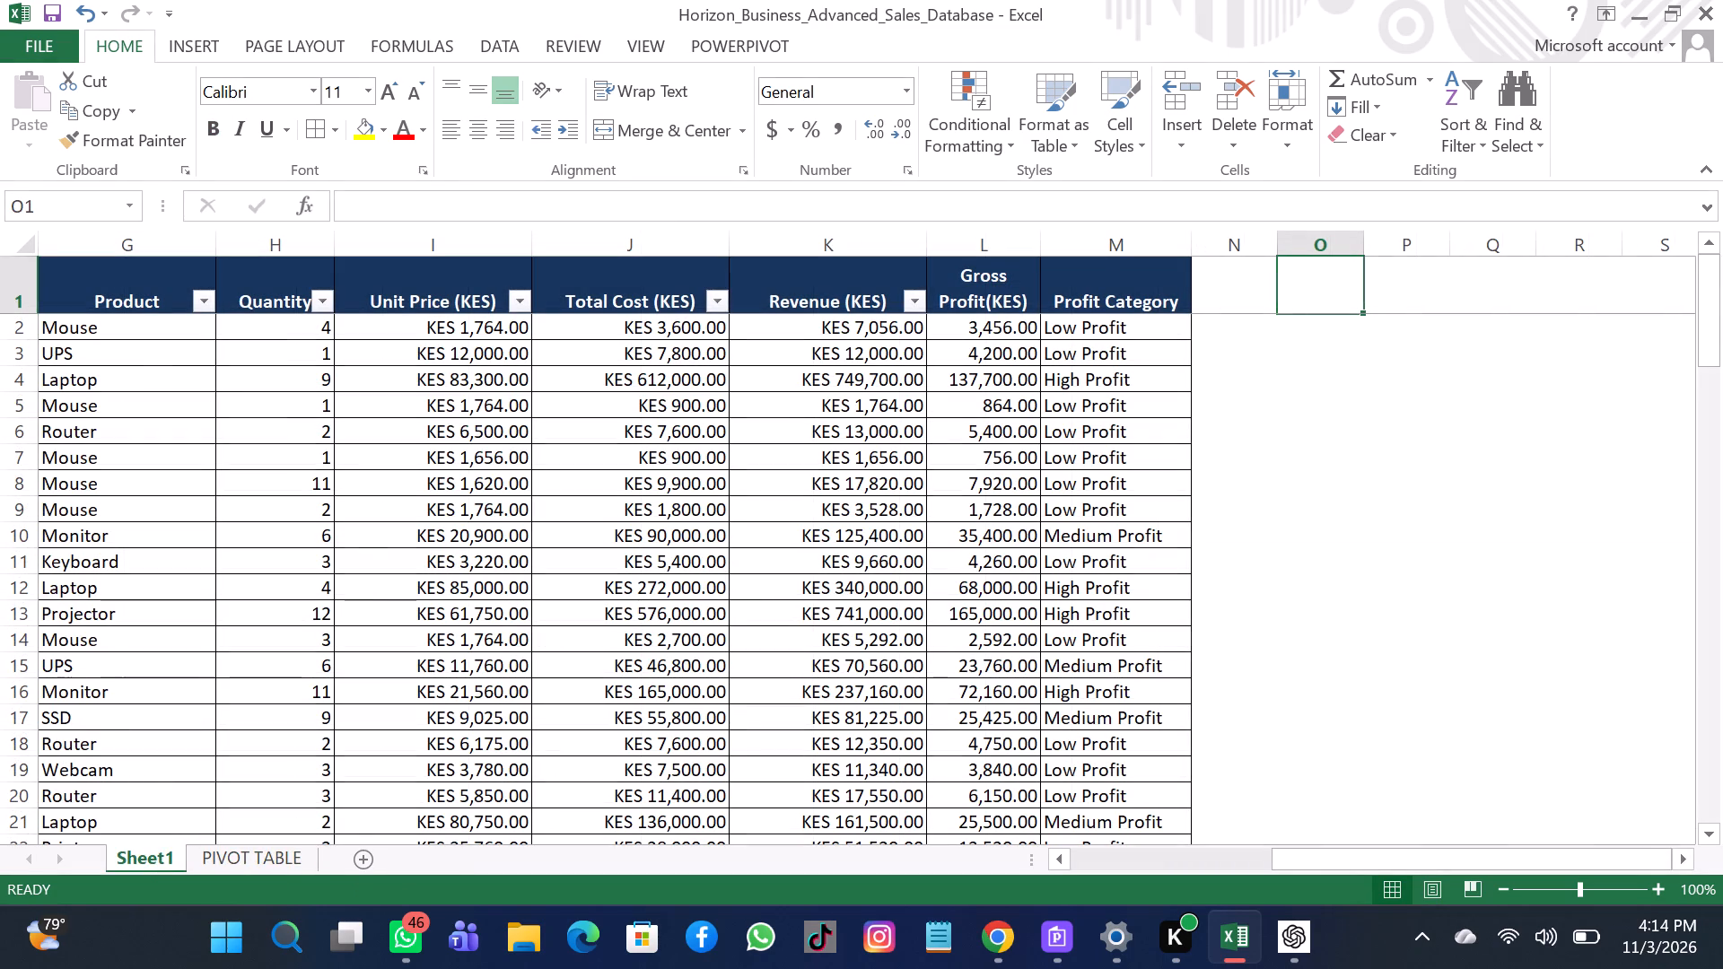
pyautogui.click(317, 471)
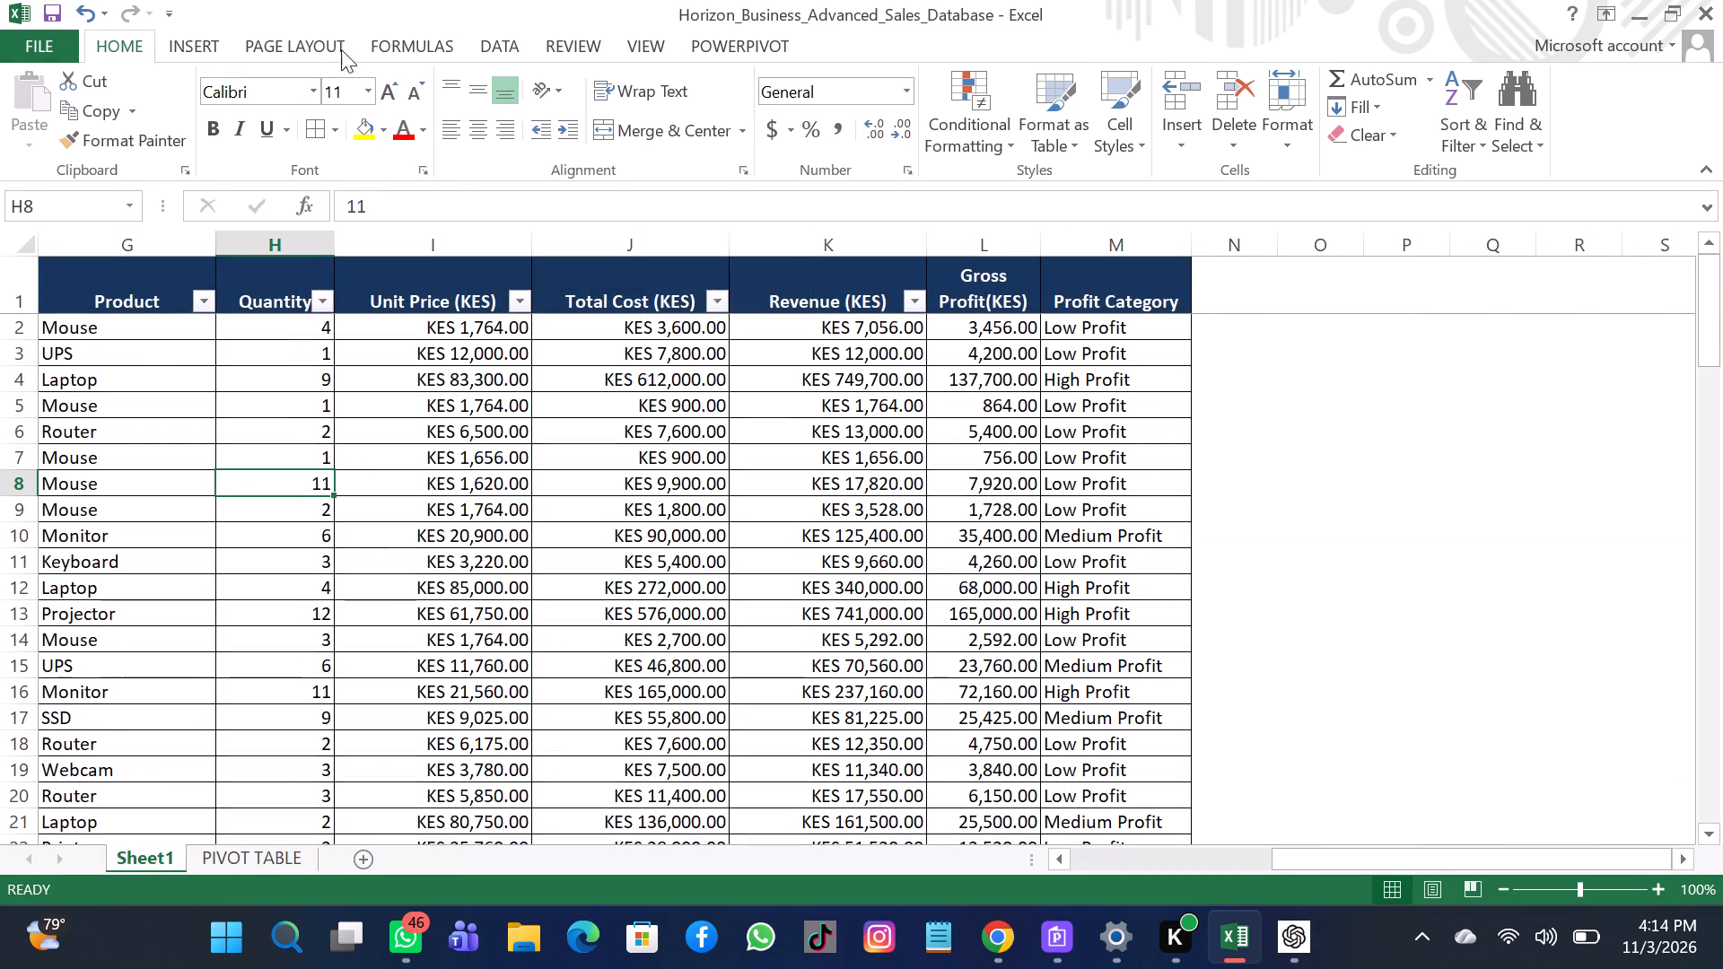
pyautogui.click(189, 34)
pyautogui.click(47, 128)
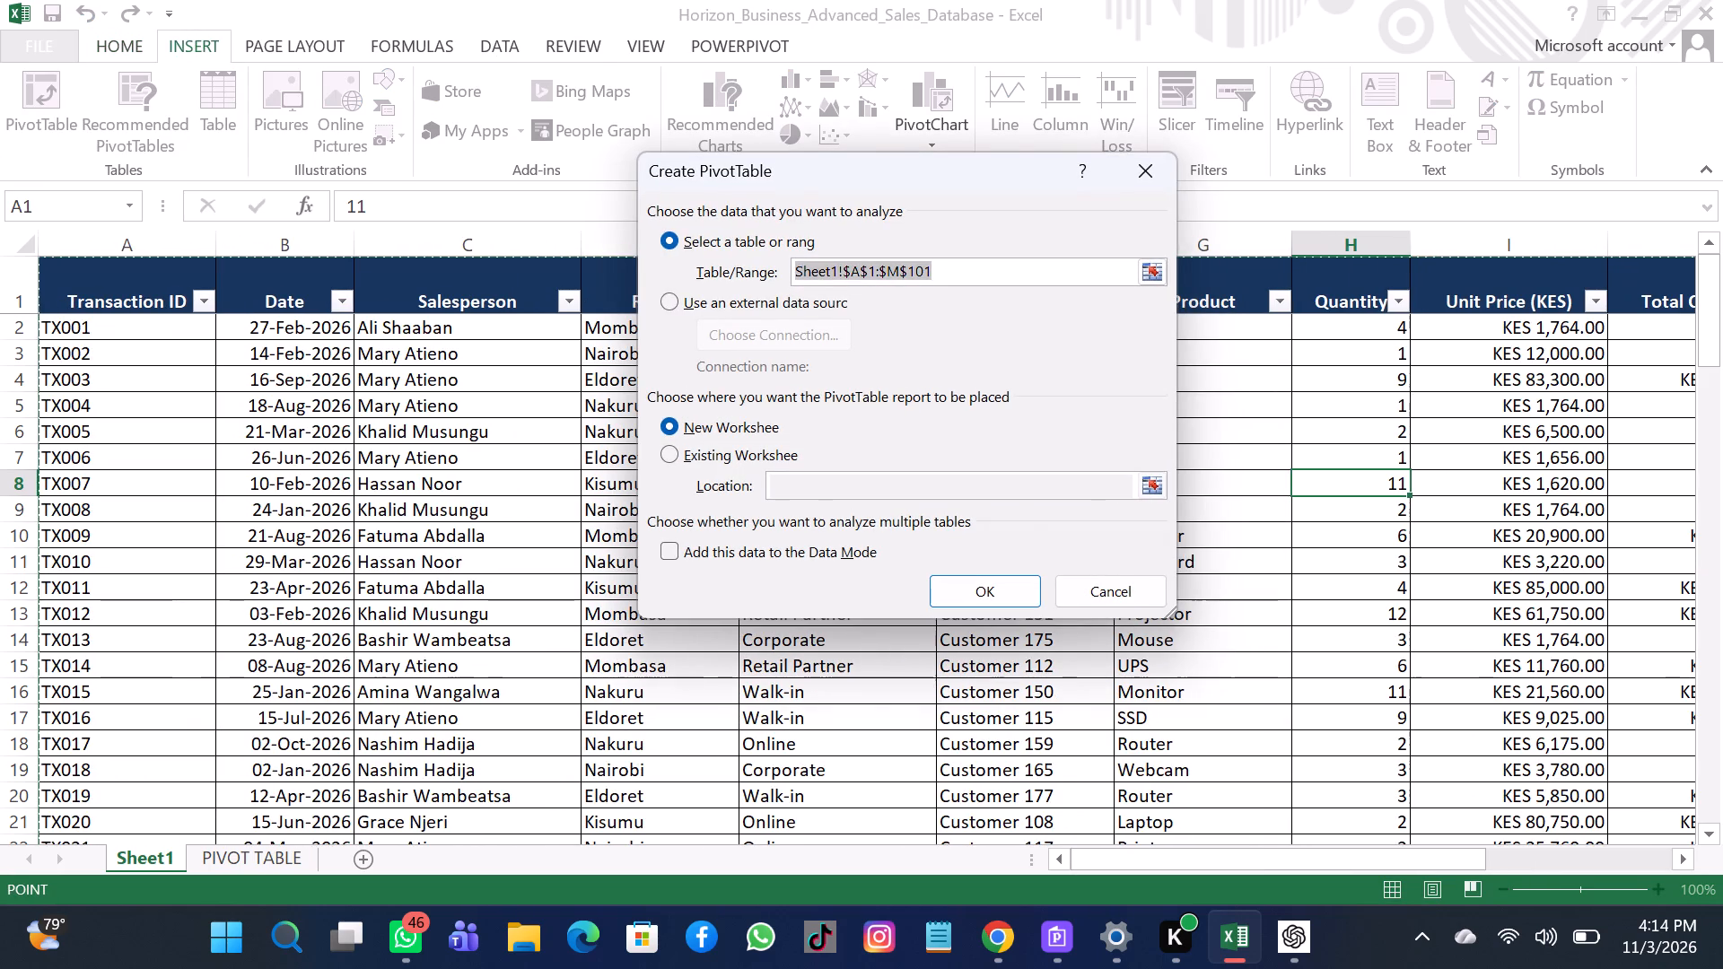
pyautogui.click(996, 582)
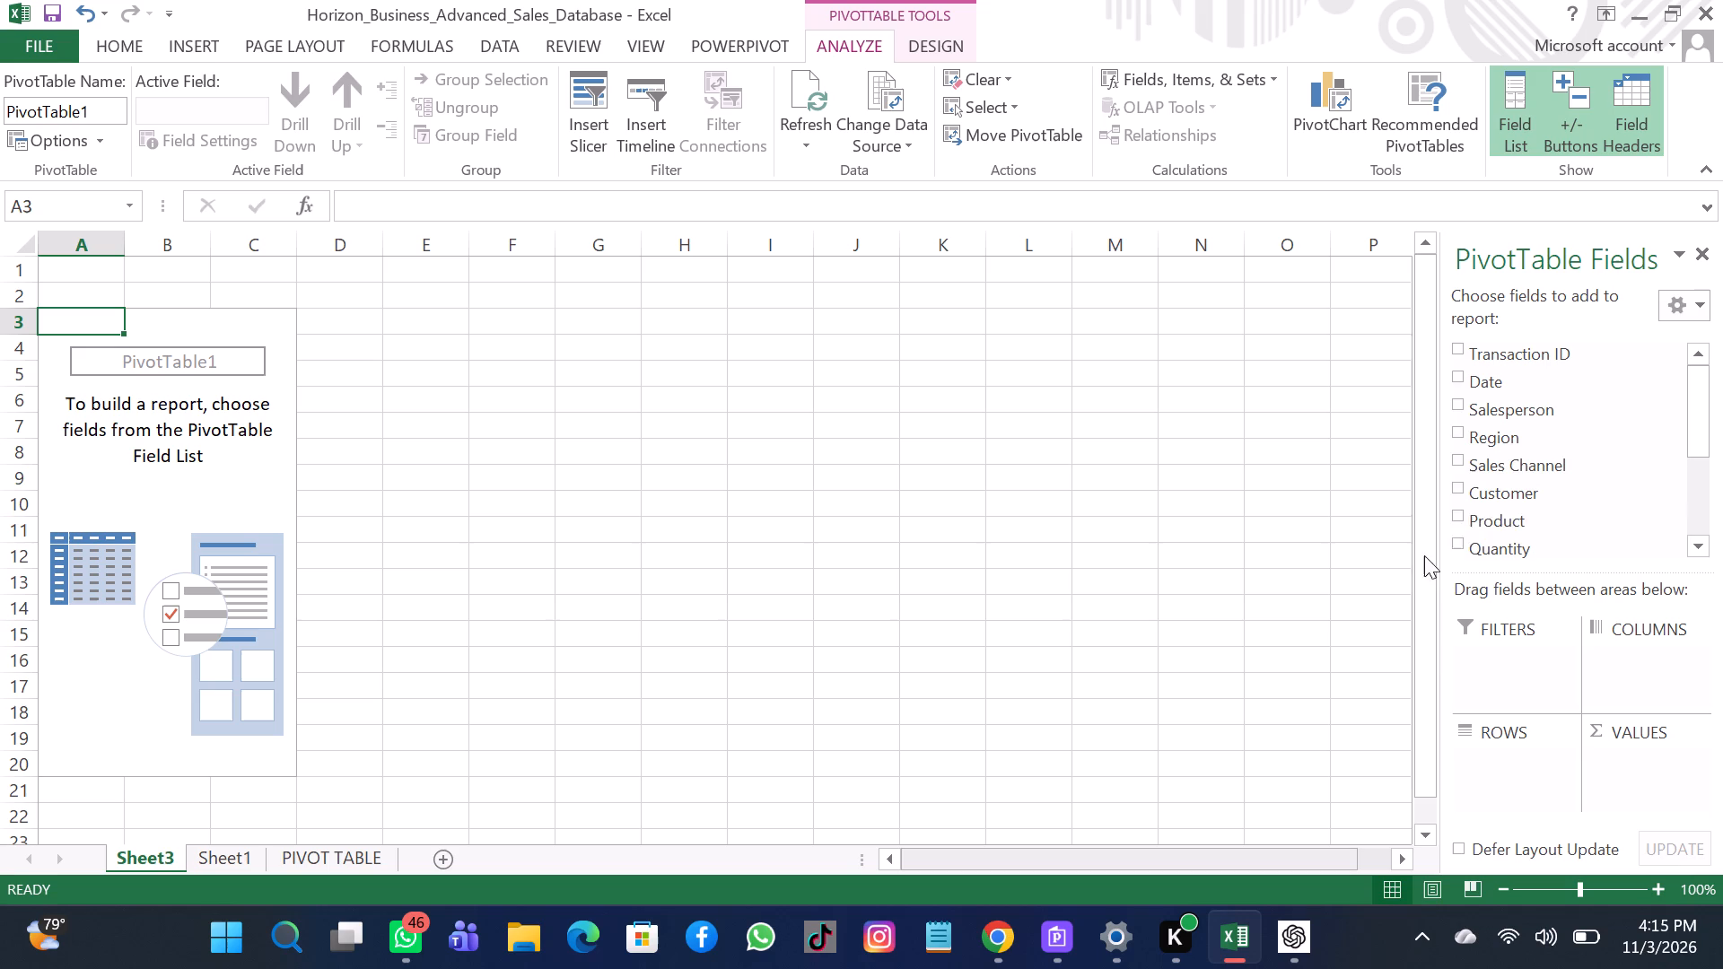
# Add Region to the PivotTable's row labels, with Product nested beneath it.
pyautogui.rightClick(1499, 448)
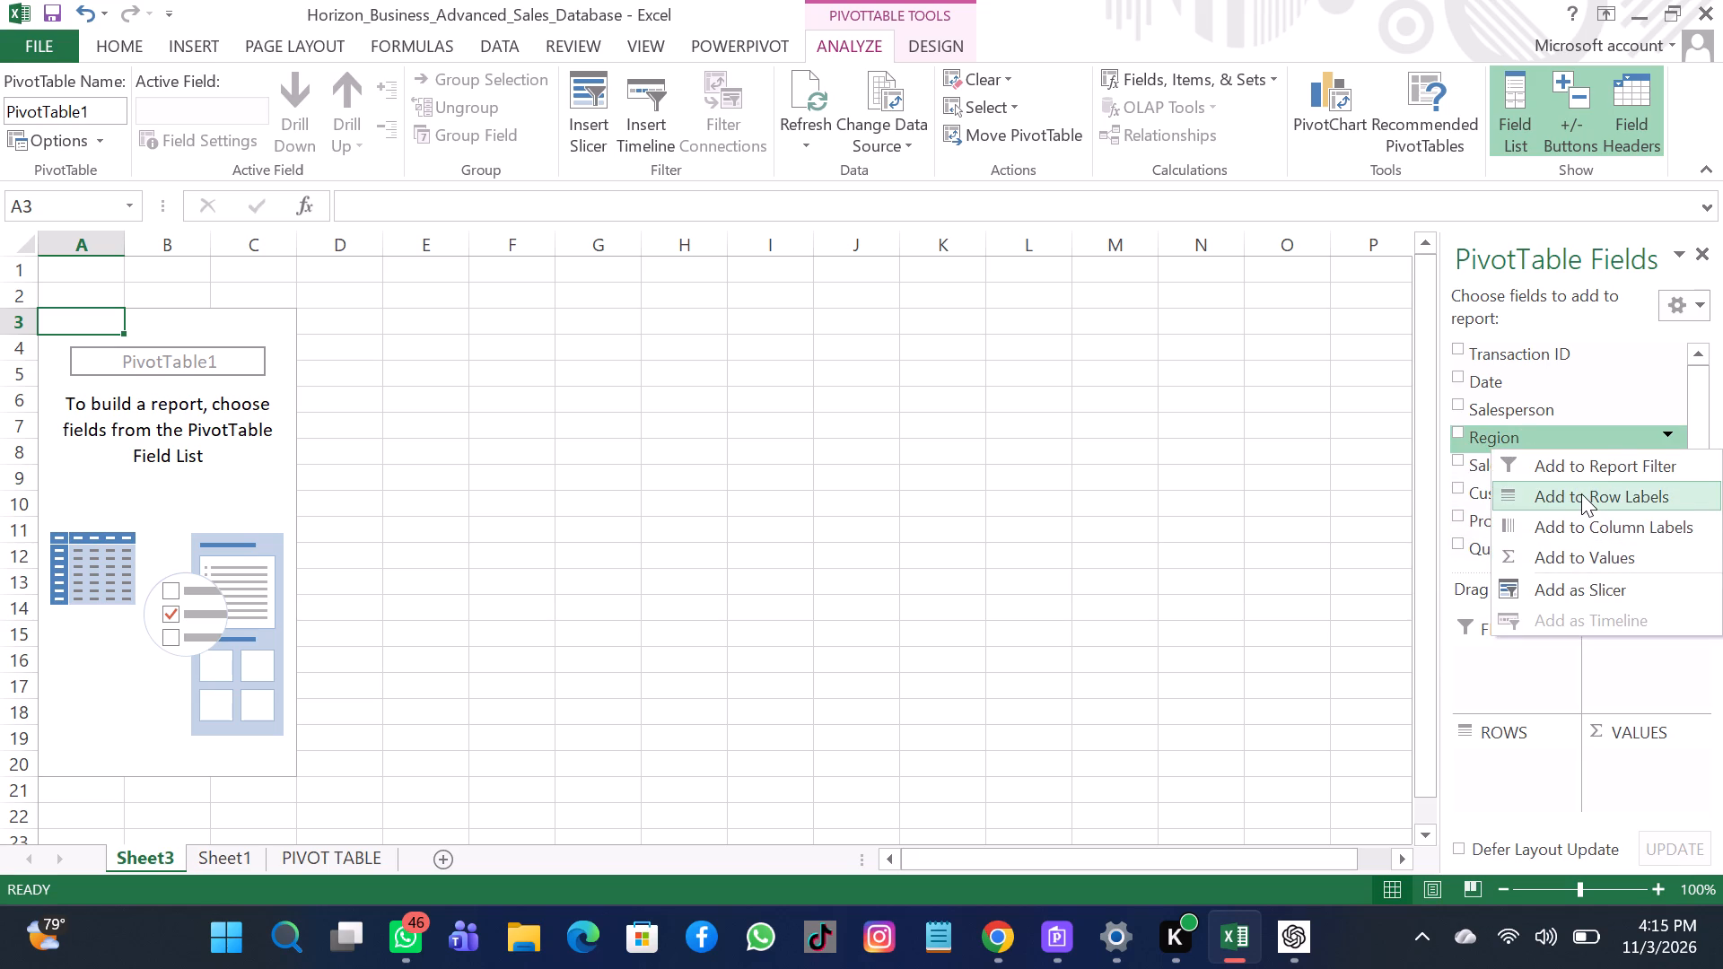
pyautogui.click(1581, 493)
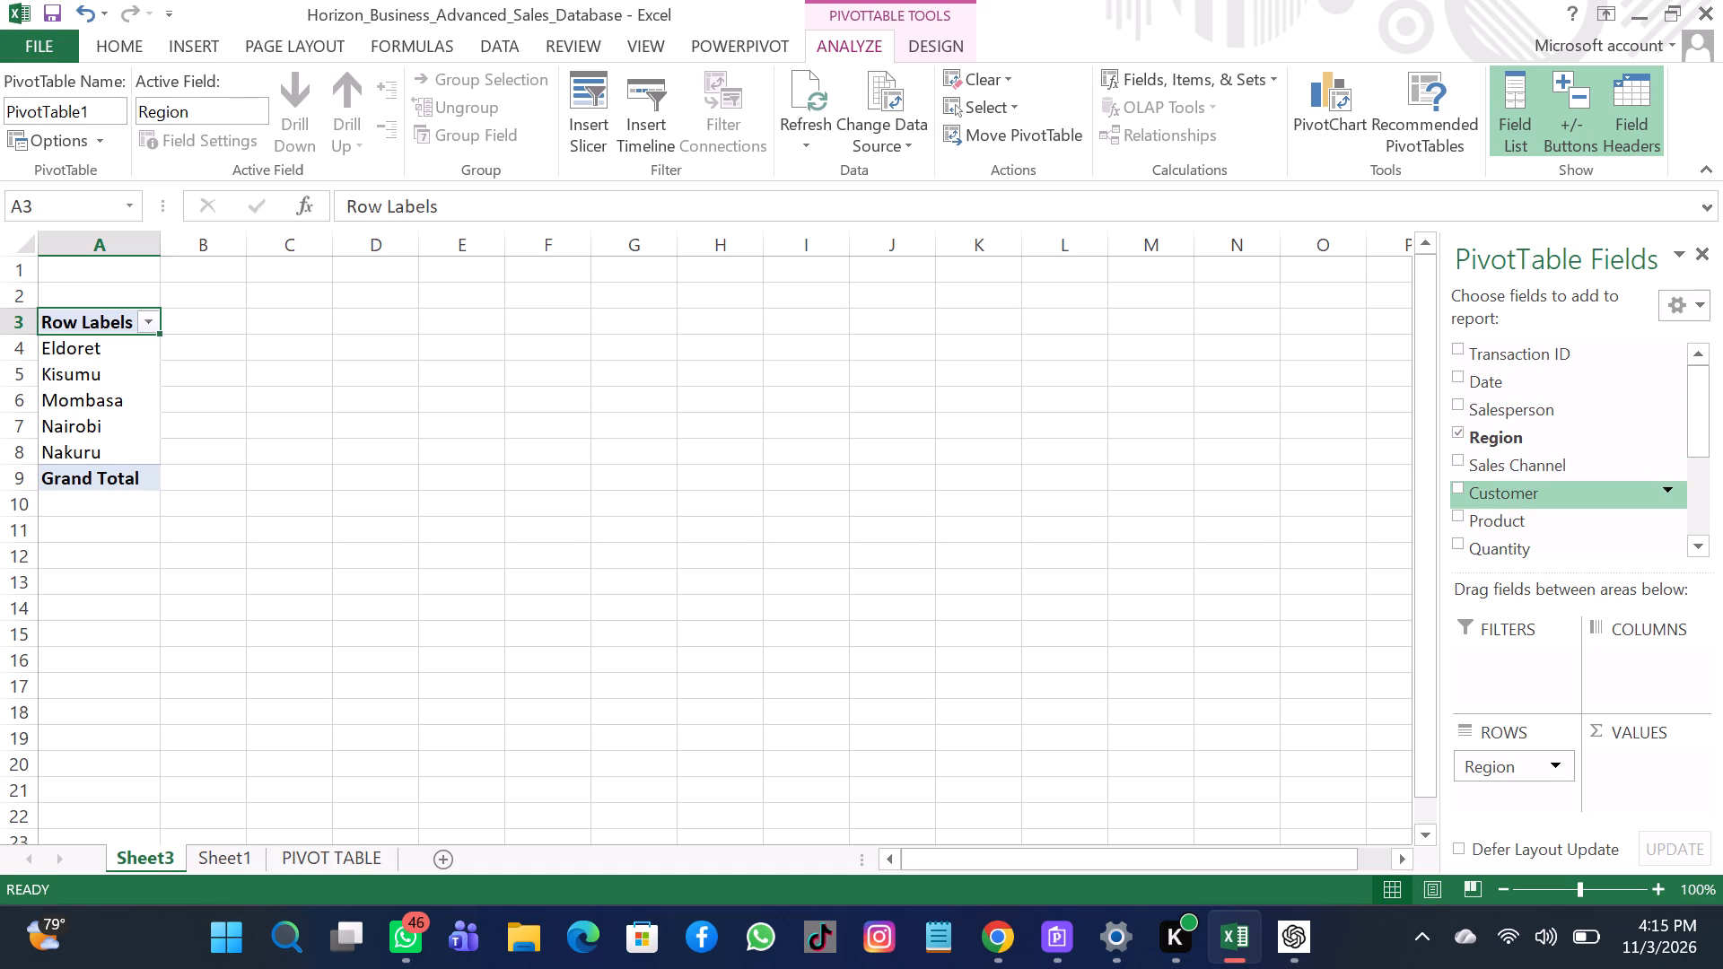
pyautogui.scroll(-2, 1537, 487)
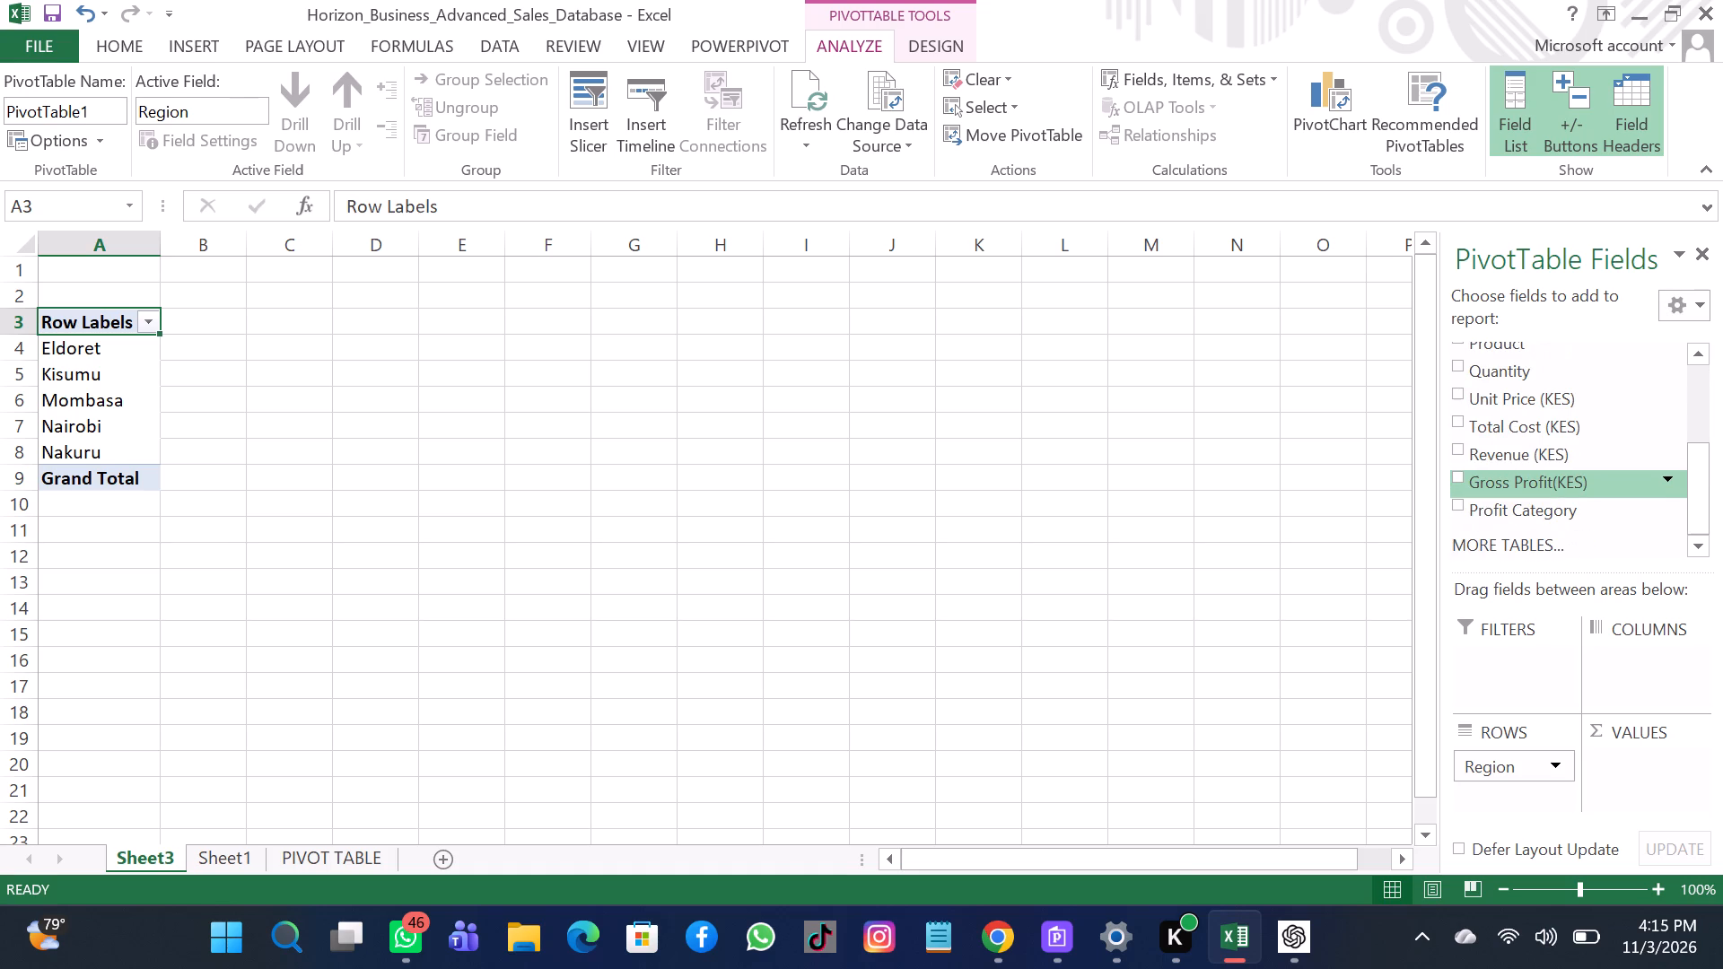
pyautogui.scroll(2, 1537, 487)
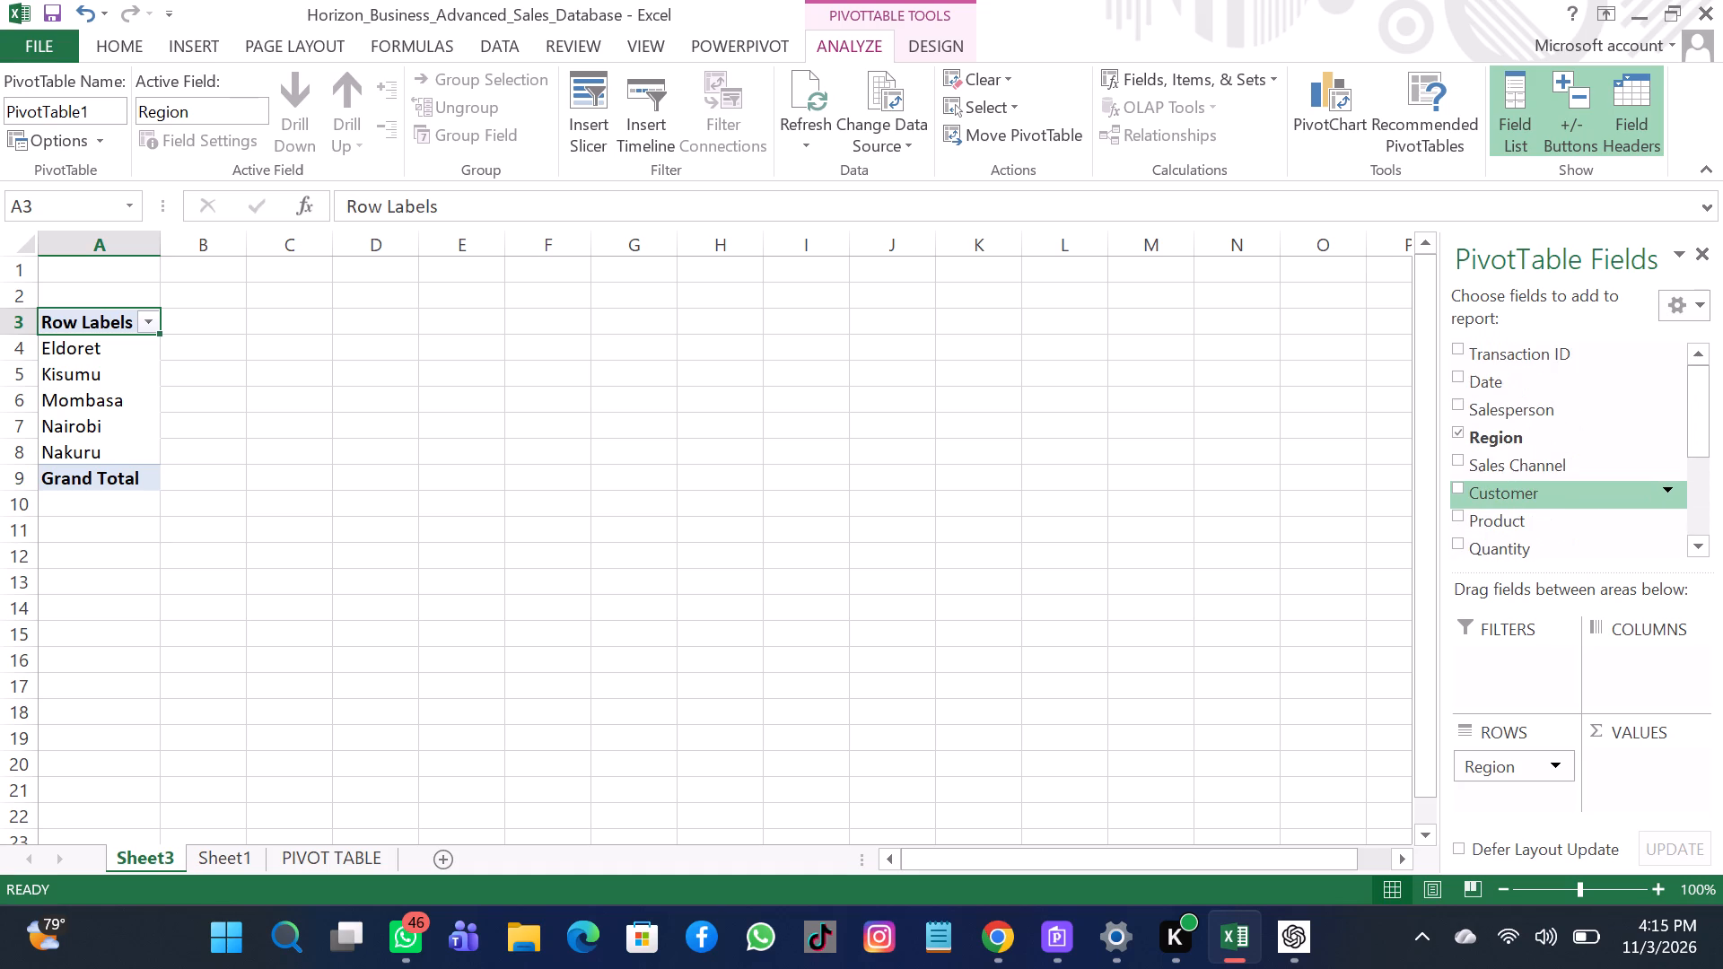
pyautogui.scroll(1, 1537, 487)
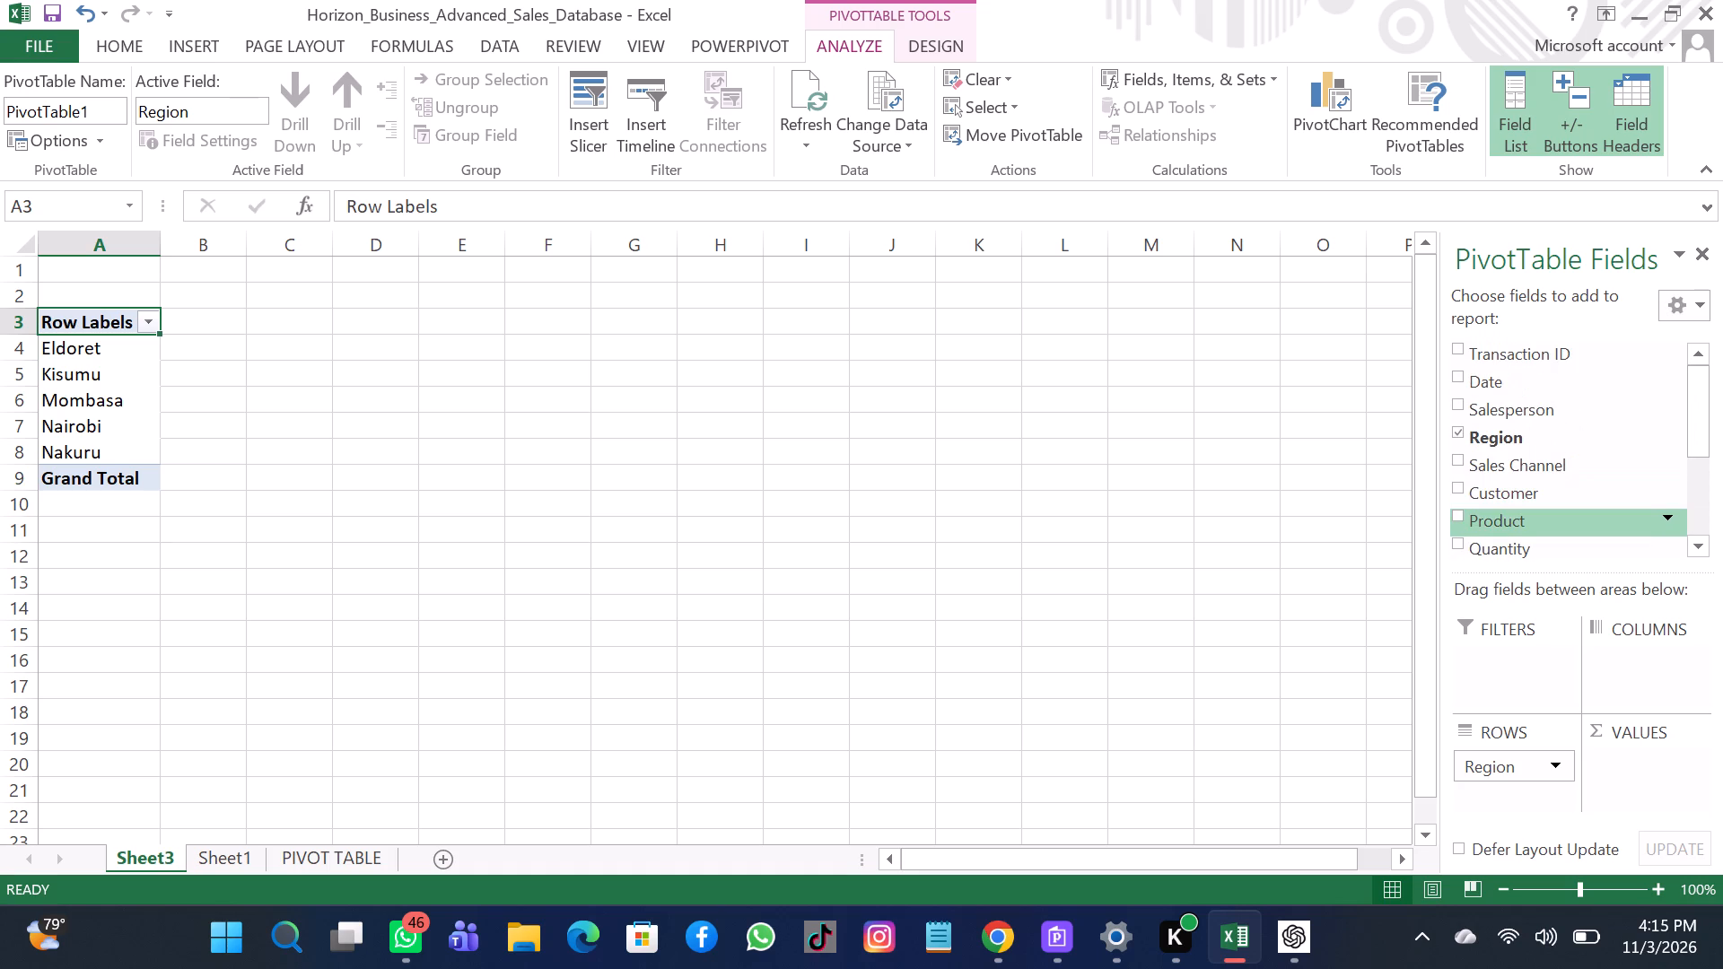
pyautogui.click(1518, 519)
pyautogui.rightClick(1518, 519)
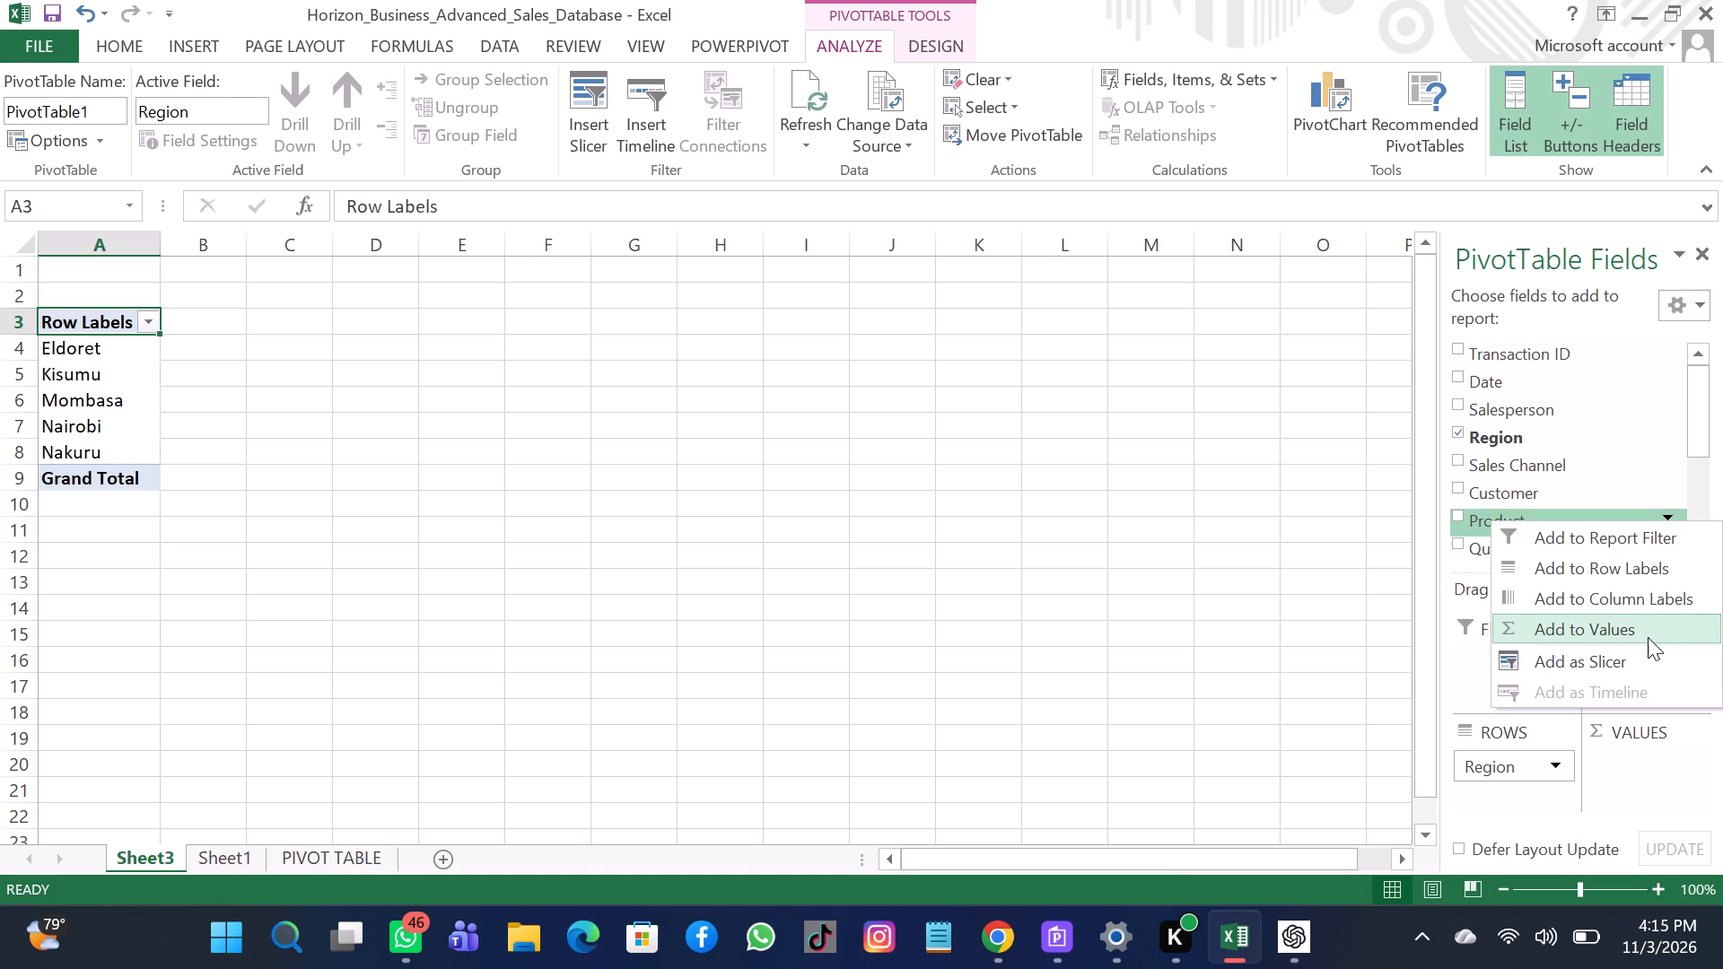
pyautogui.click(1664, 568)
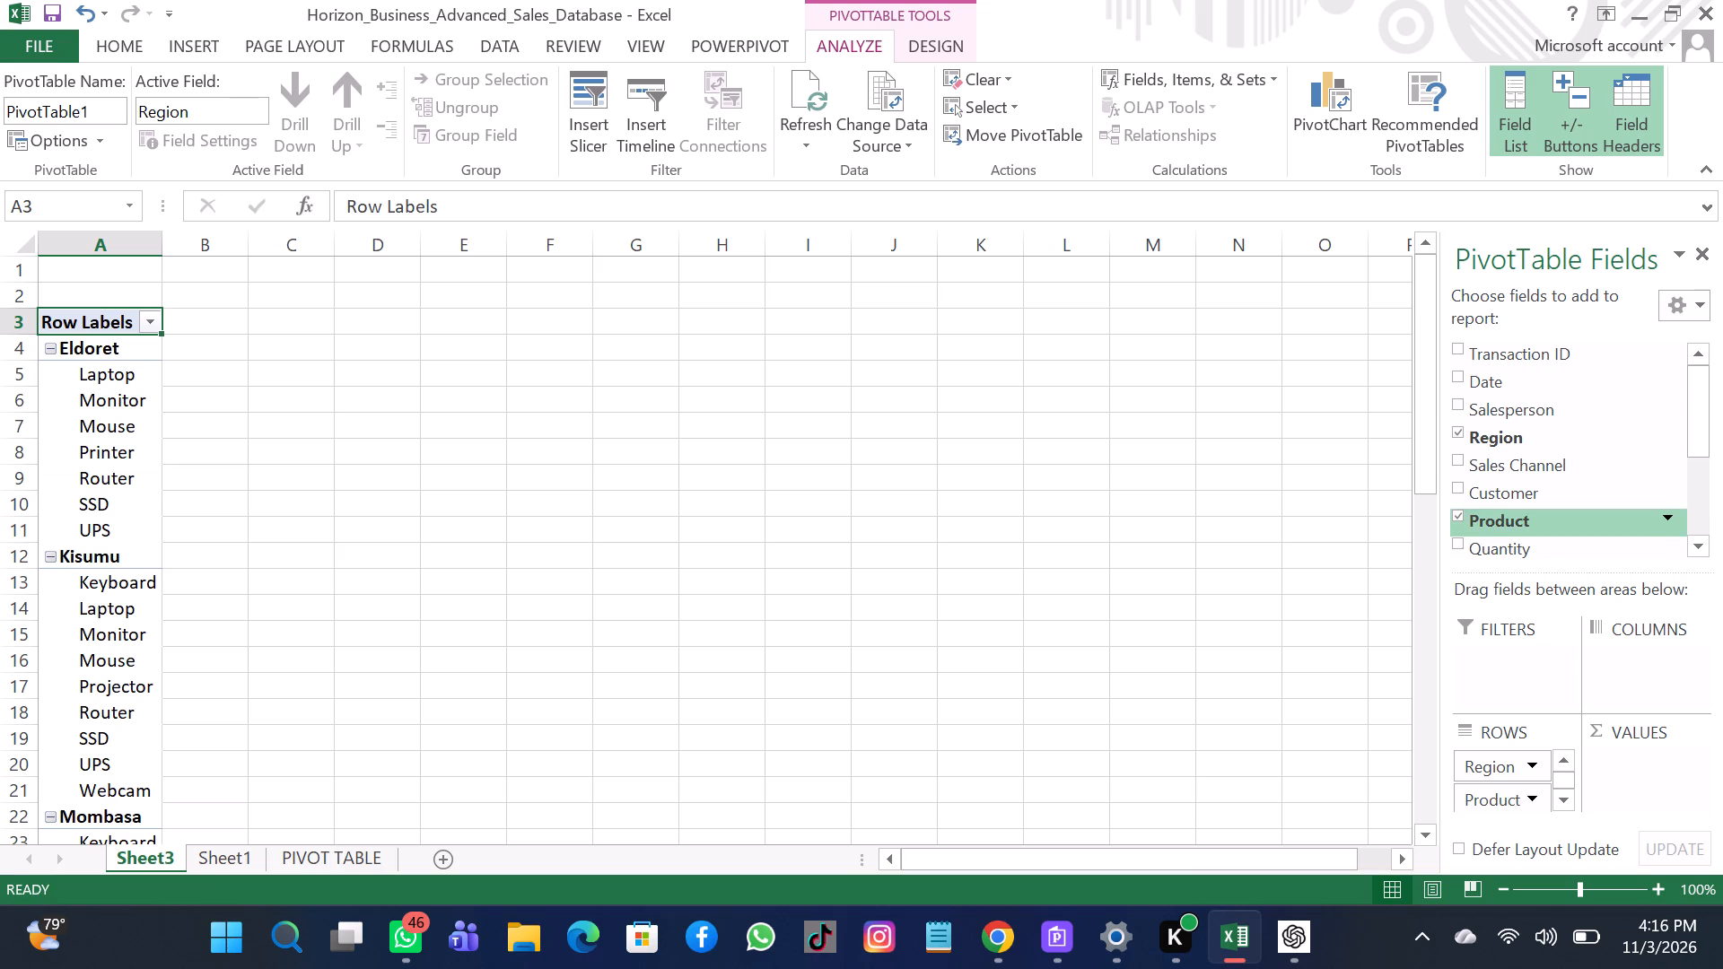
# Review the available PivotTable fields and the matching sales table columns on Sheet1, through Revenue, Gross Profit and Profit Category.
pyautogui.scroll(-1, 1572, 500)
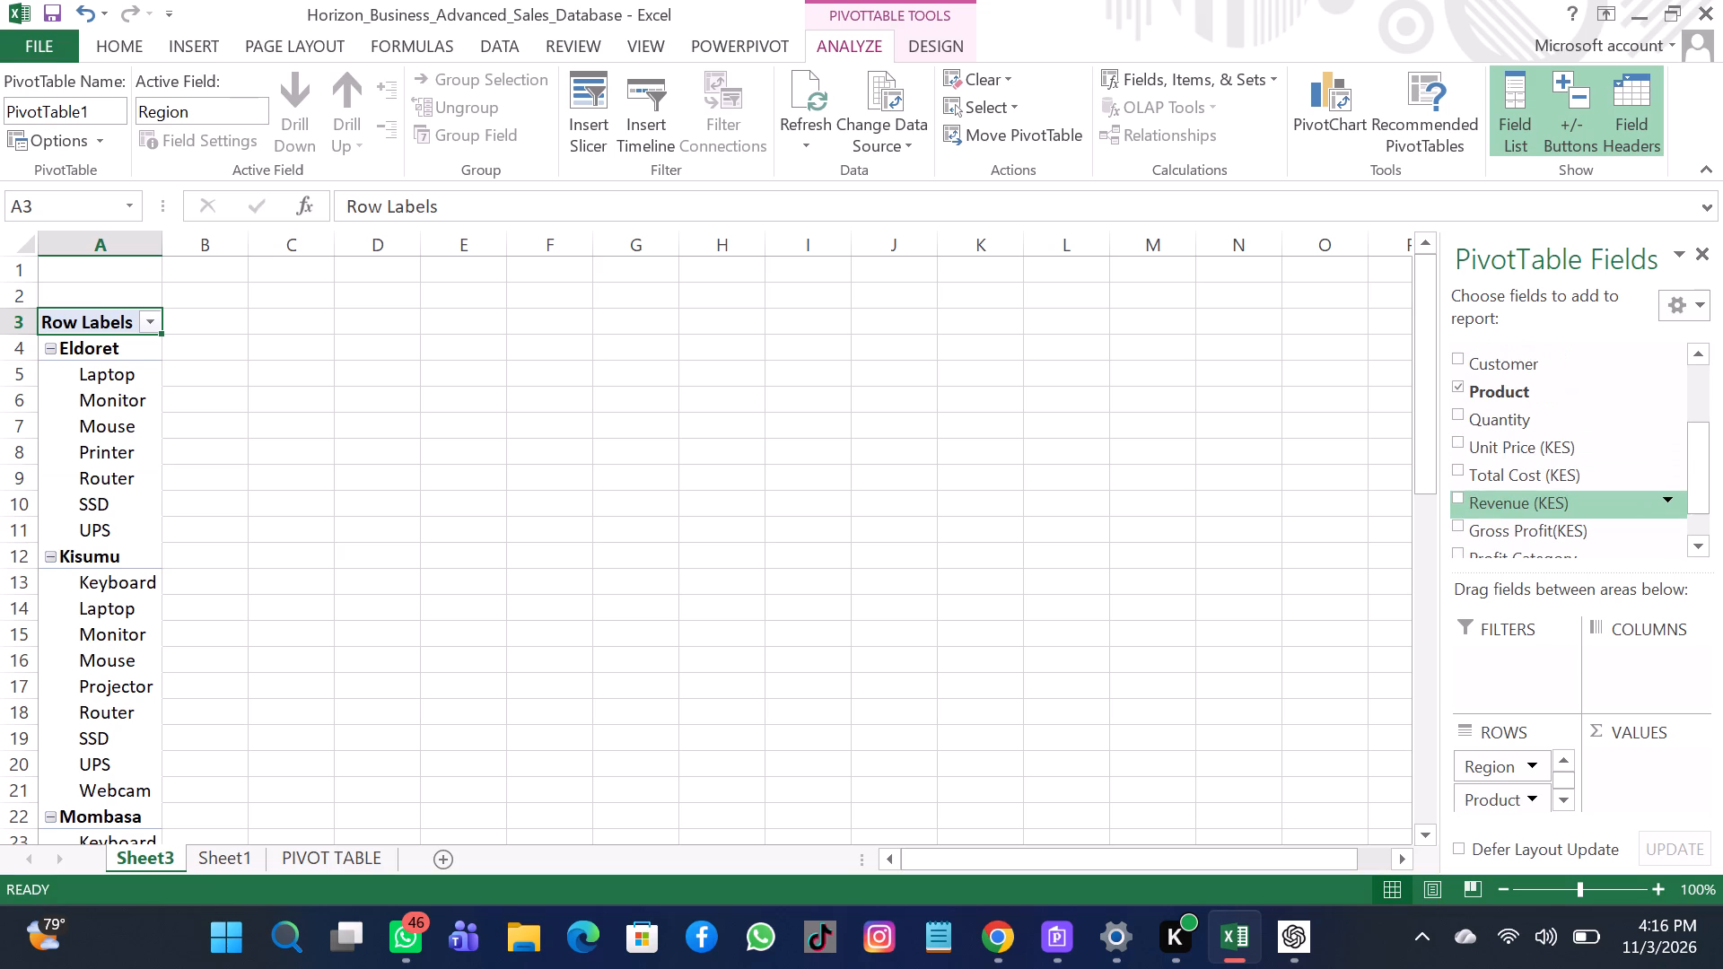
pyautogui.scroll(-1, 1572, 500)
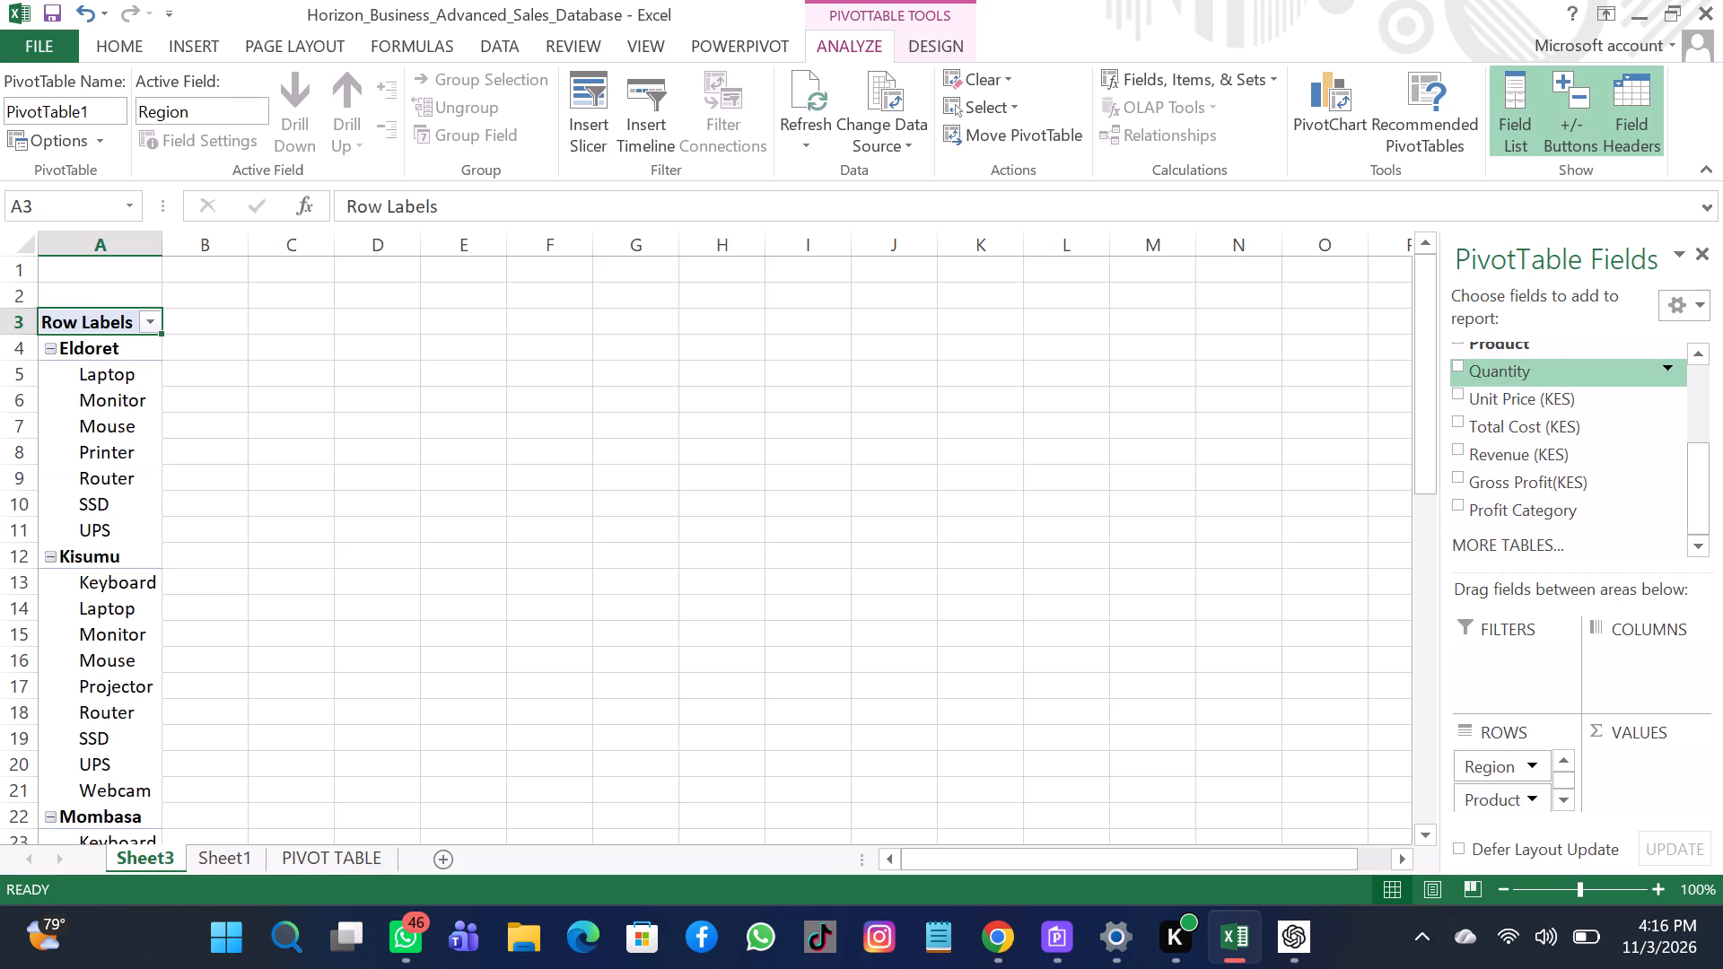
pyautogui.scroll(5, 1540, 382)
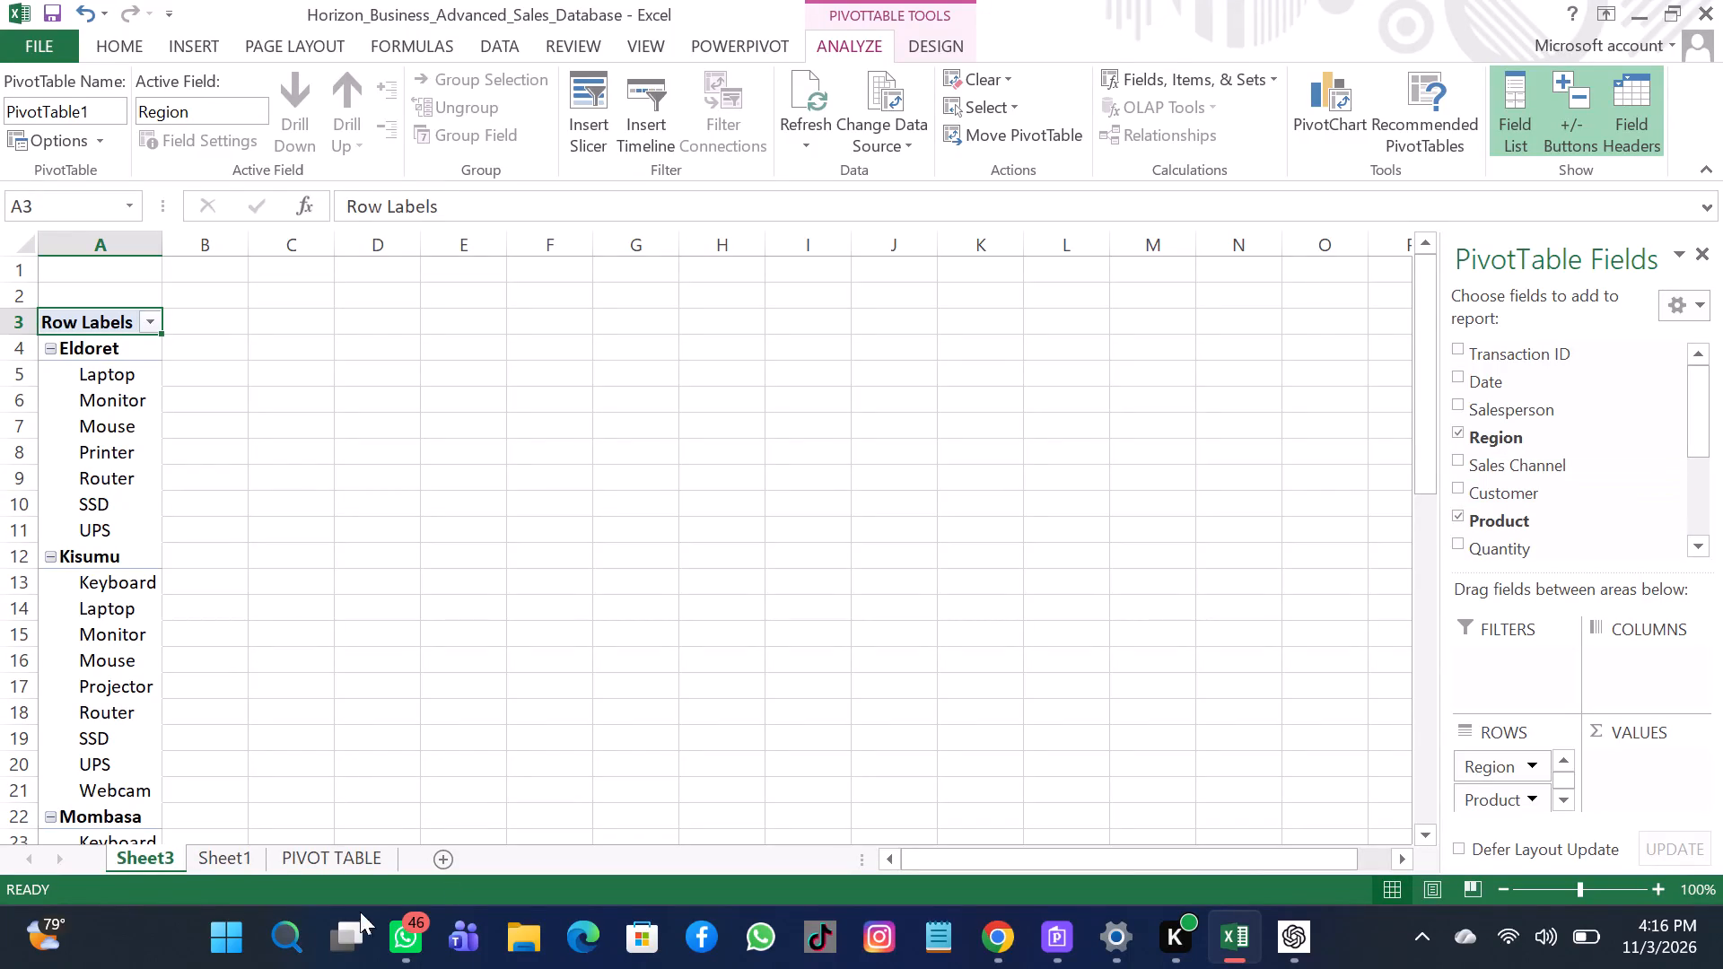
pyautogui.click(231, 859)
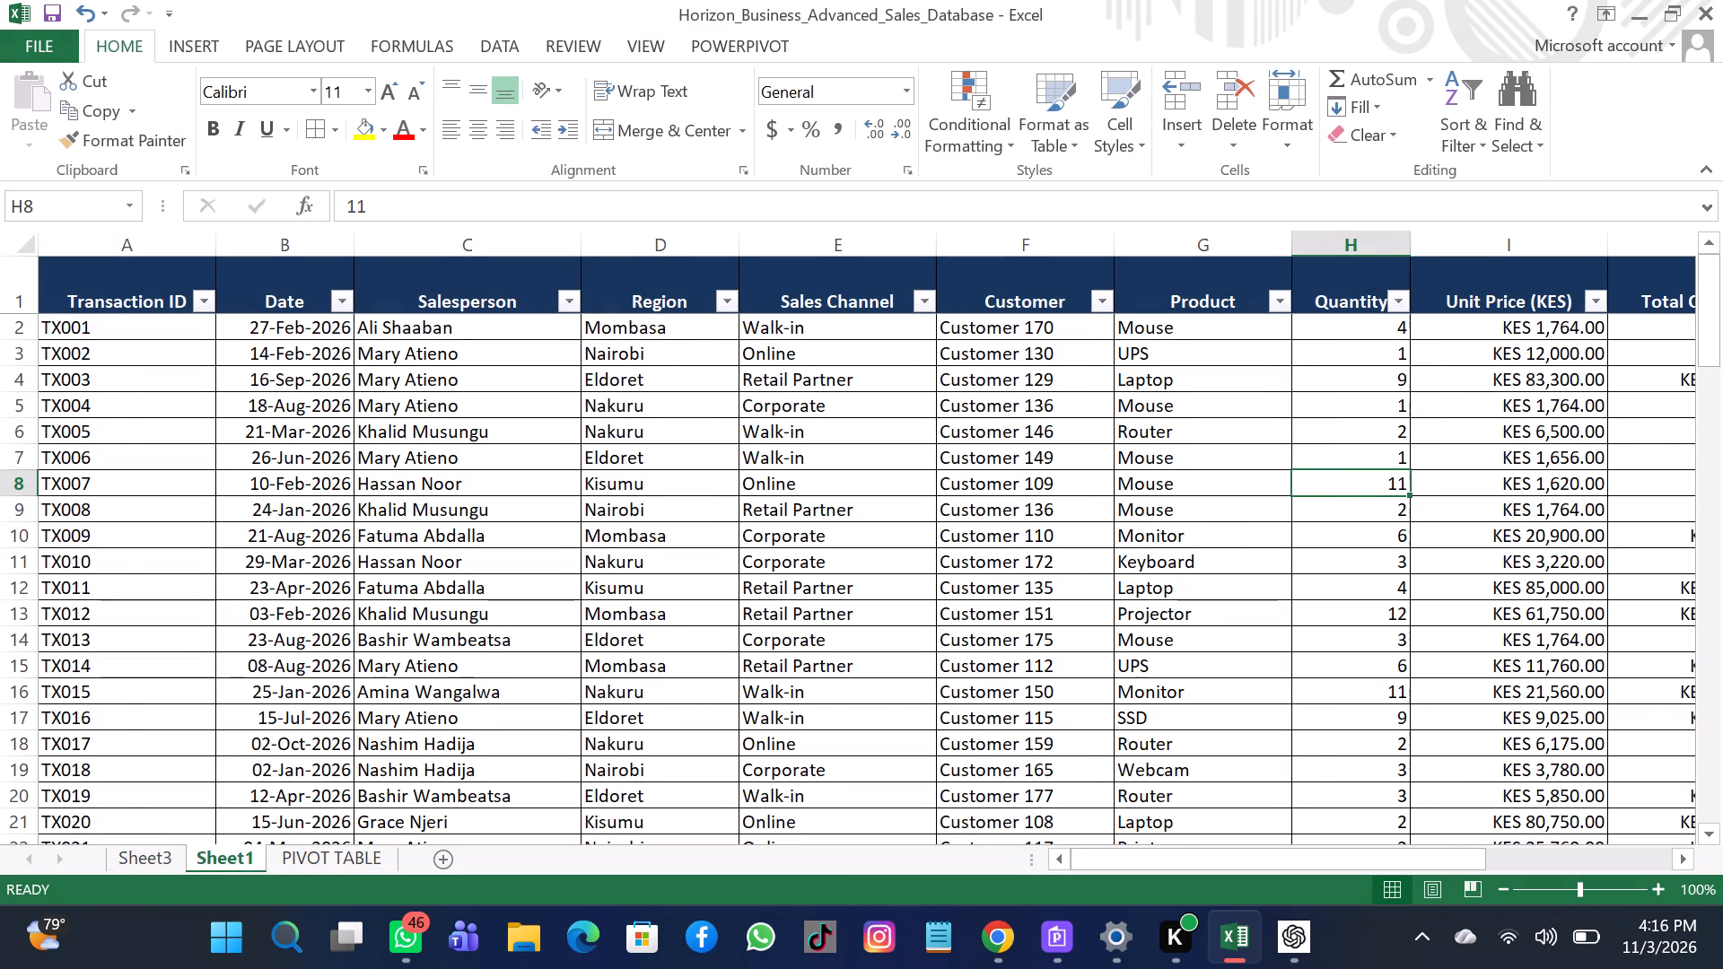
pyautogui.hscroll(-3, 956, 310)
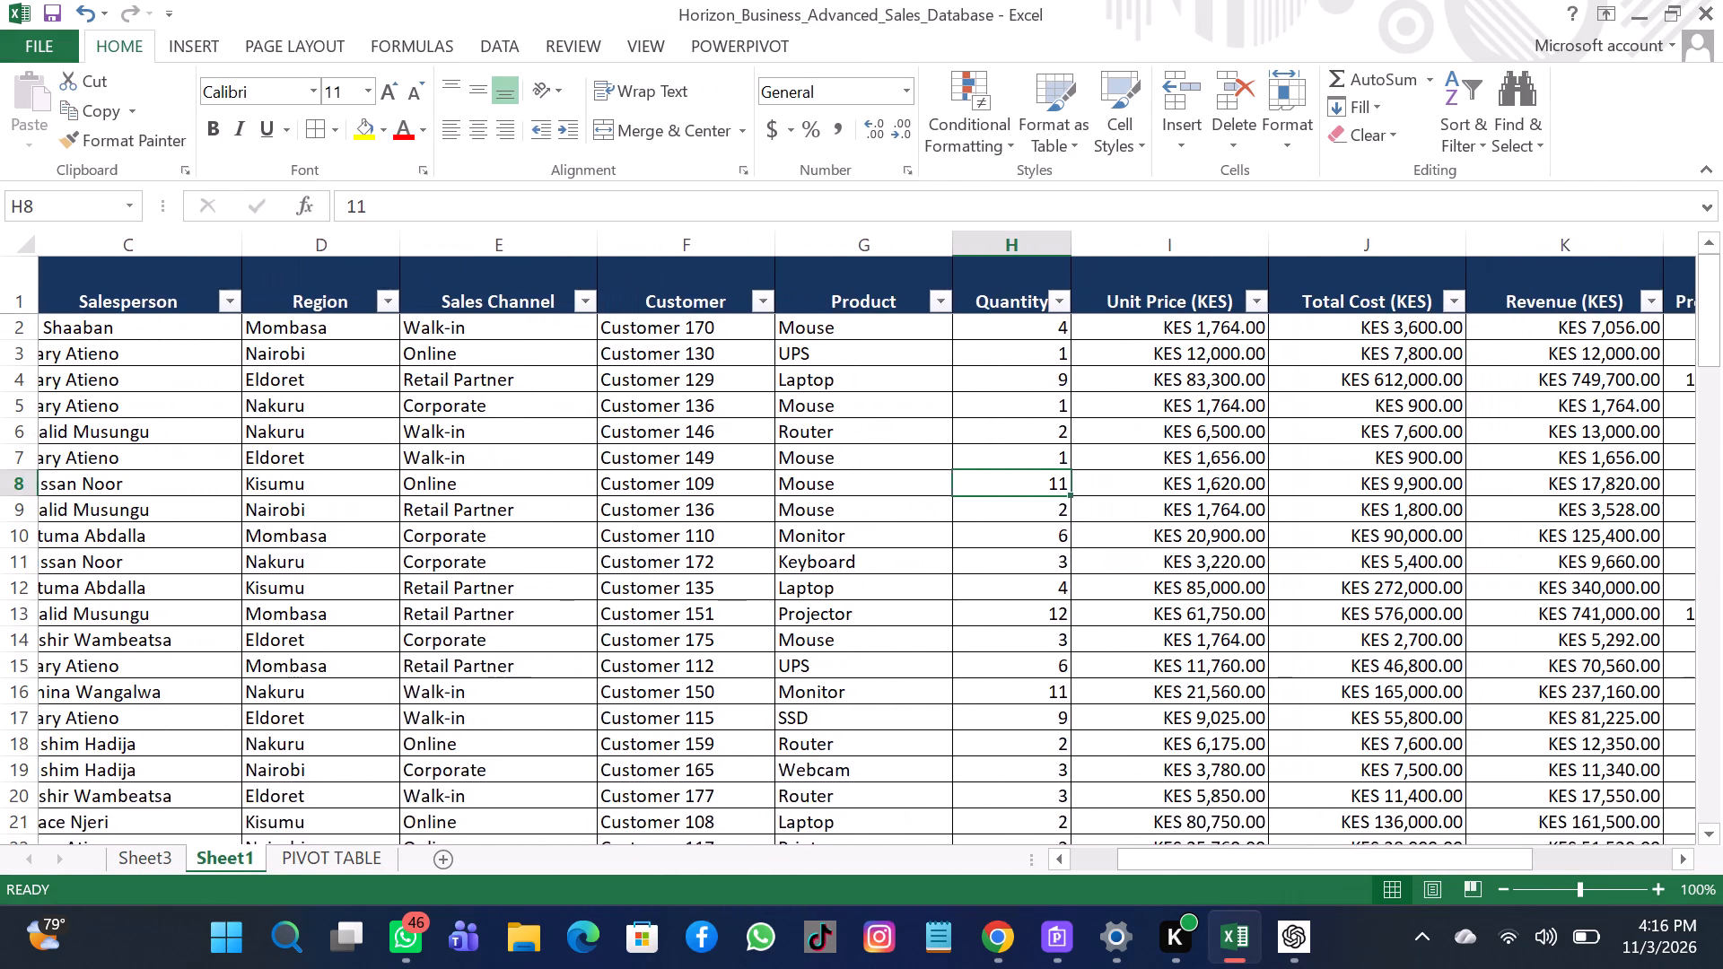
pyautogui.hscroll(-4, 956, 310)
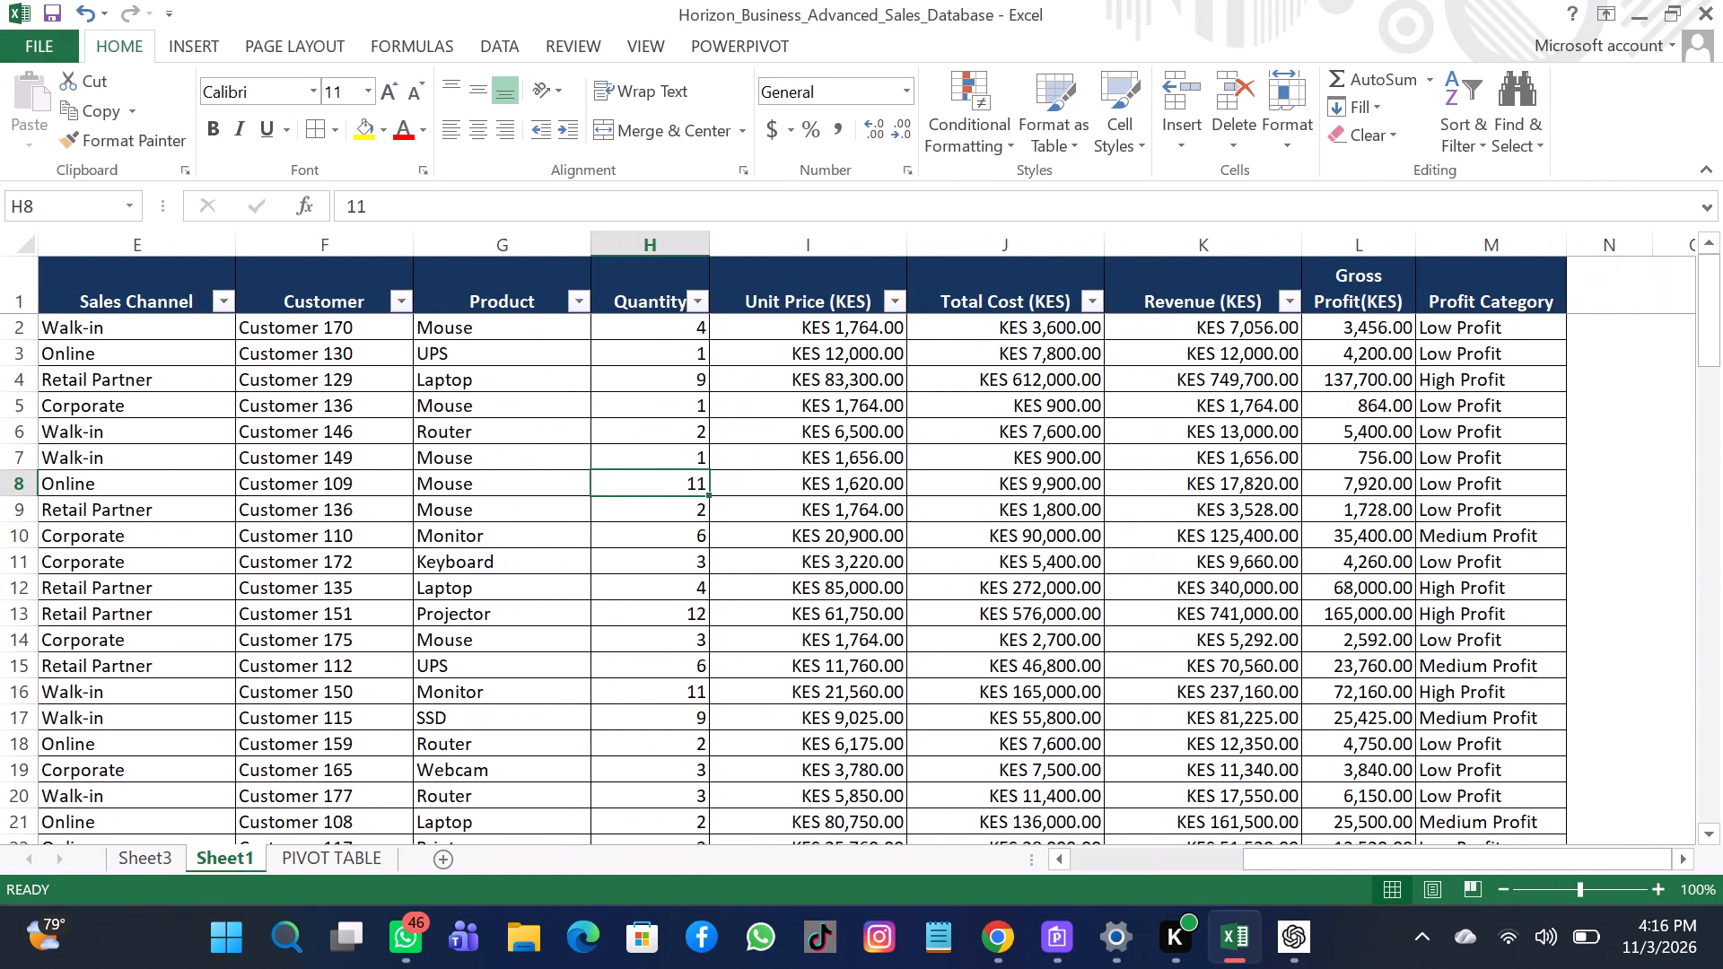
# On Sheet3, add Revenue (KES) and Gross Profit(KES) to the PivotTable's values as sums.
pyautogui.hscroll(-2, 956, 310)
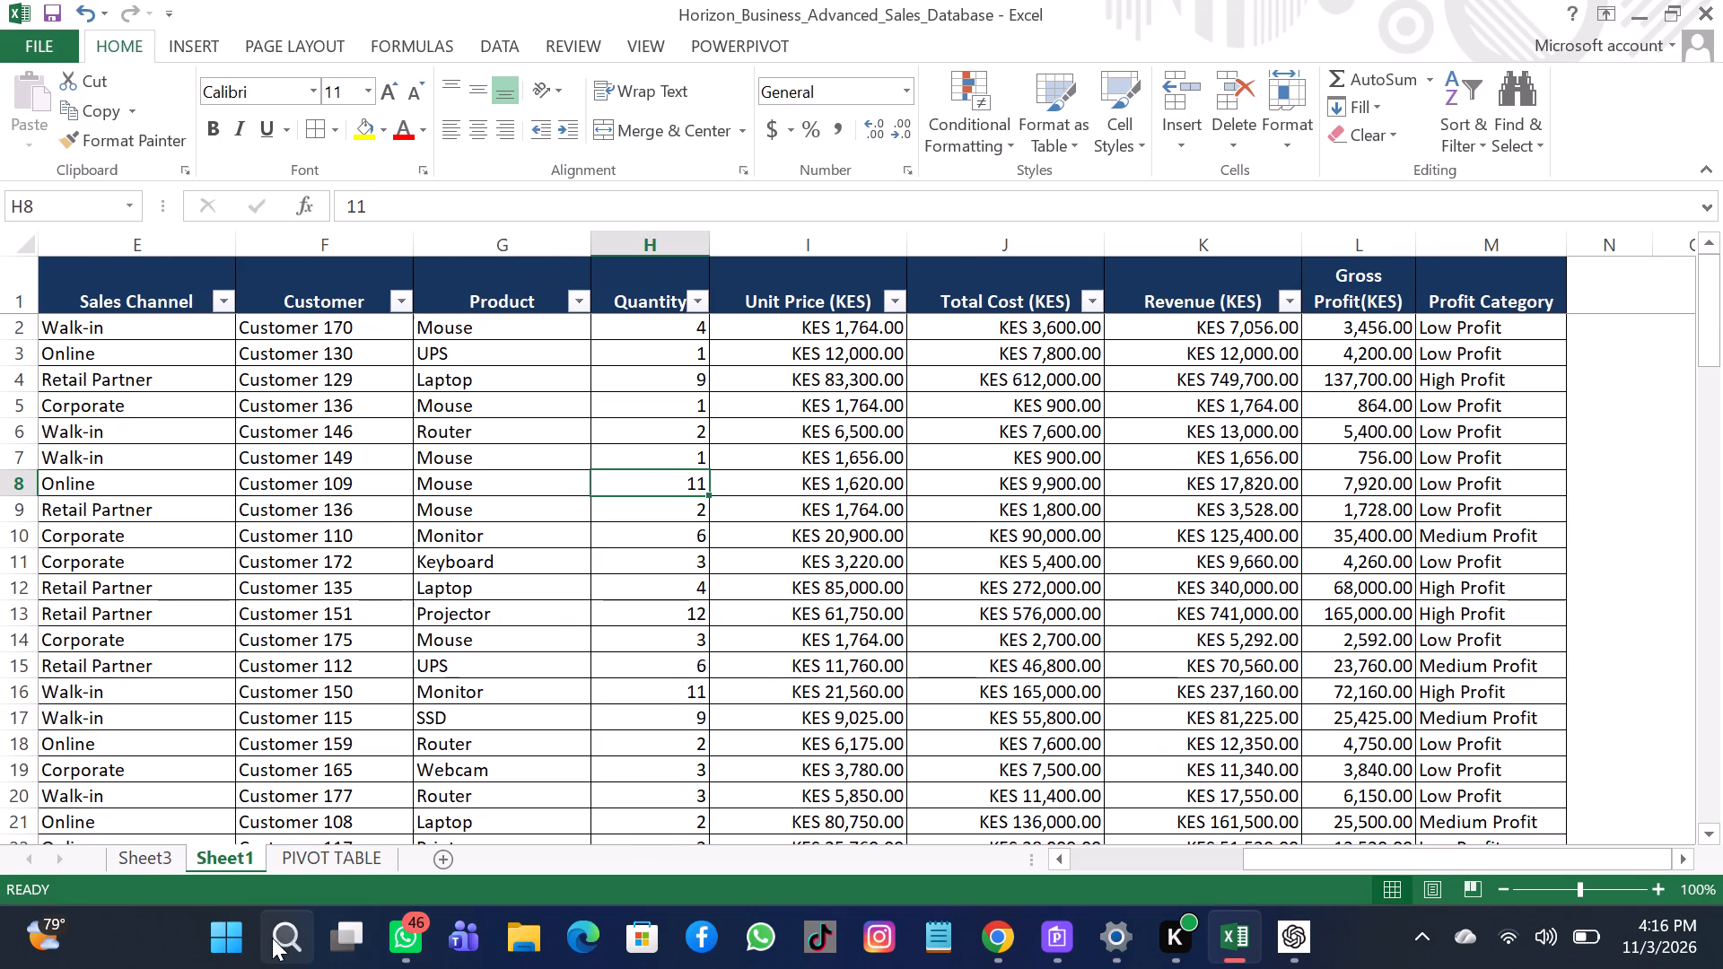
pyautogui.click(166, 850)
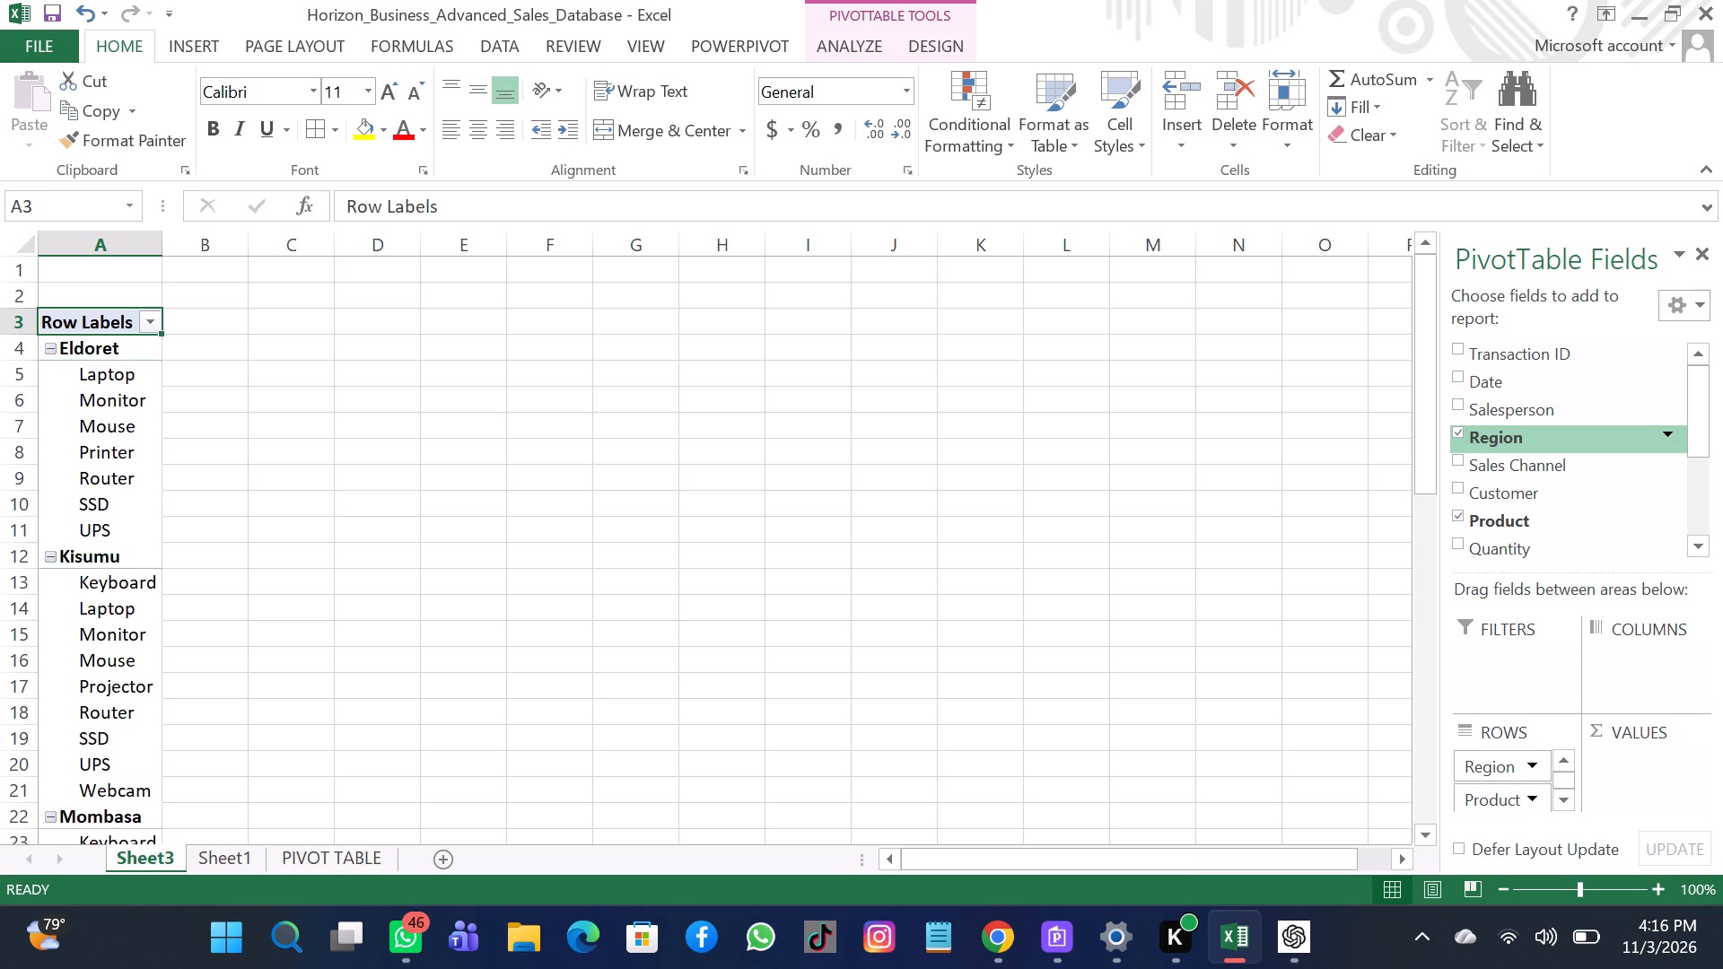
pyautogui.press('Down')
pyautogui.press('Down')
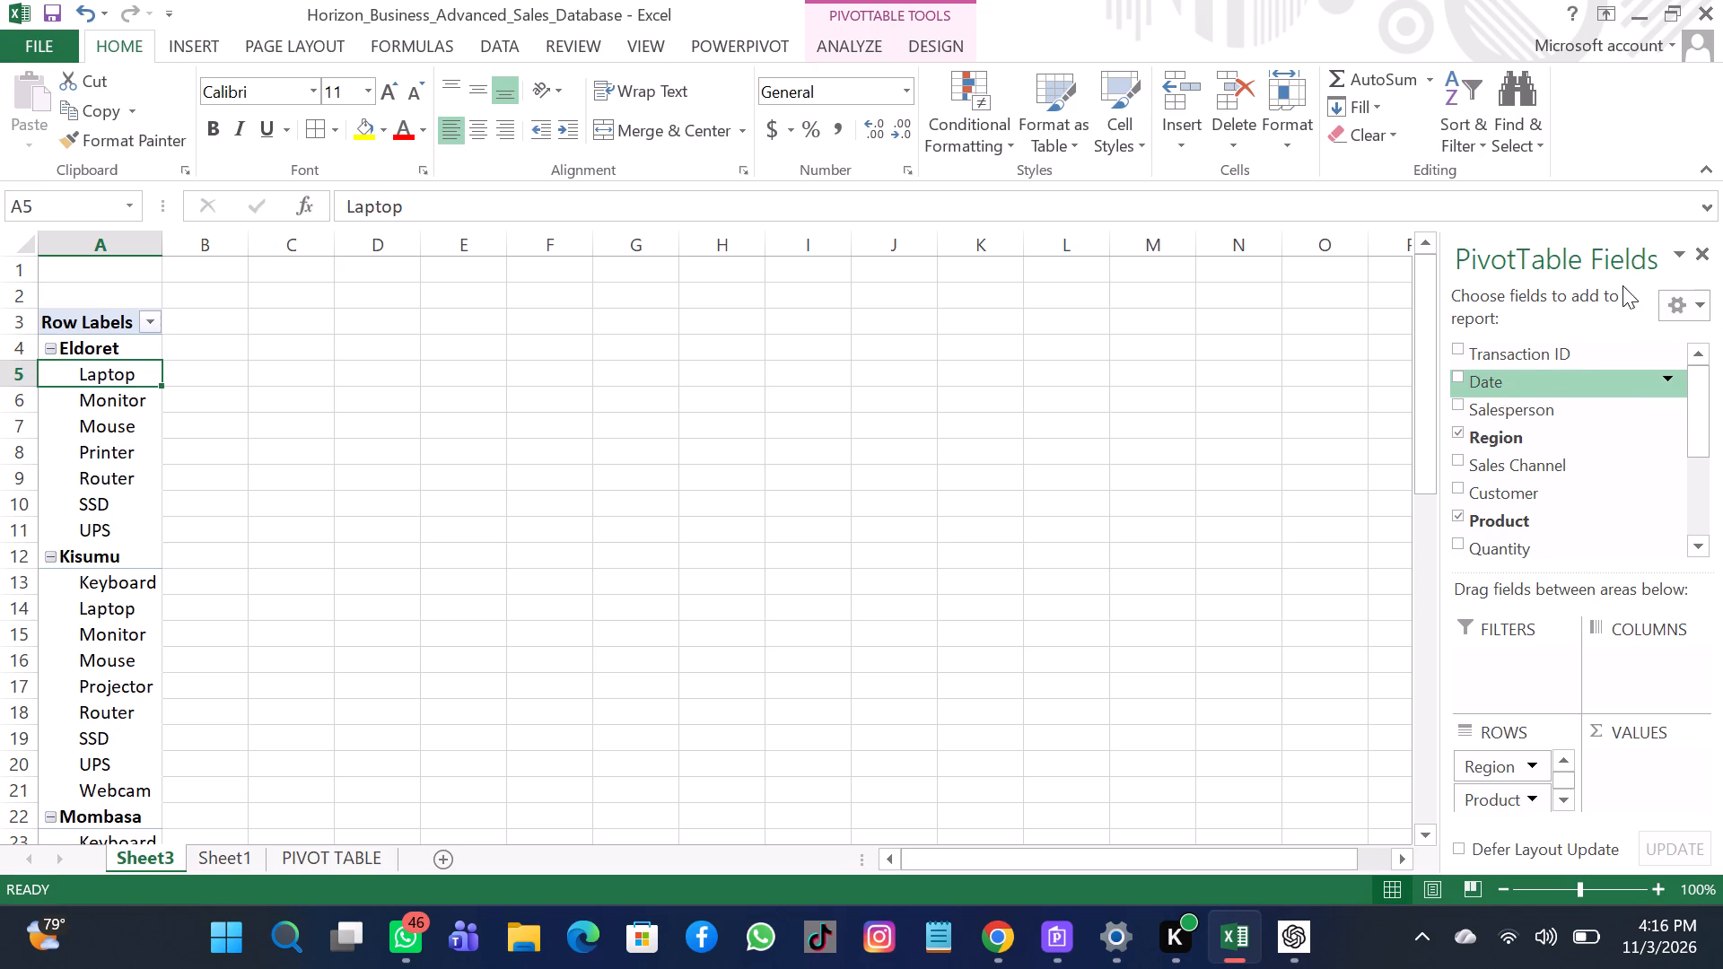
pyautogui.click(1699, 547)
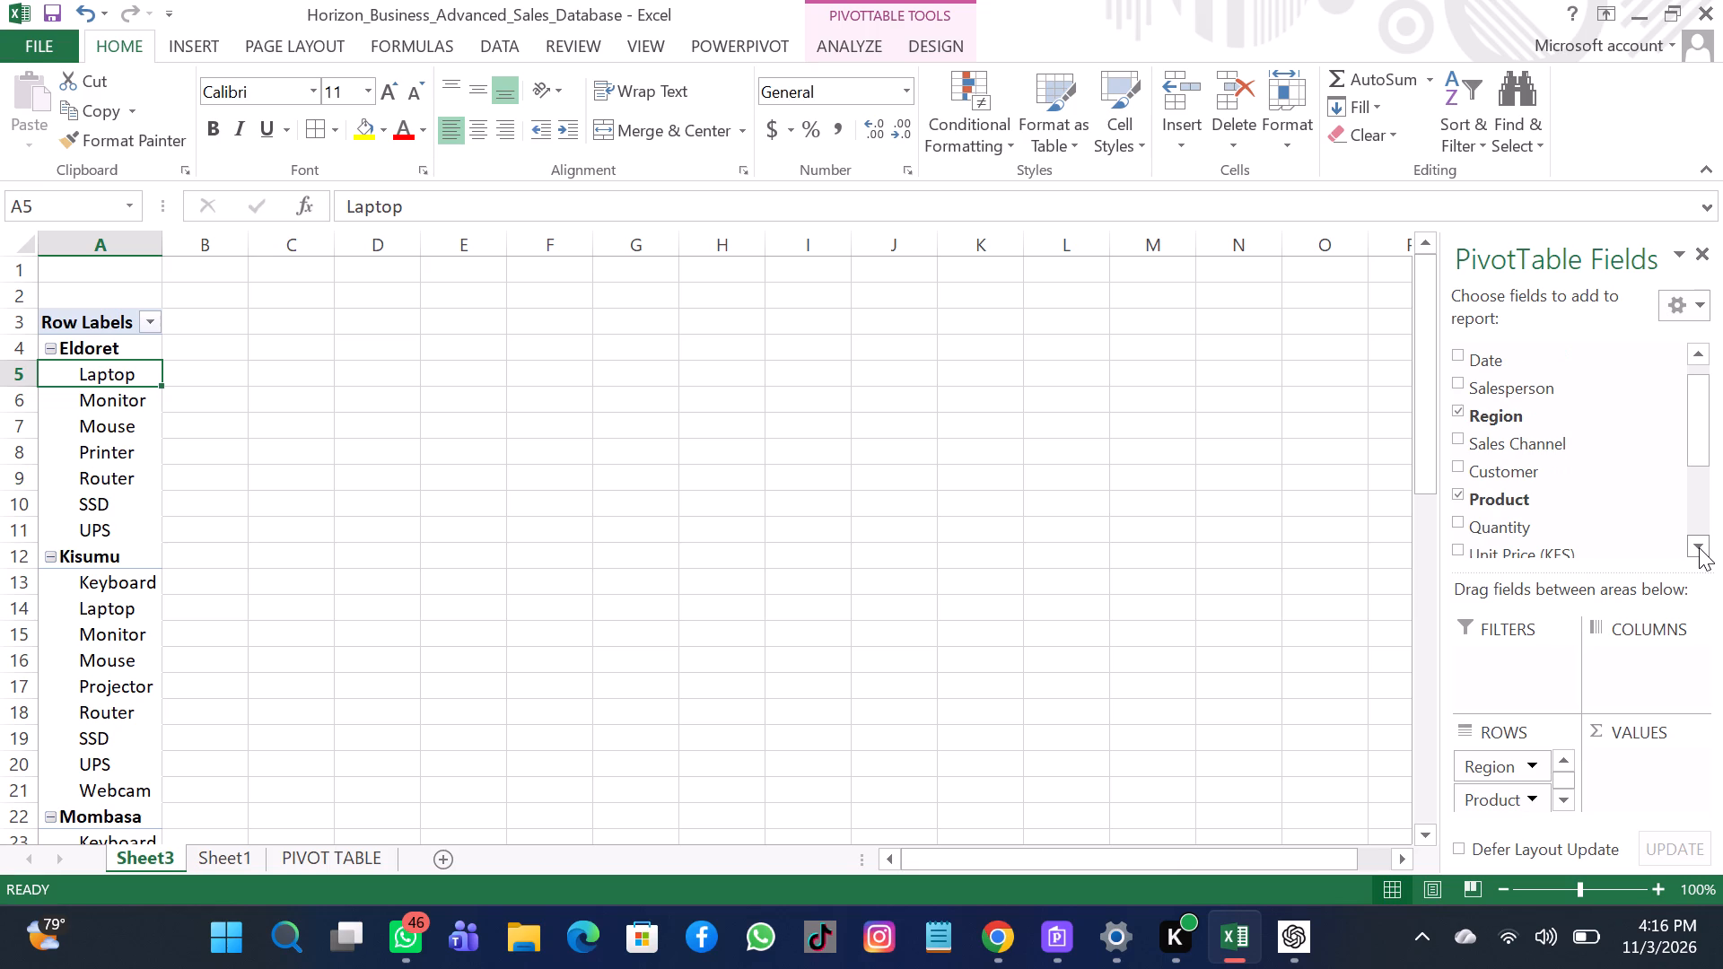
pyautogui.click(1699, 547)
pyautogui.click(1699, 547)
pyautogui.click(1699, 547)
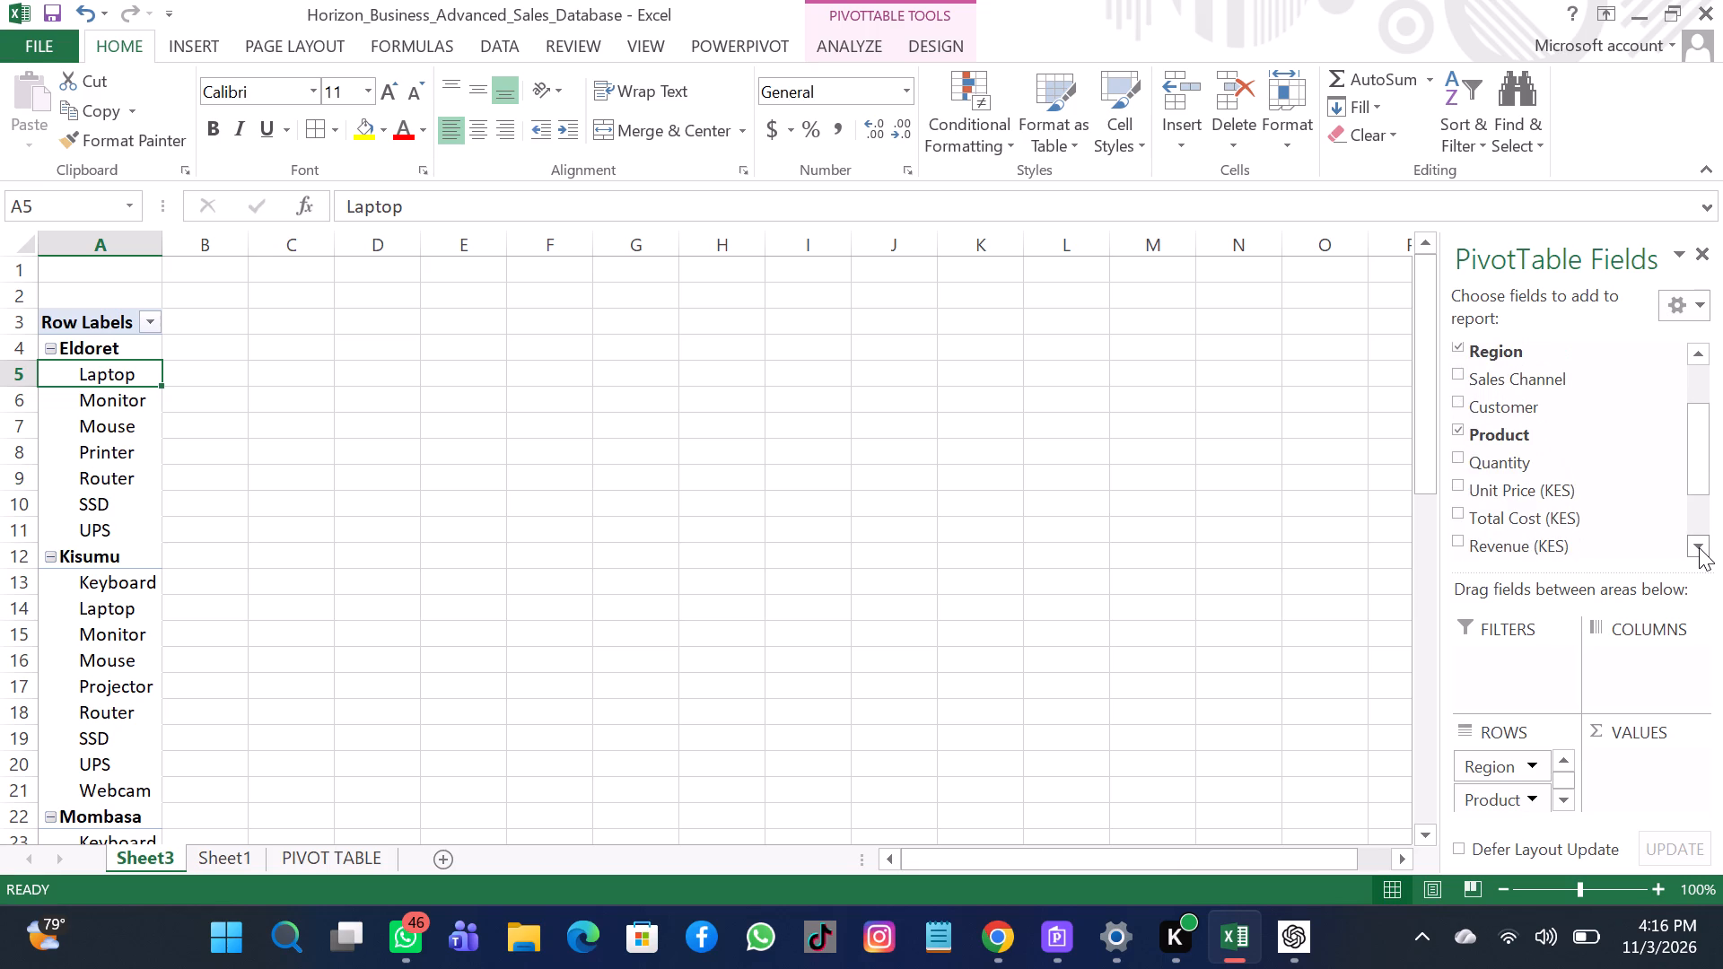
pyautogui.click(1699, 547)
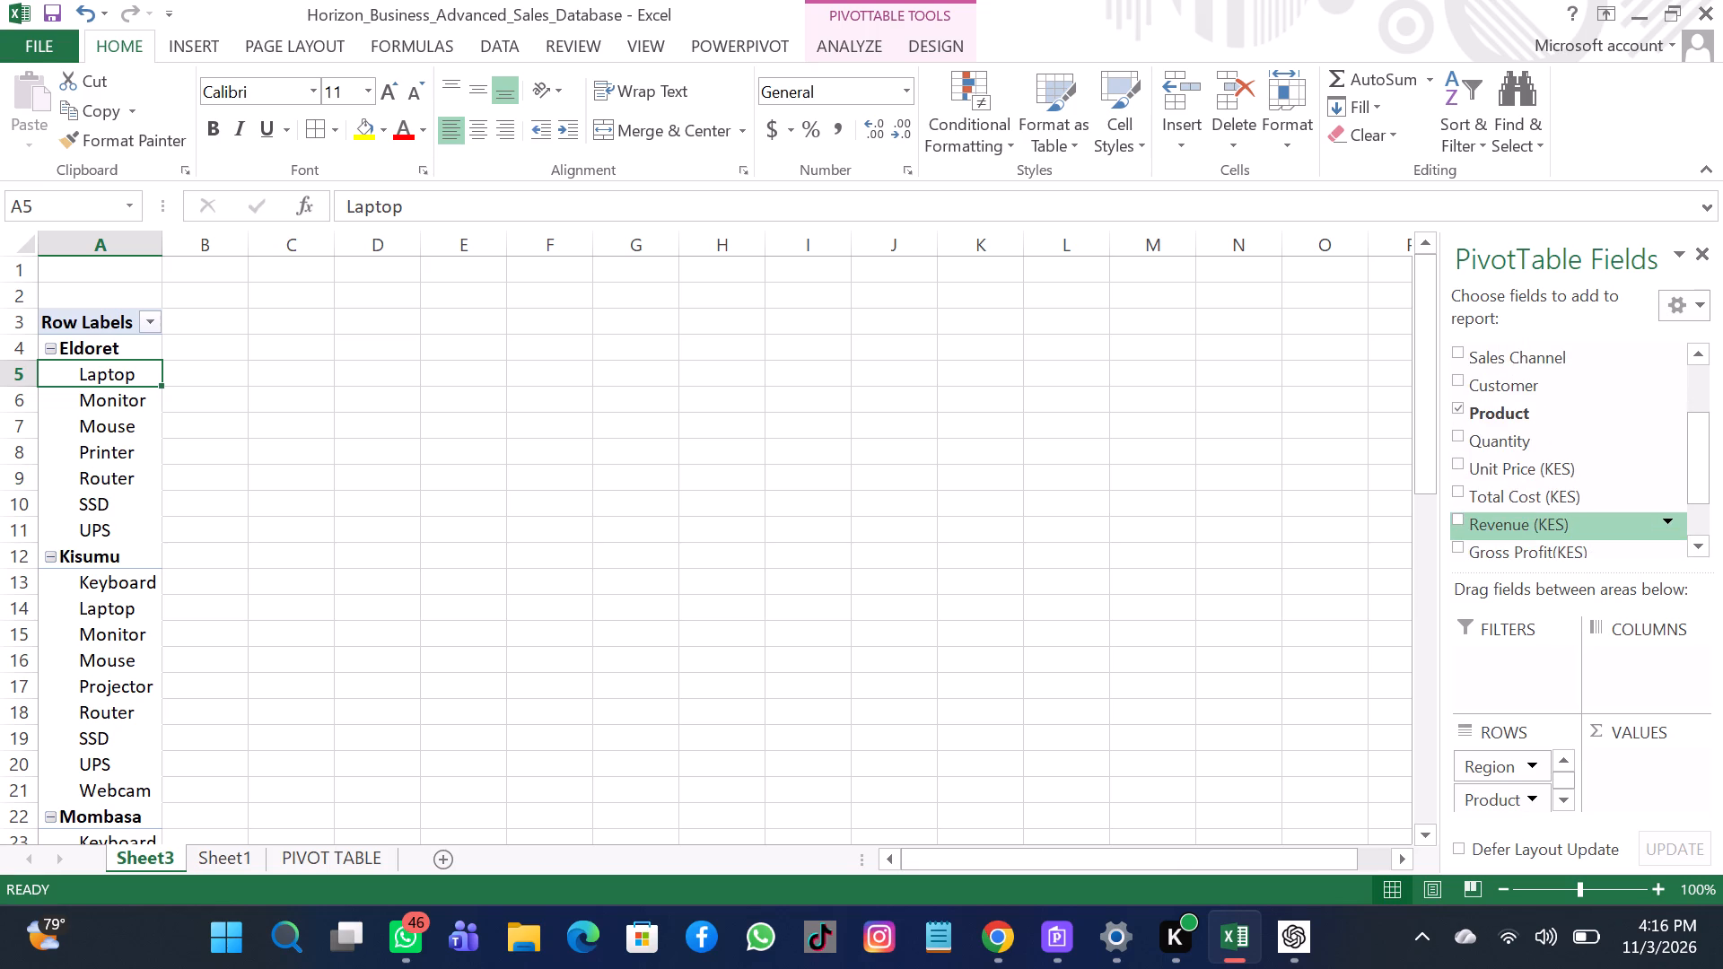
pyautogui.rightClick(1552, 528)
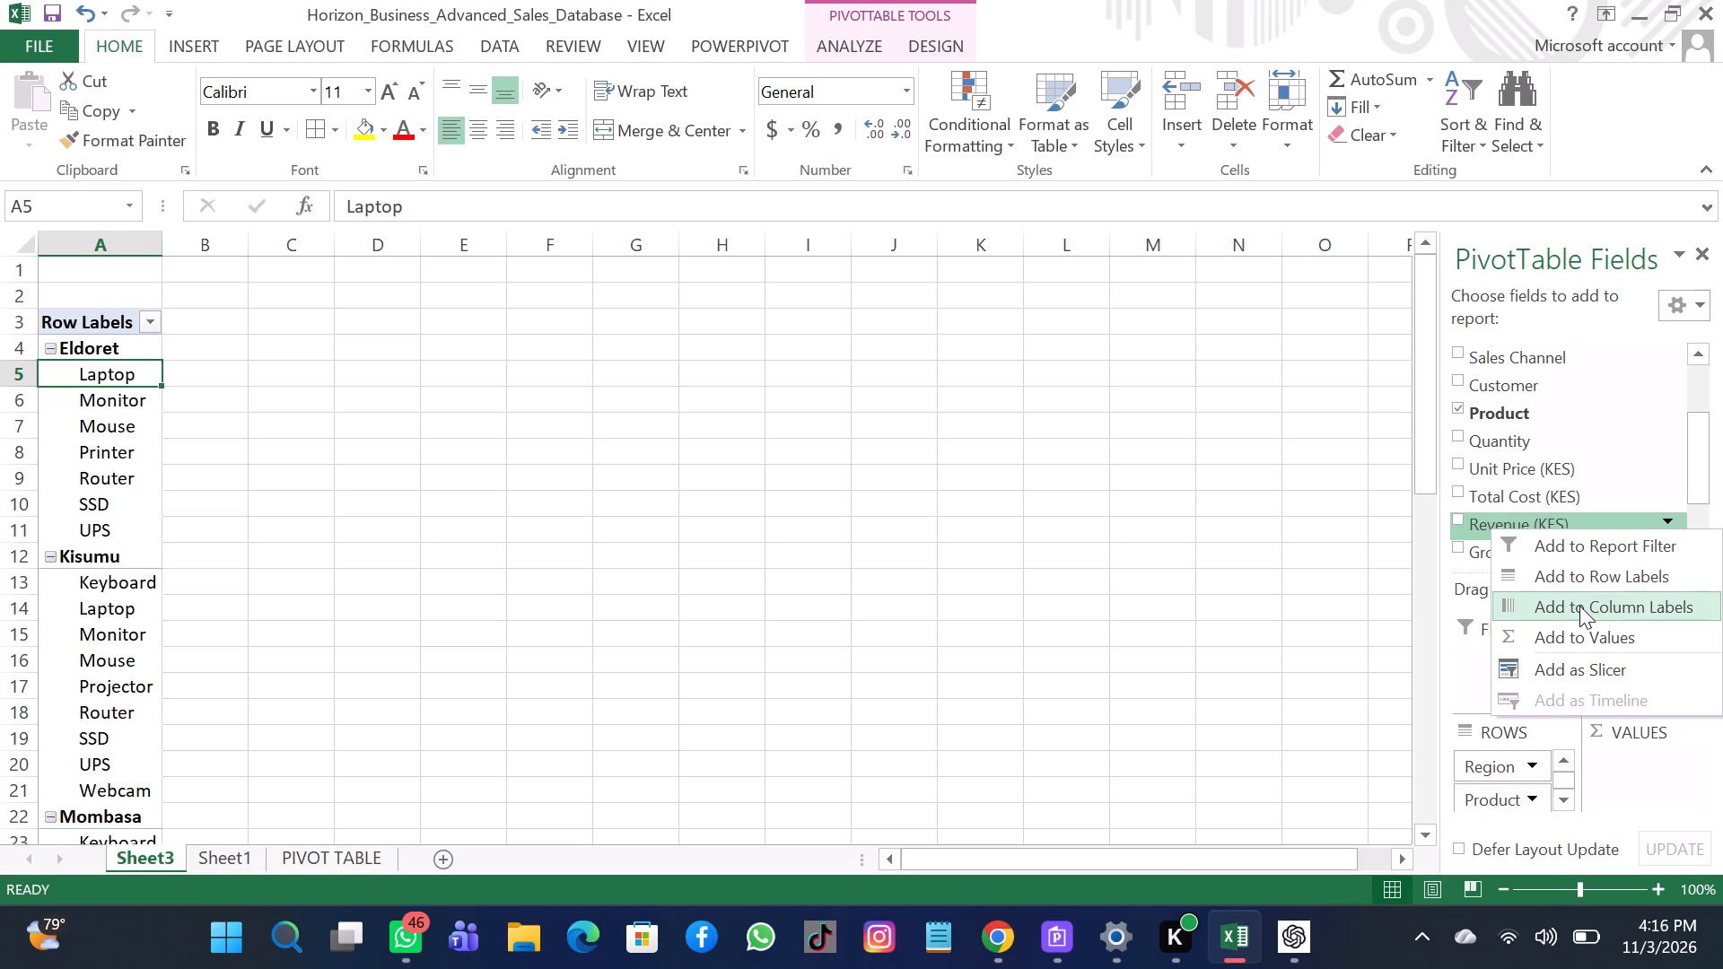
pyautogui.click(1586, 640)
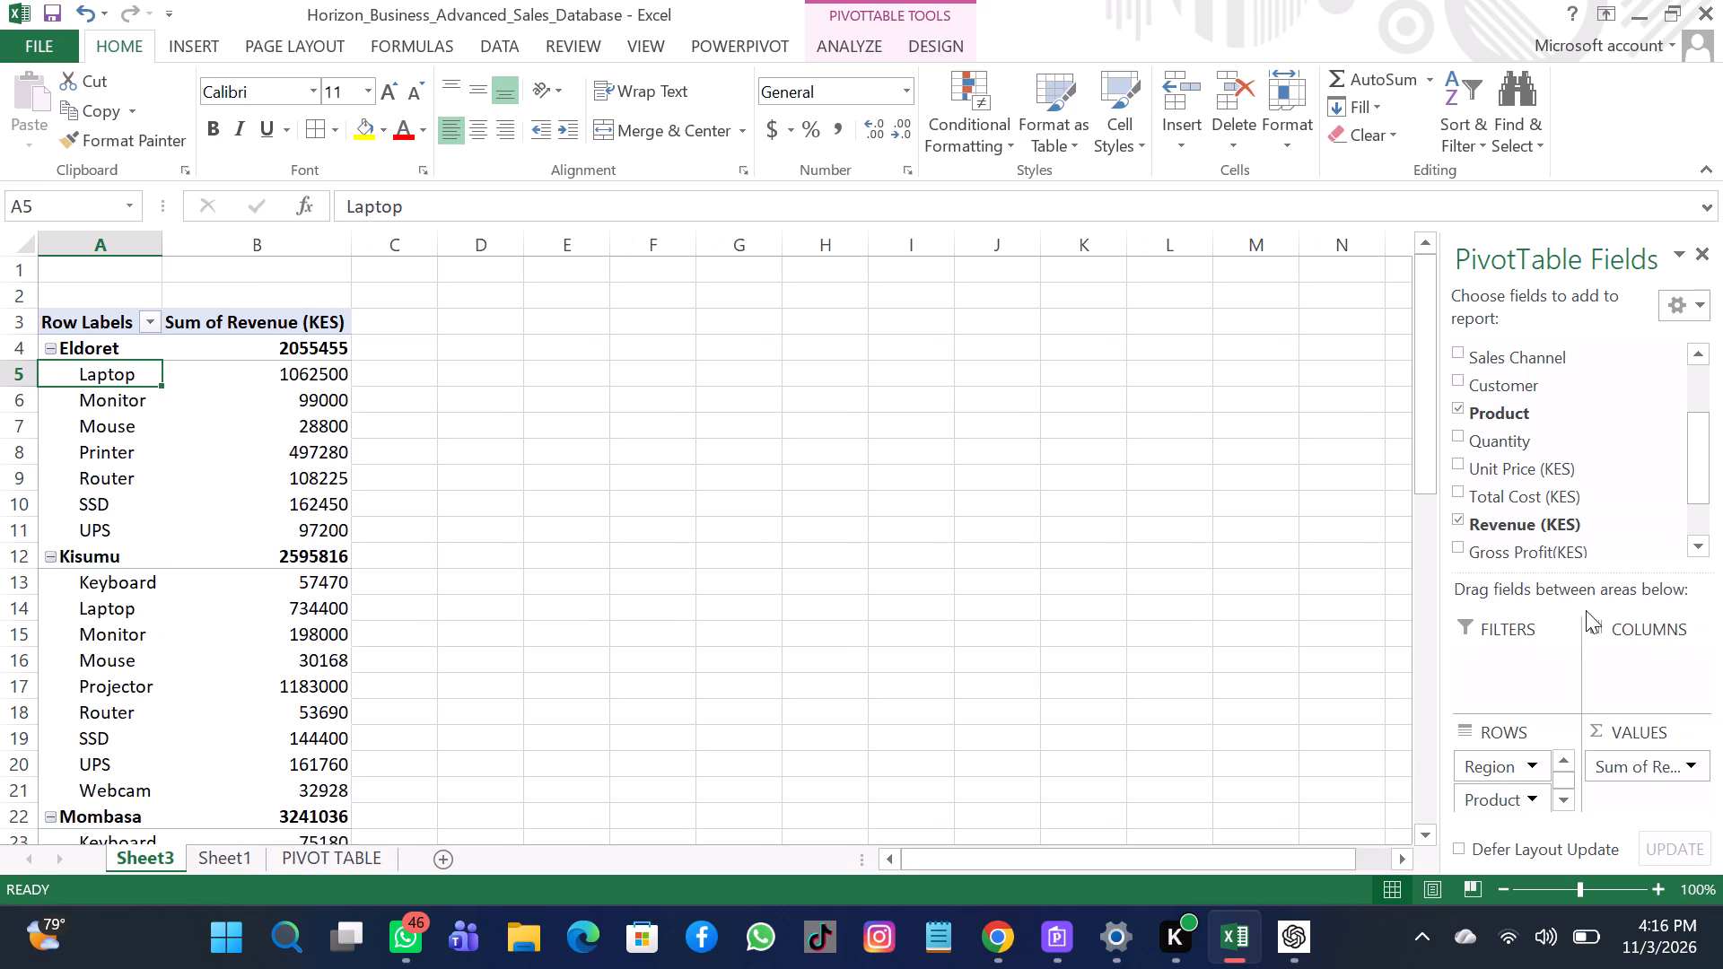
pyautogui.rightClick(1560, 554)
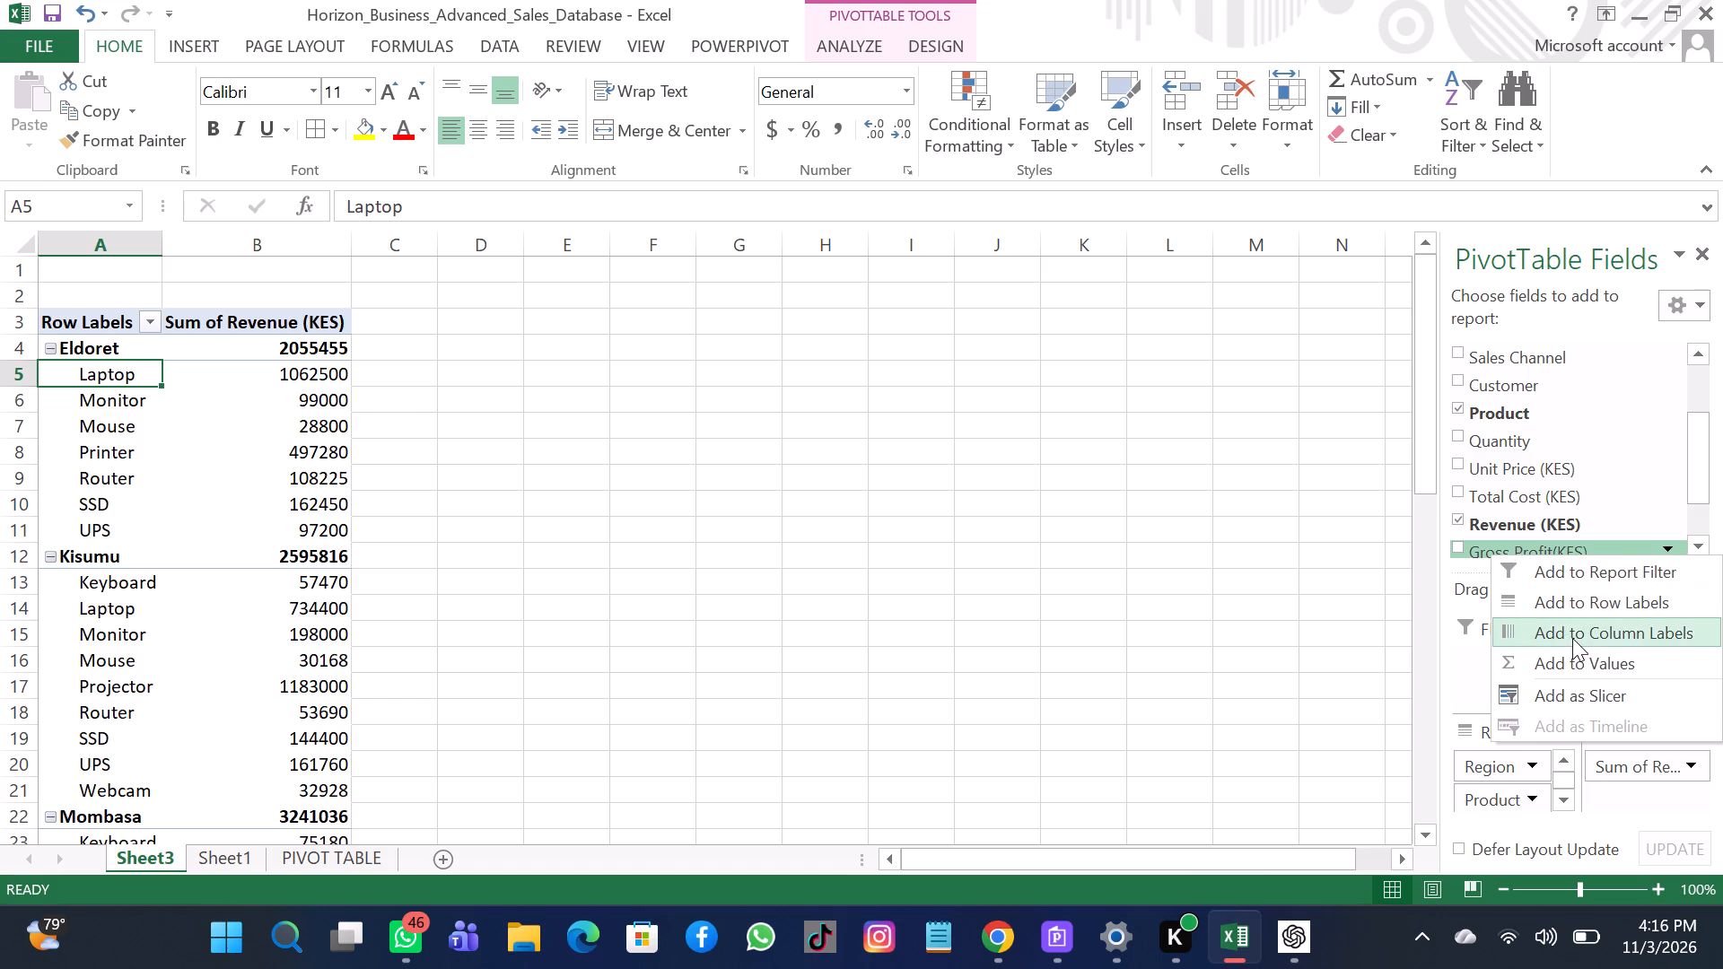
pyautogui.click(1580, 653)
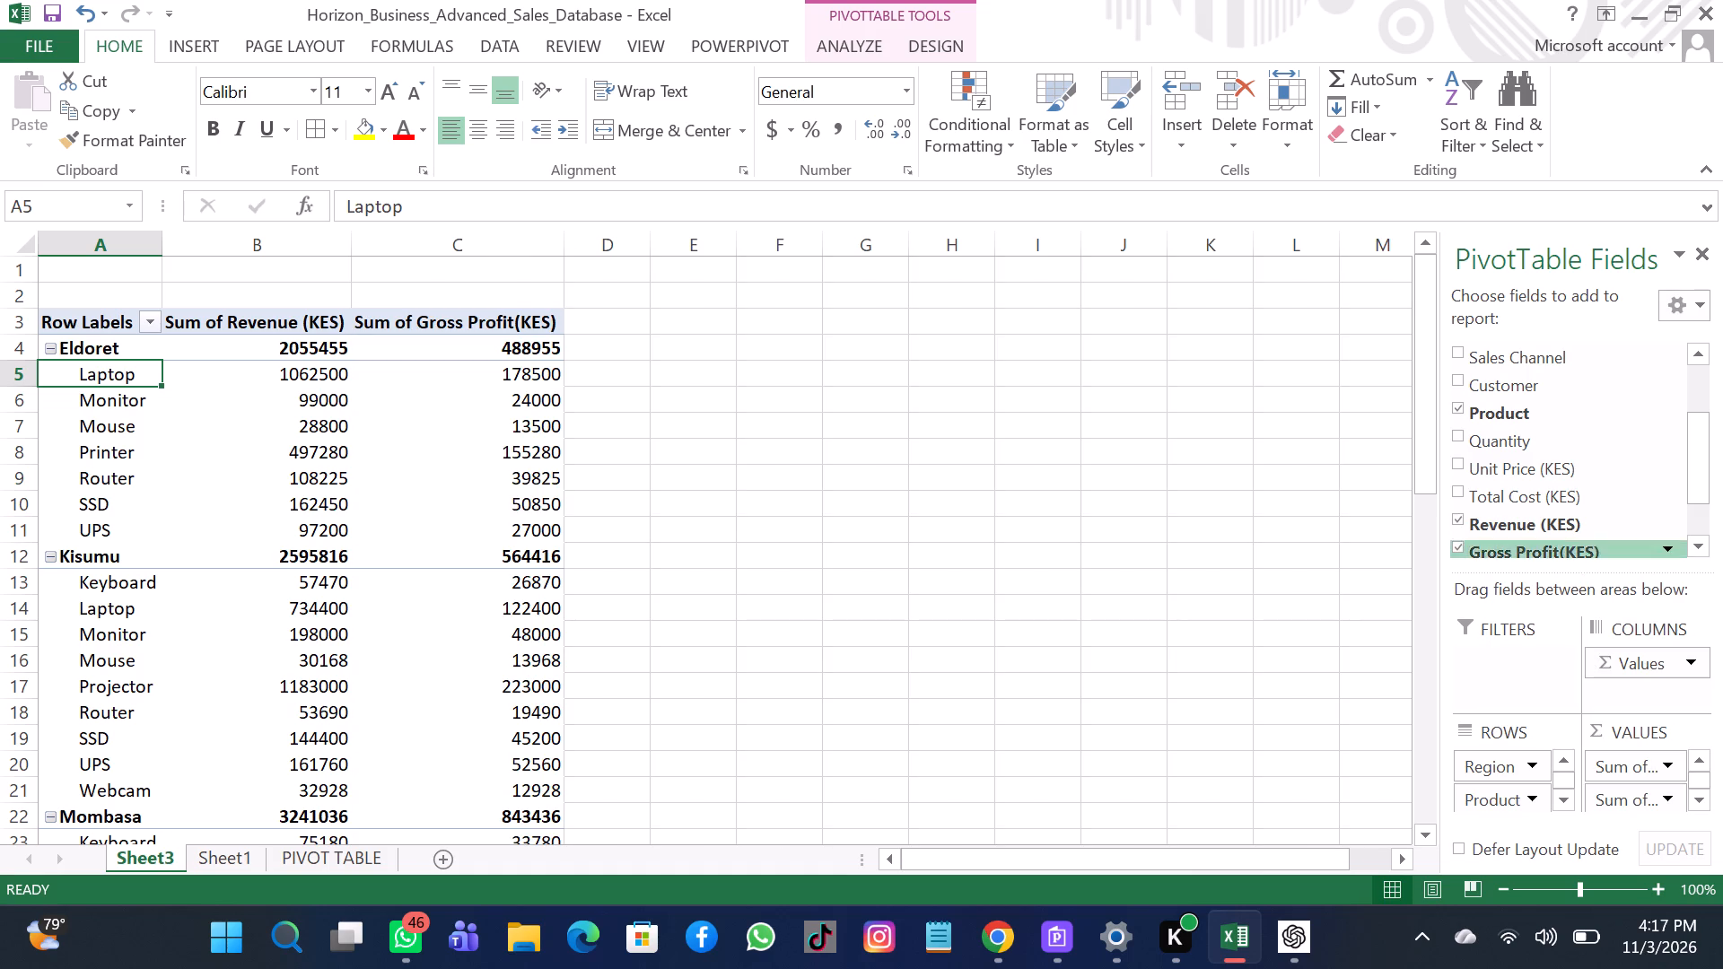
# Add Transaction ID to the PivotTable's values as a count.
pyautogui.scroll(-2, 1550, 511)
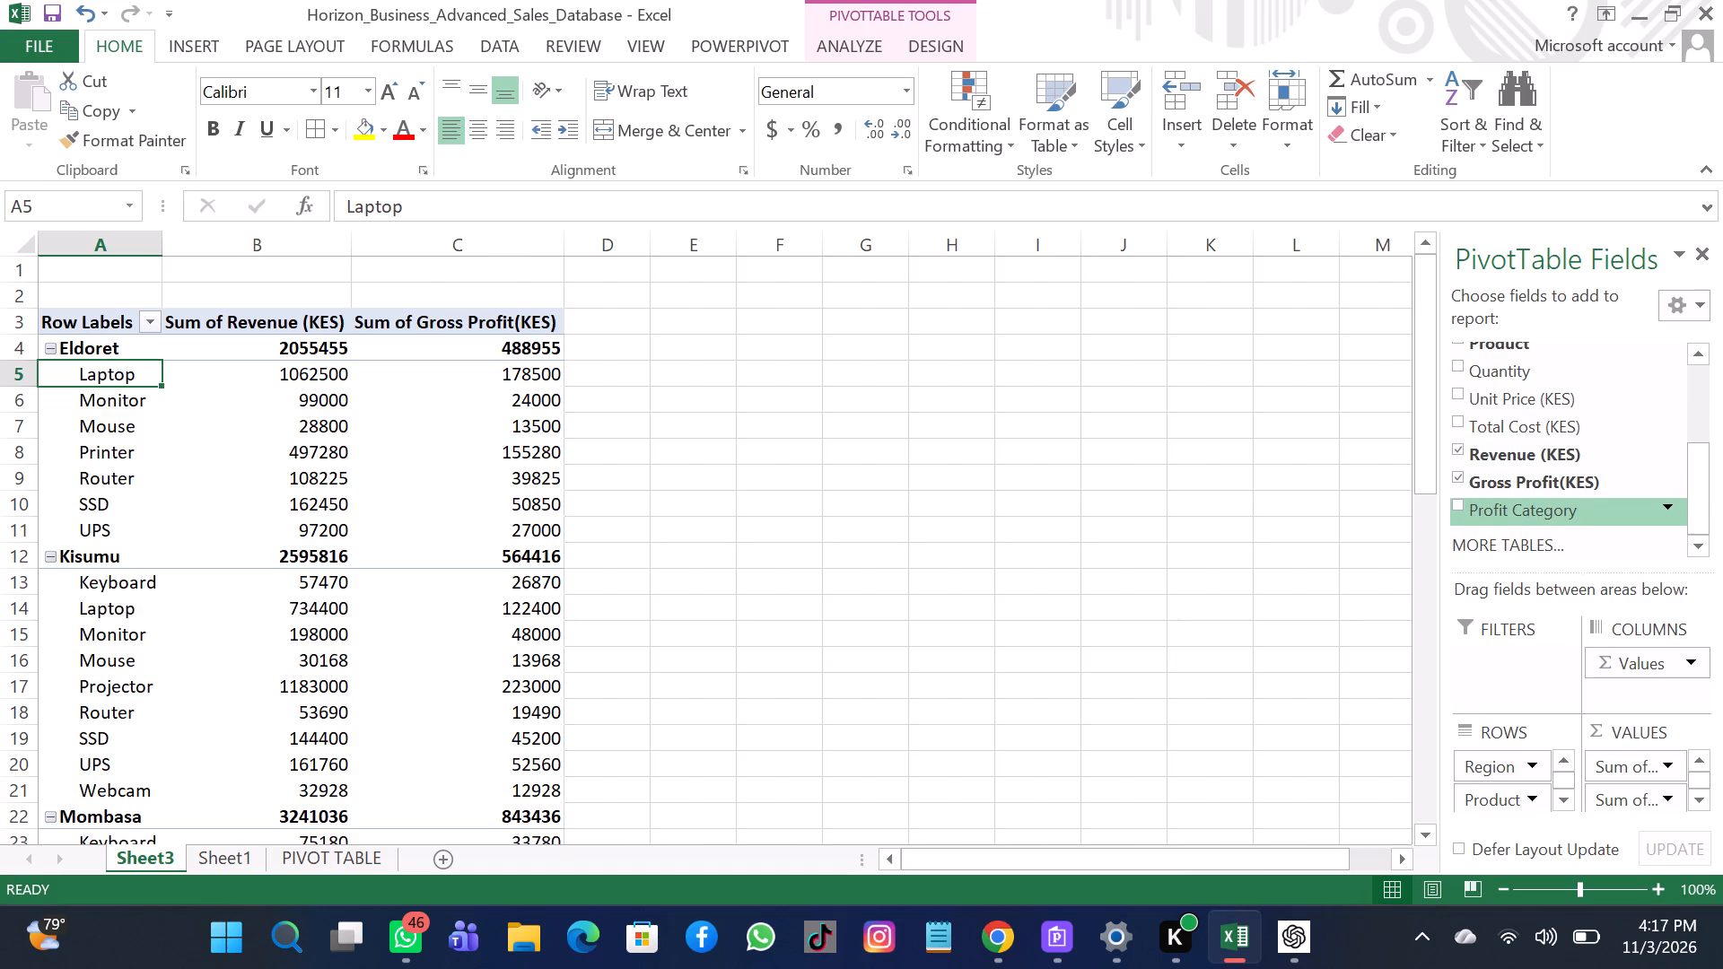
pyautogui.scroll(2, 1550, 511)
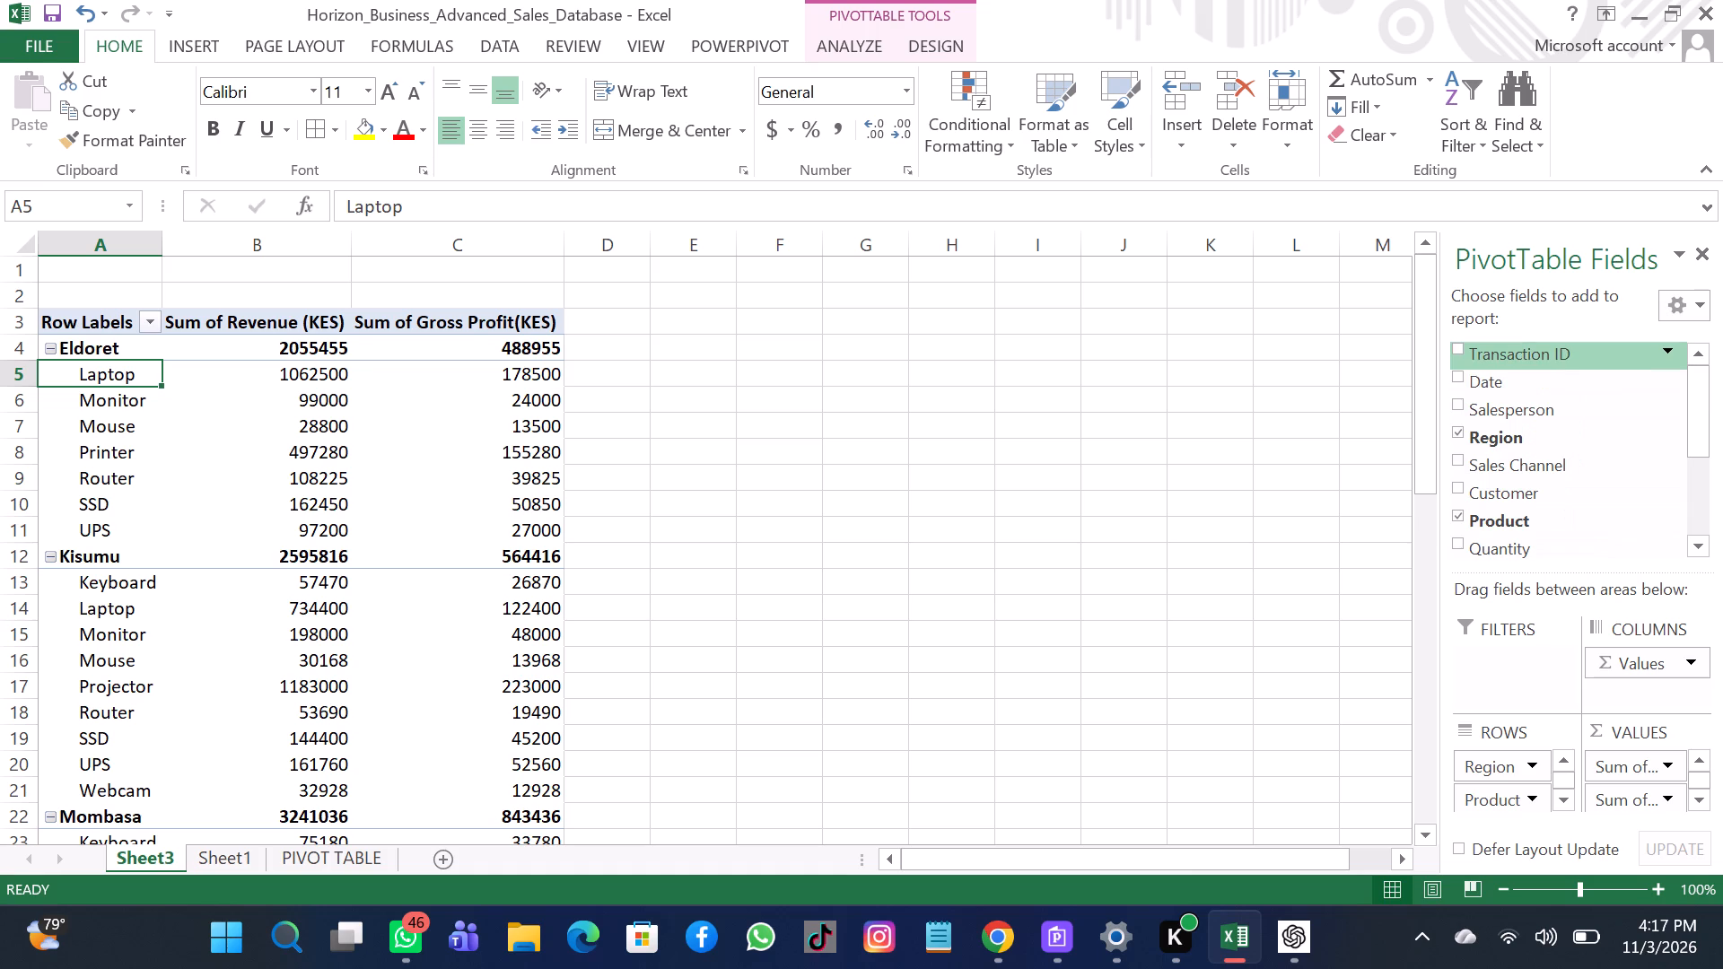
pyautogui.rightClick(1546, 348)
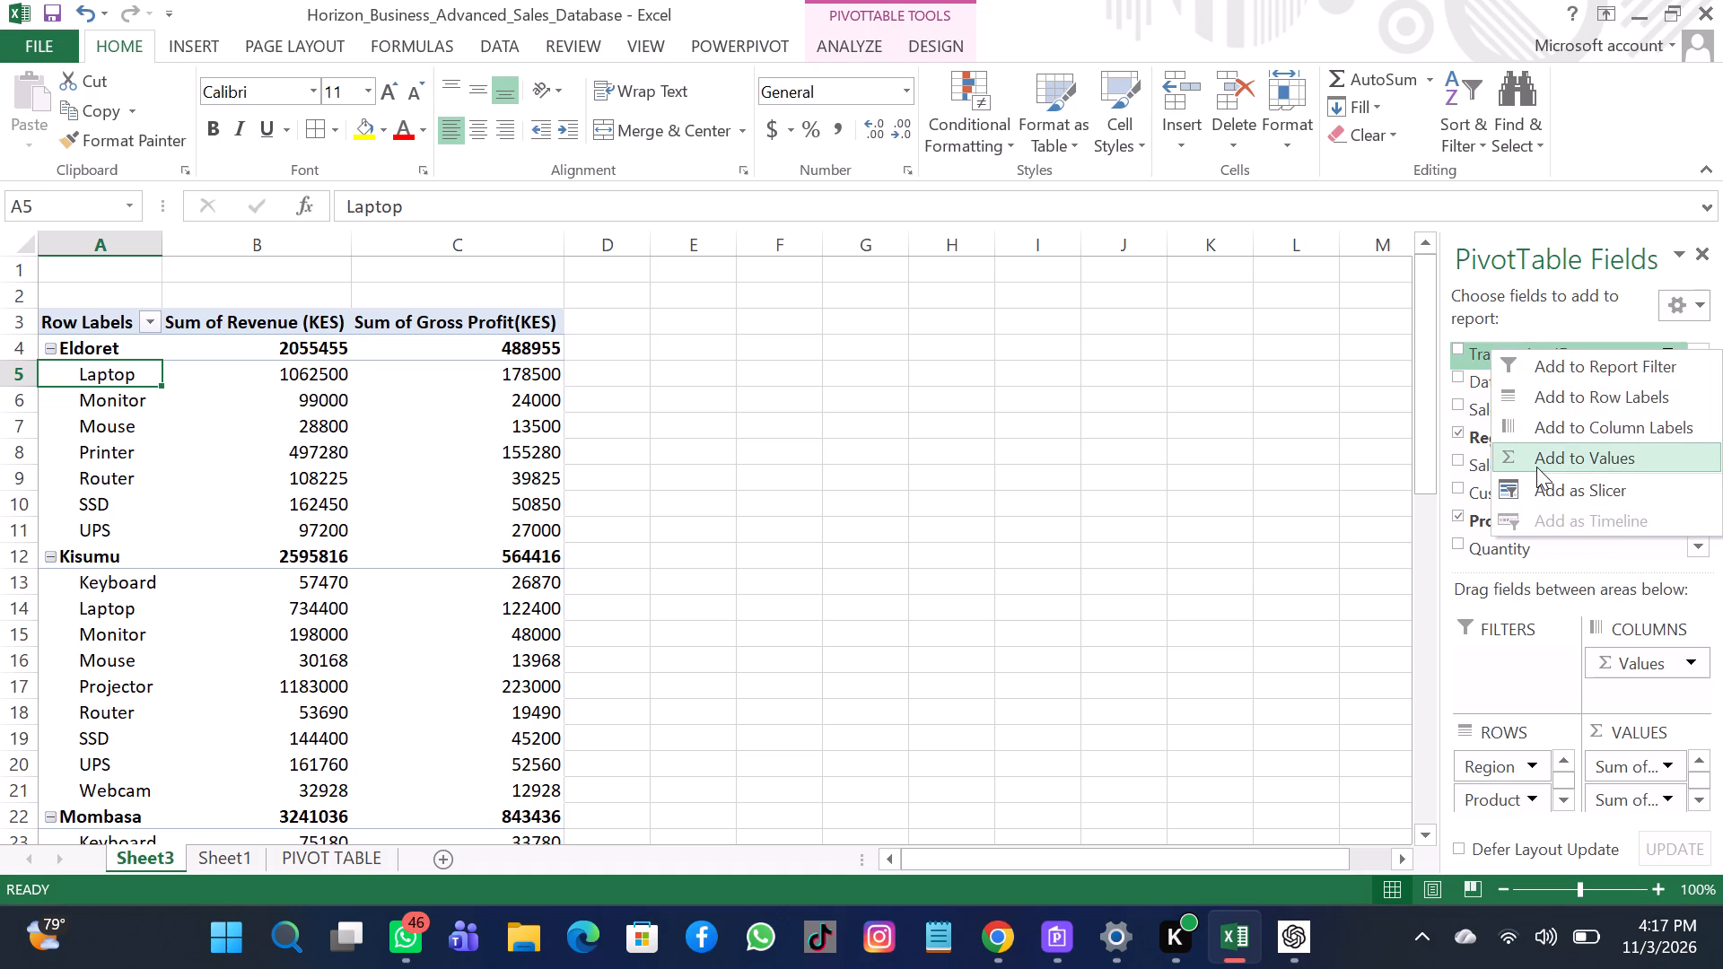
pyautogui.click(1536, 467)
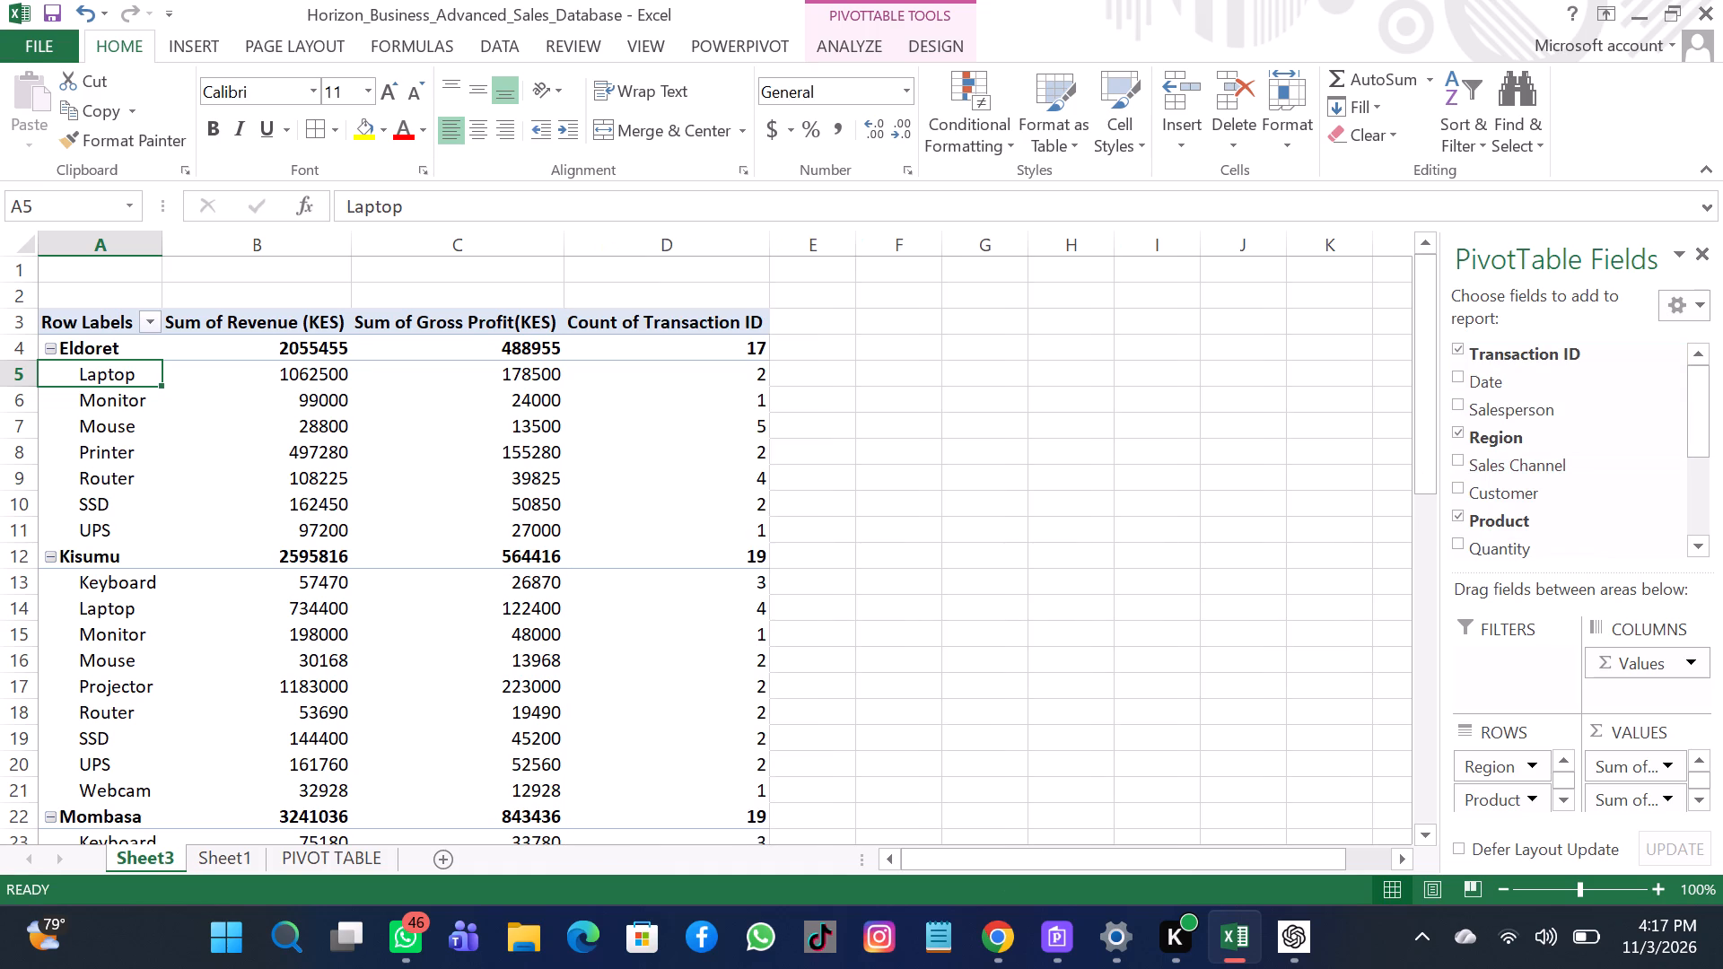
# Add Salesperson to the PivotTable's row labels, nested beneath Product.
pyautogui.scroll(-6, 1095, 497)
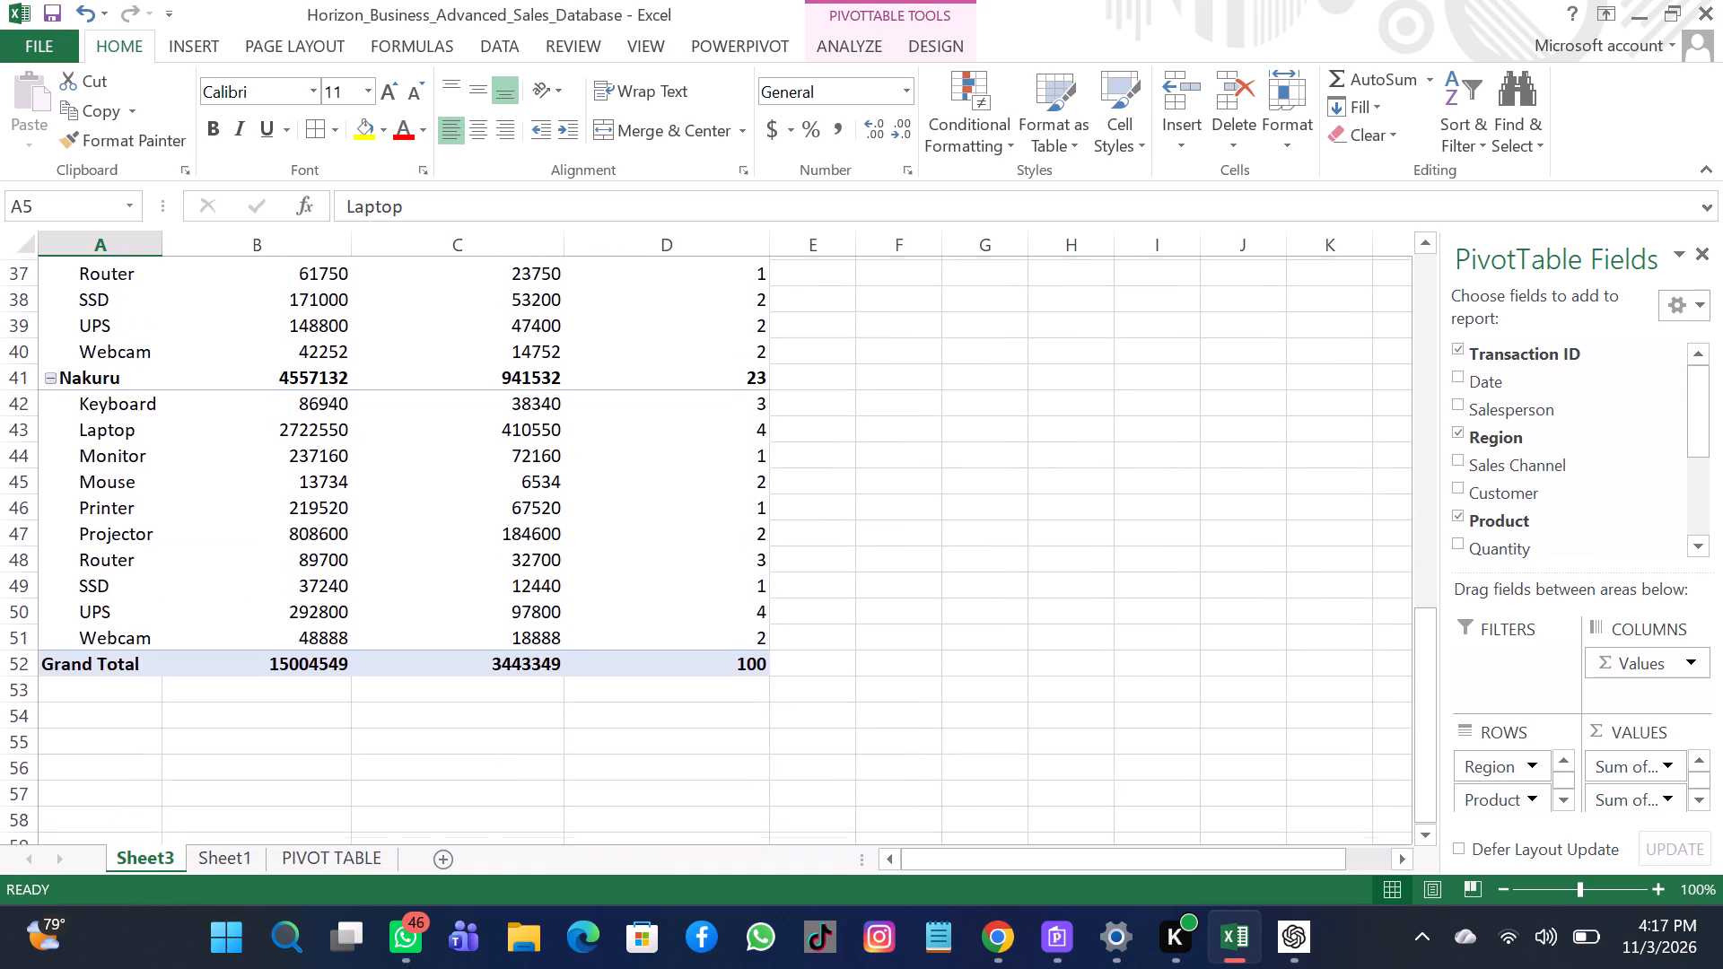
pyautogui.scroll(2, 1095, 497)
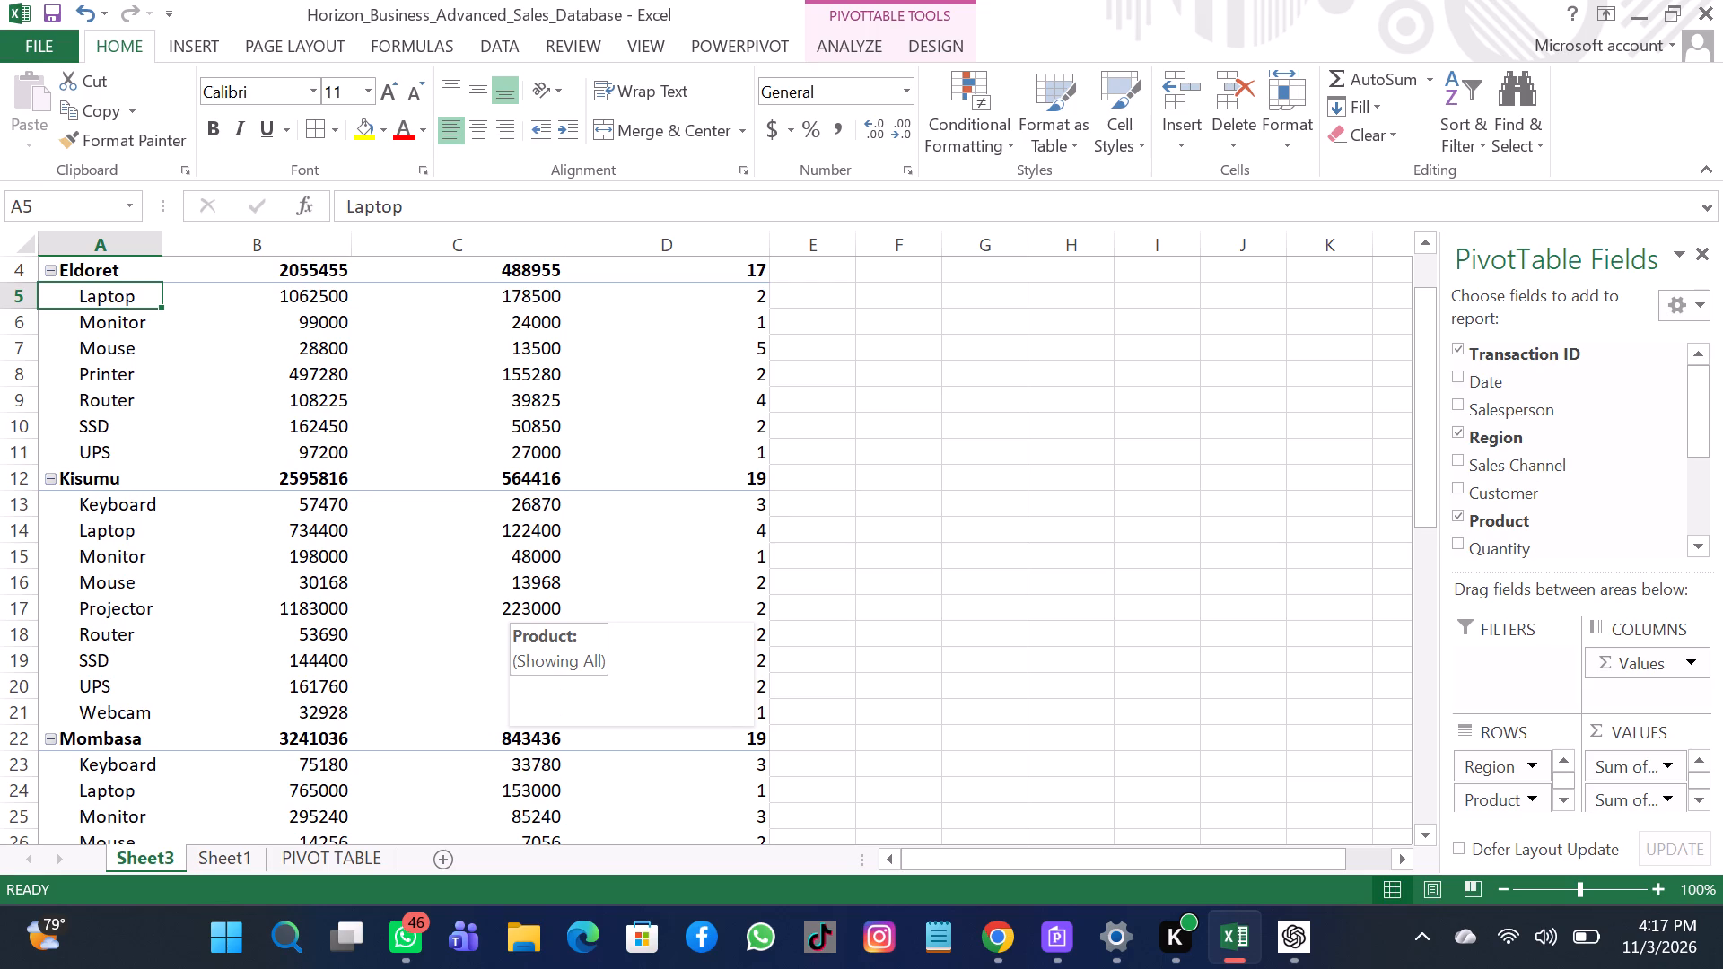
pyautogui.scroll(4, 521, 615)
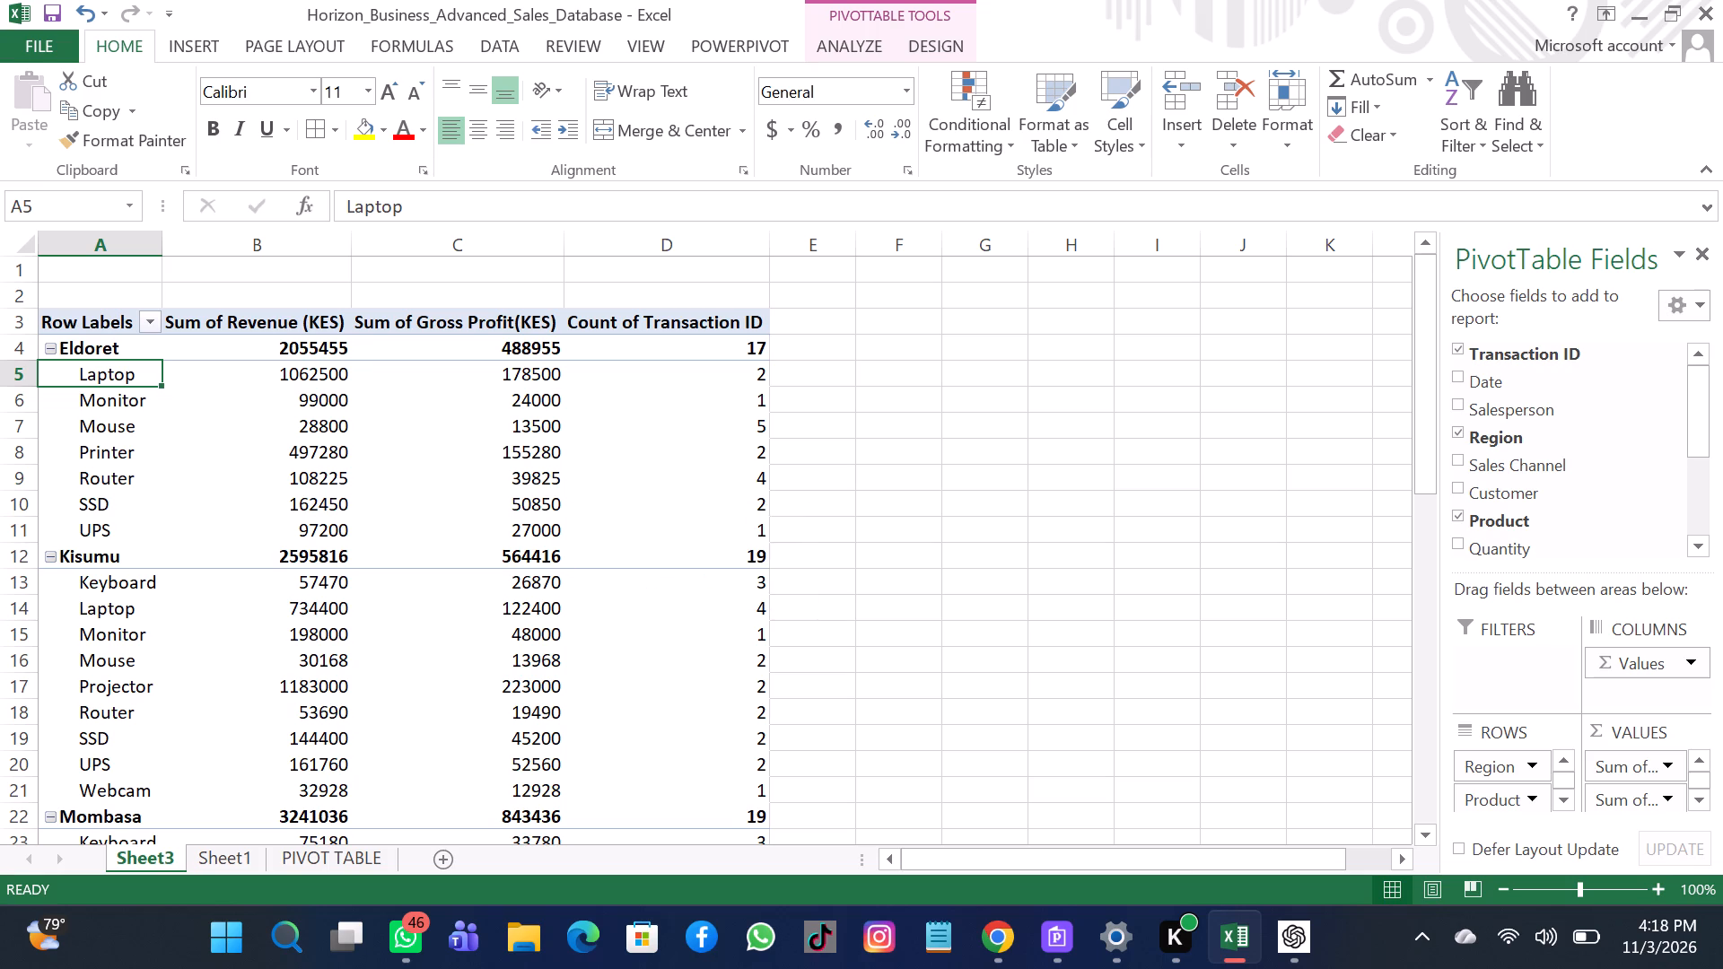
pyautogui.rightClick(1484, 419)
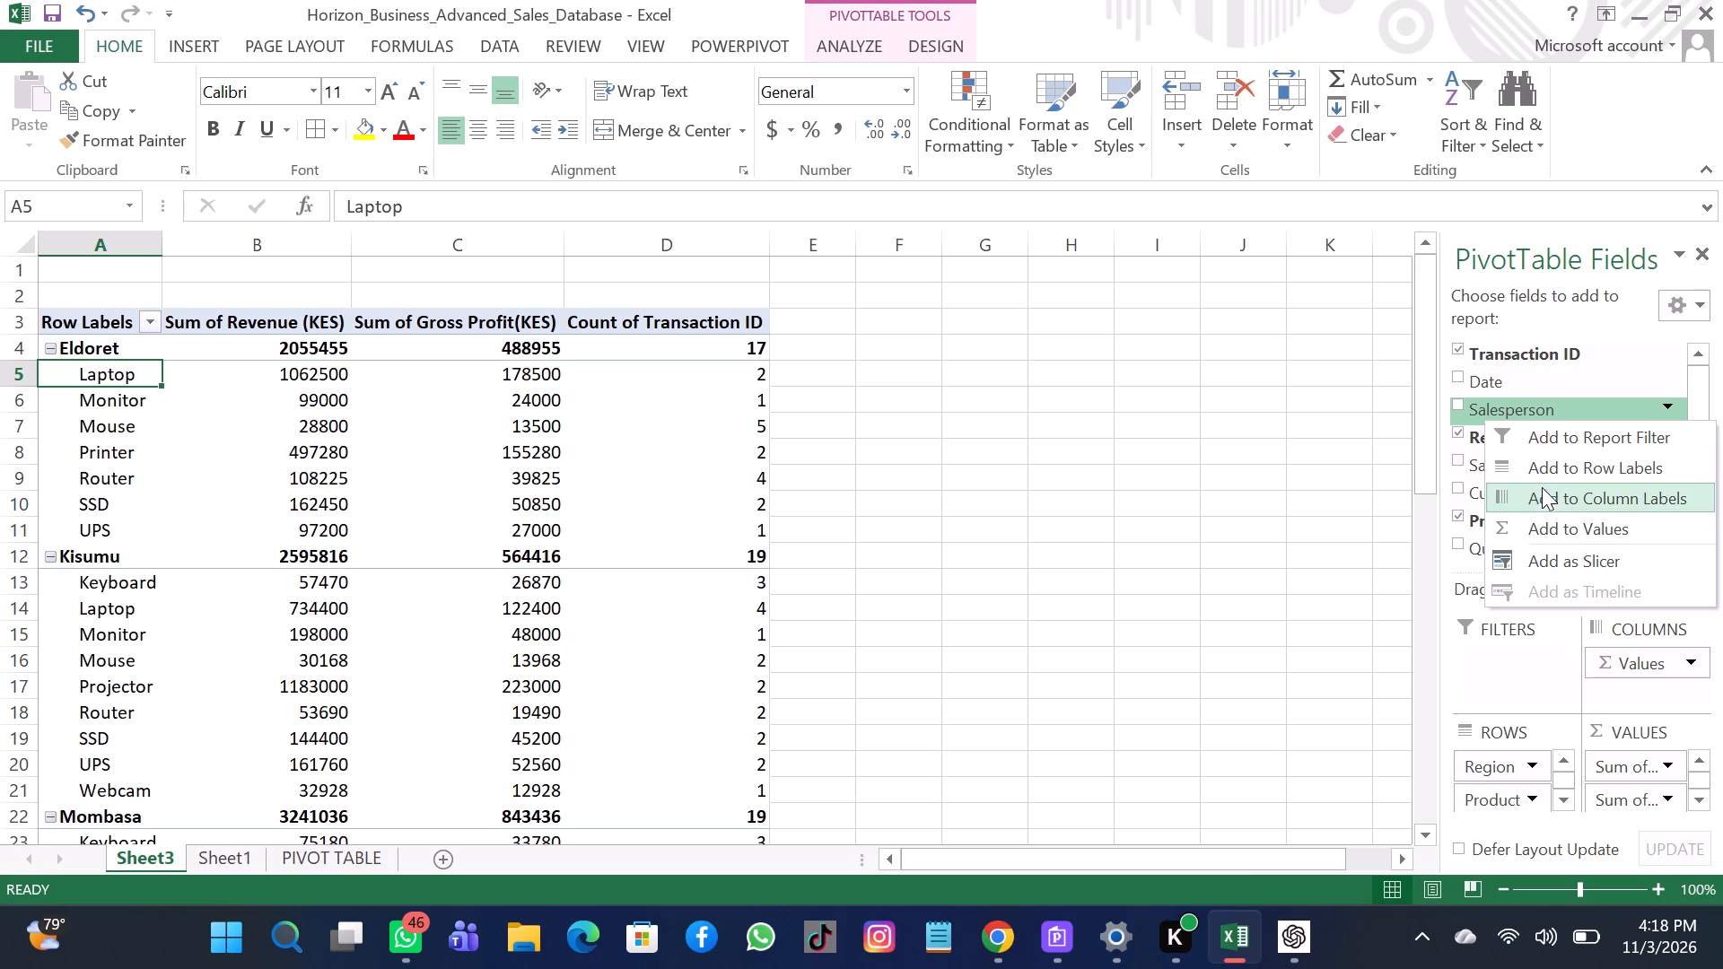
pyautogui.click(1540, 476)
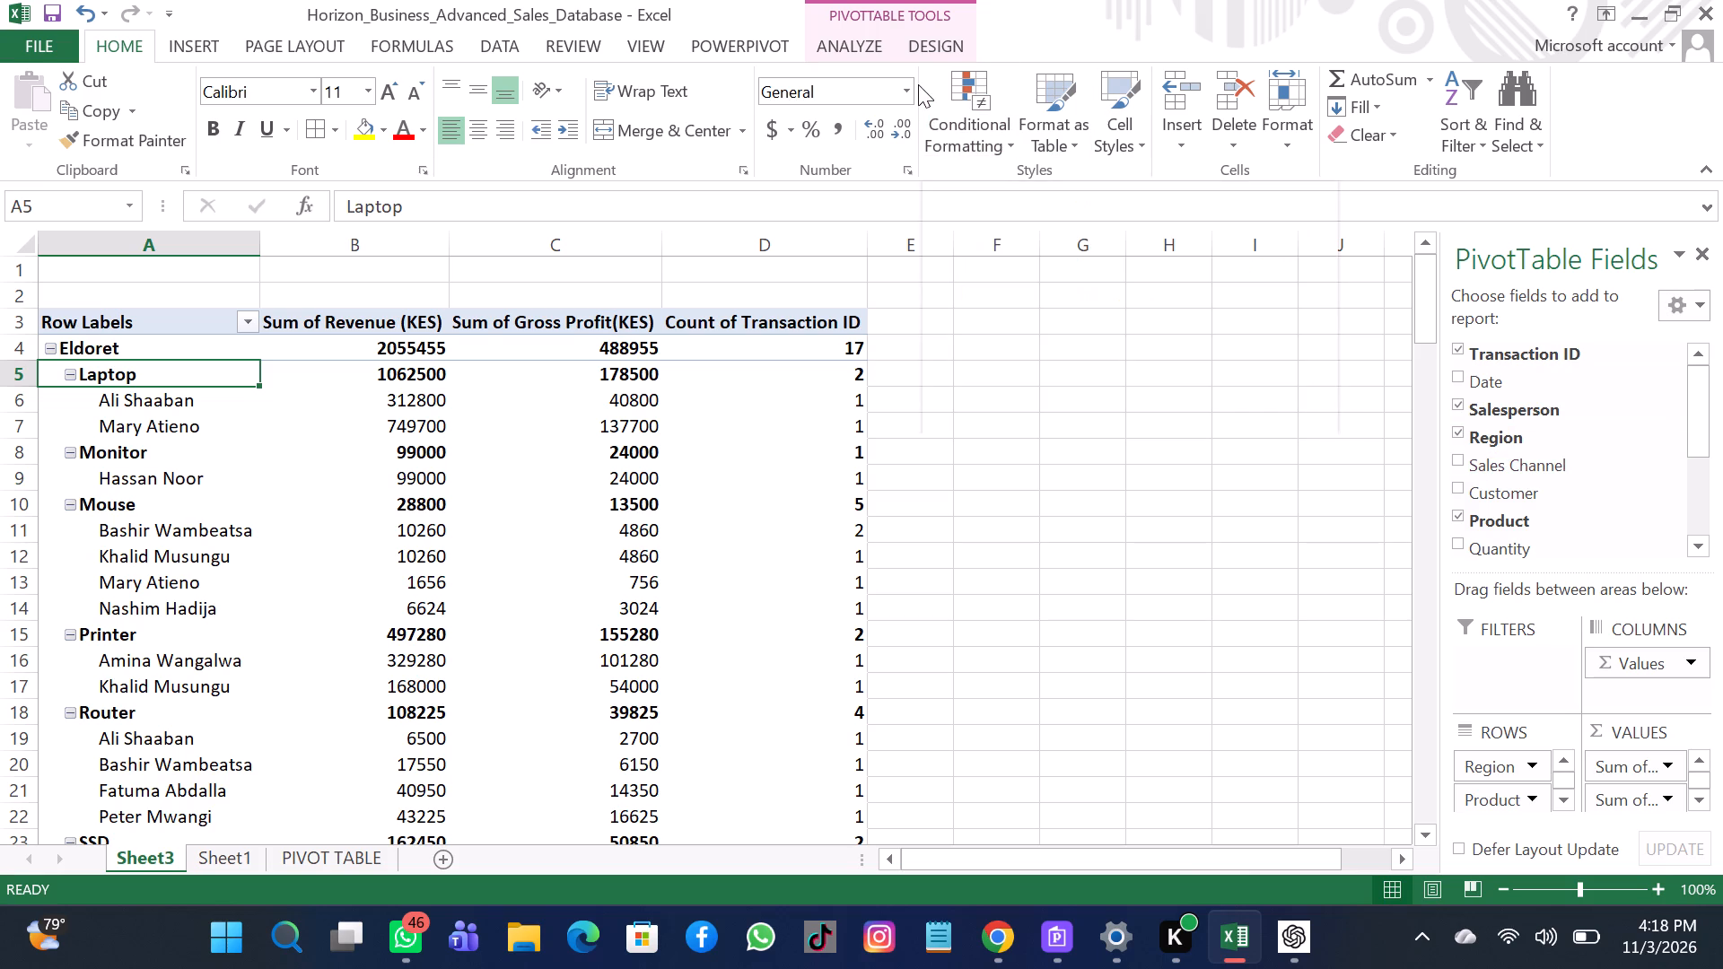
# Change the PivotTable's report layout to Tabular Form.
pyautogui.click(917, 43)
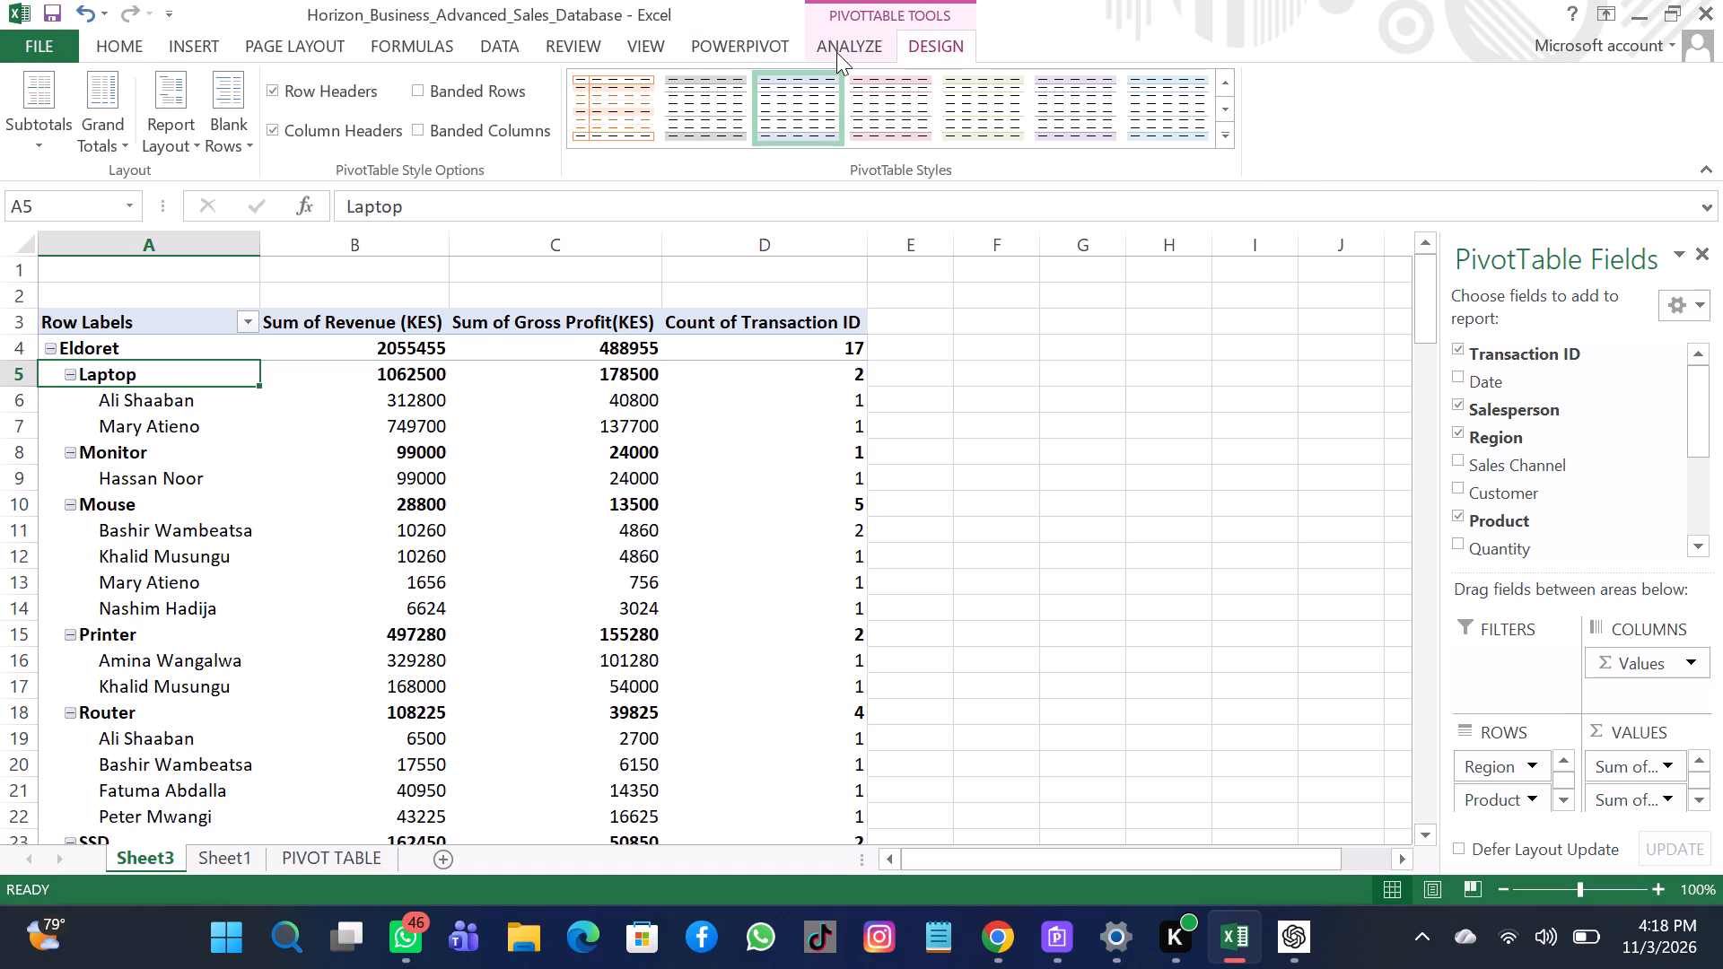
pyautogui.click(153, 118)
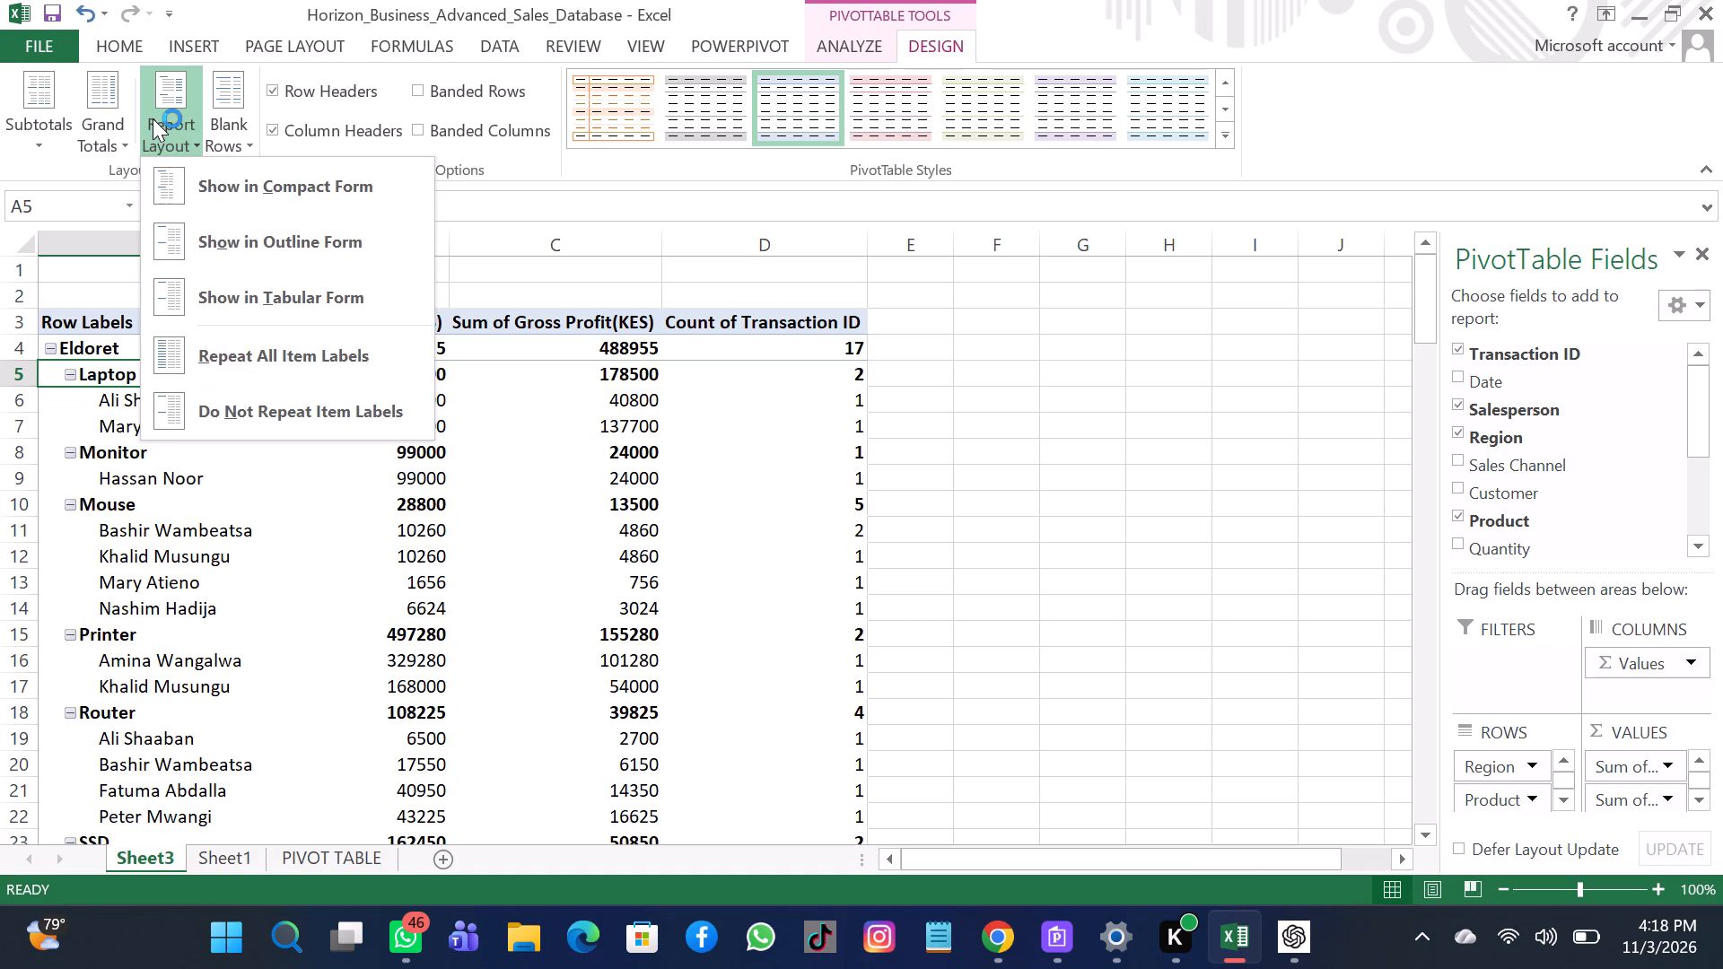
pyautogui.click(199, 278)
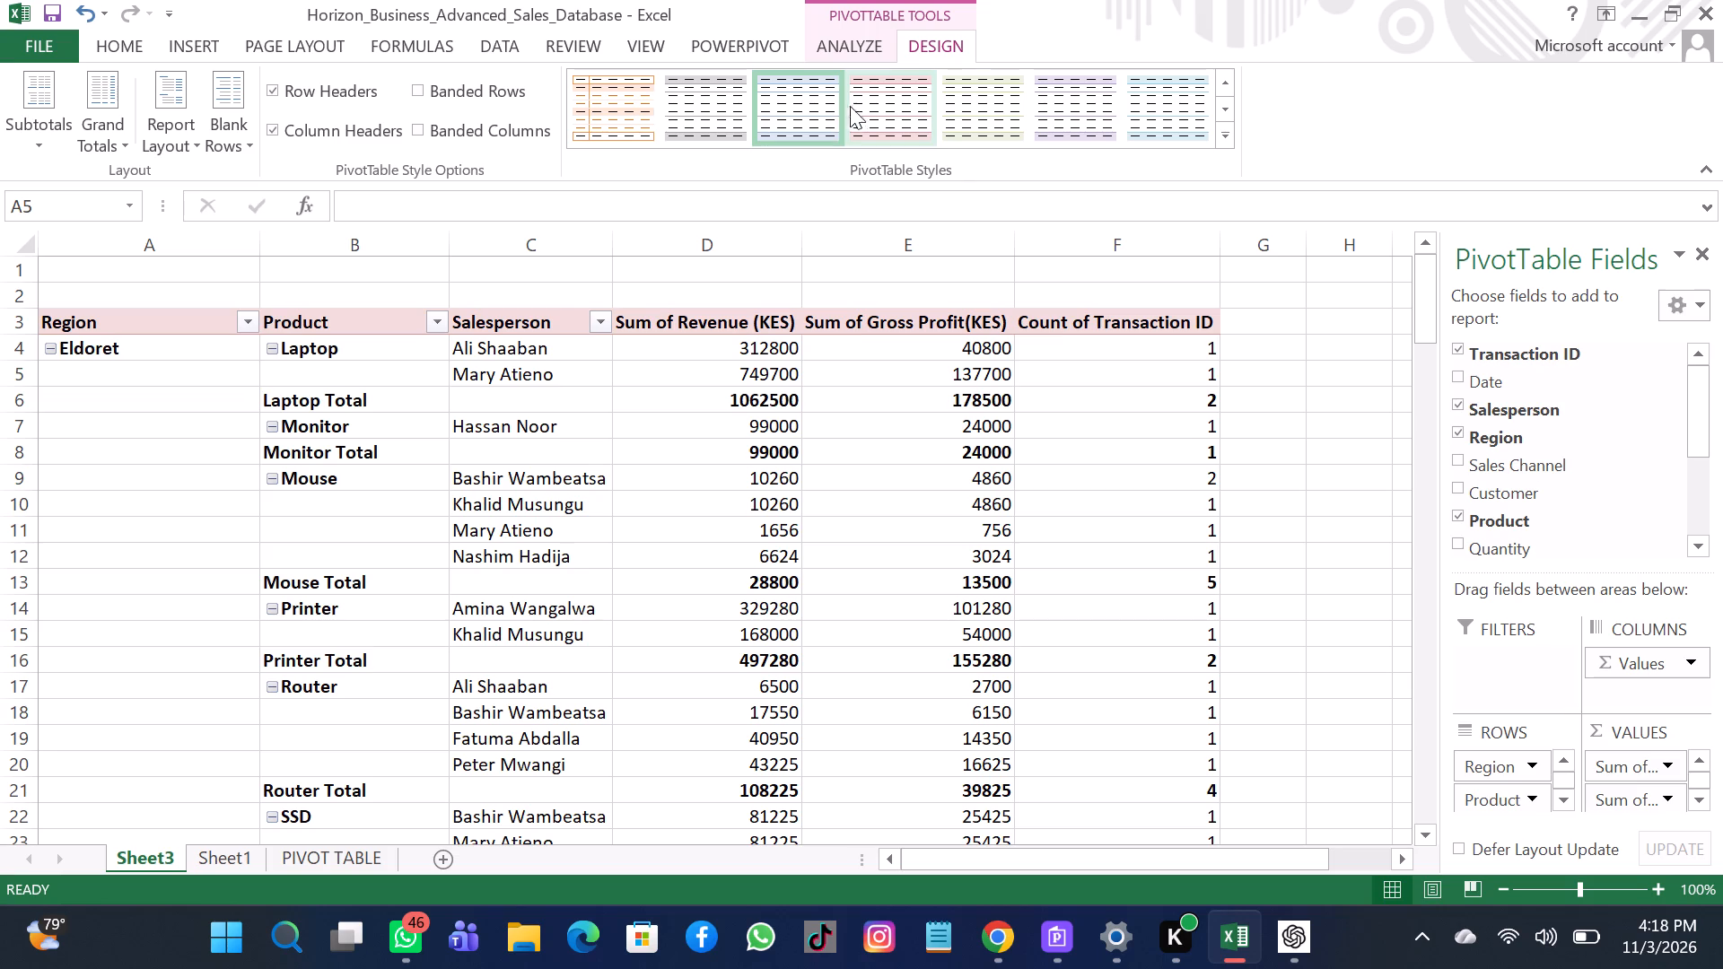
# Apply the orange PivotTable style with the shaded Region column and check it down the rows.
pyautogui.click(638, 121)
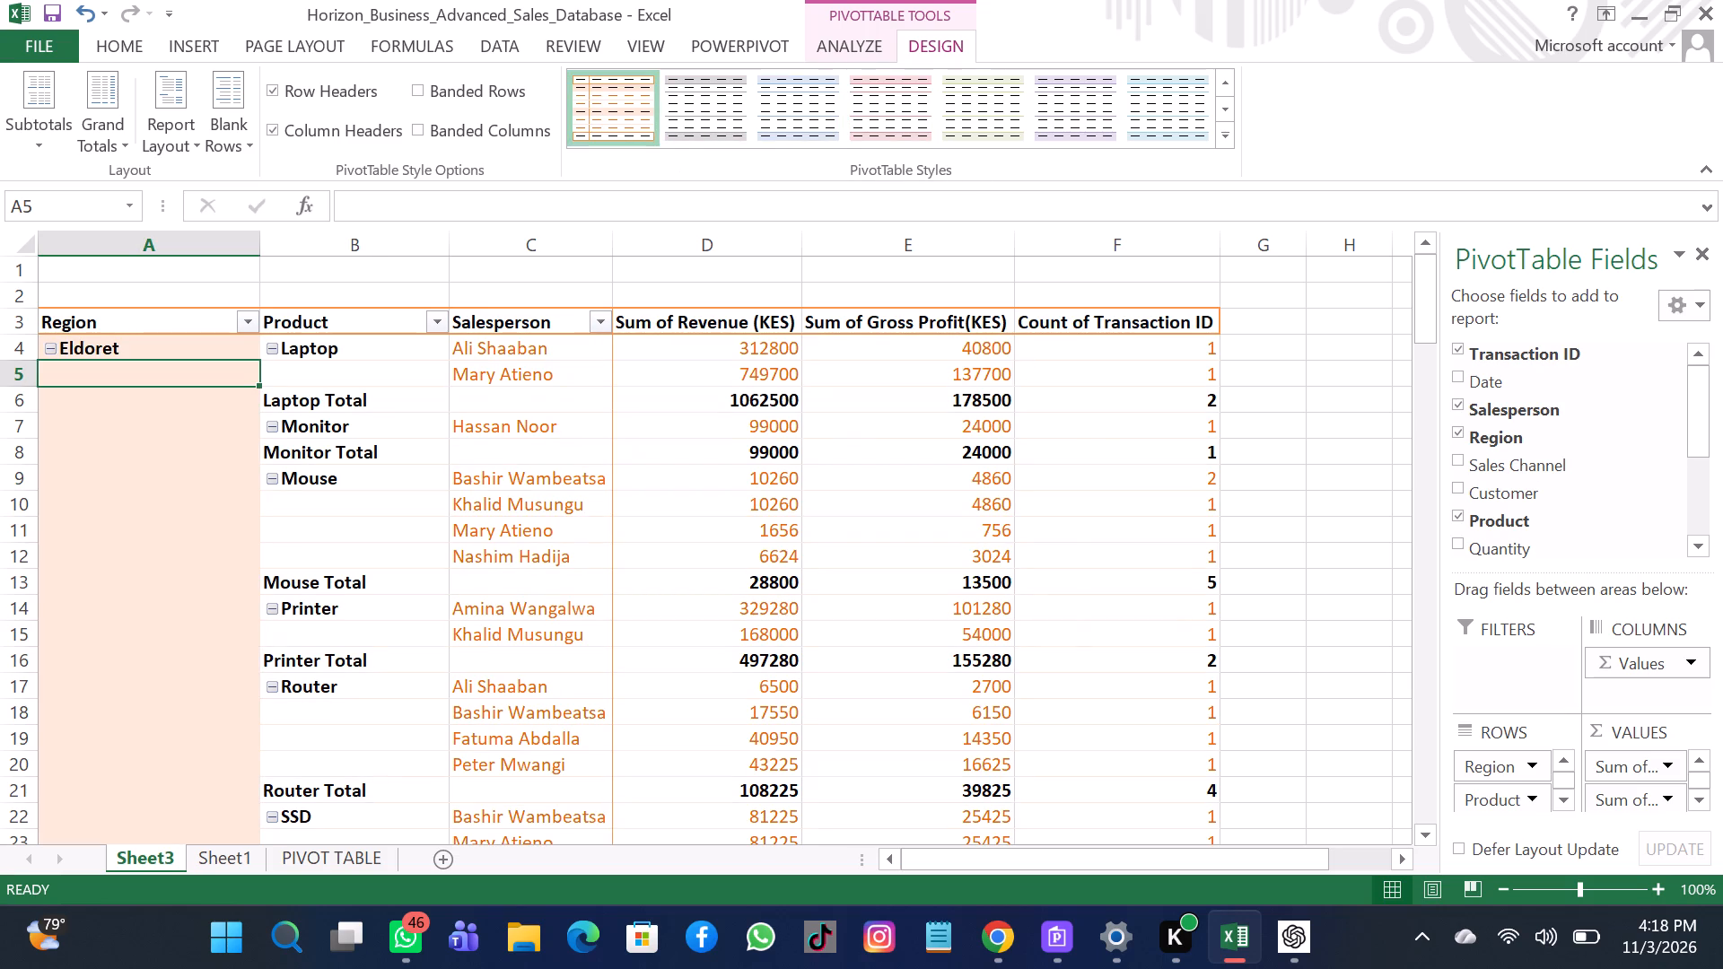
pyautogui.scroll(-7, 518, 508)
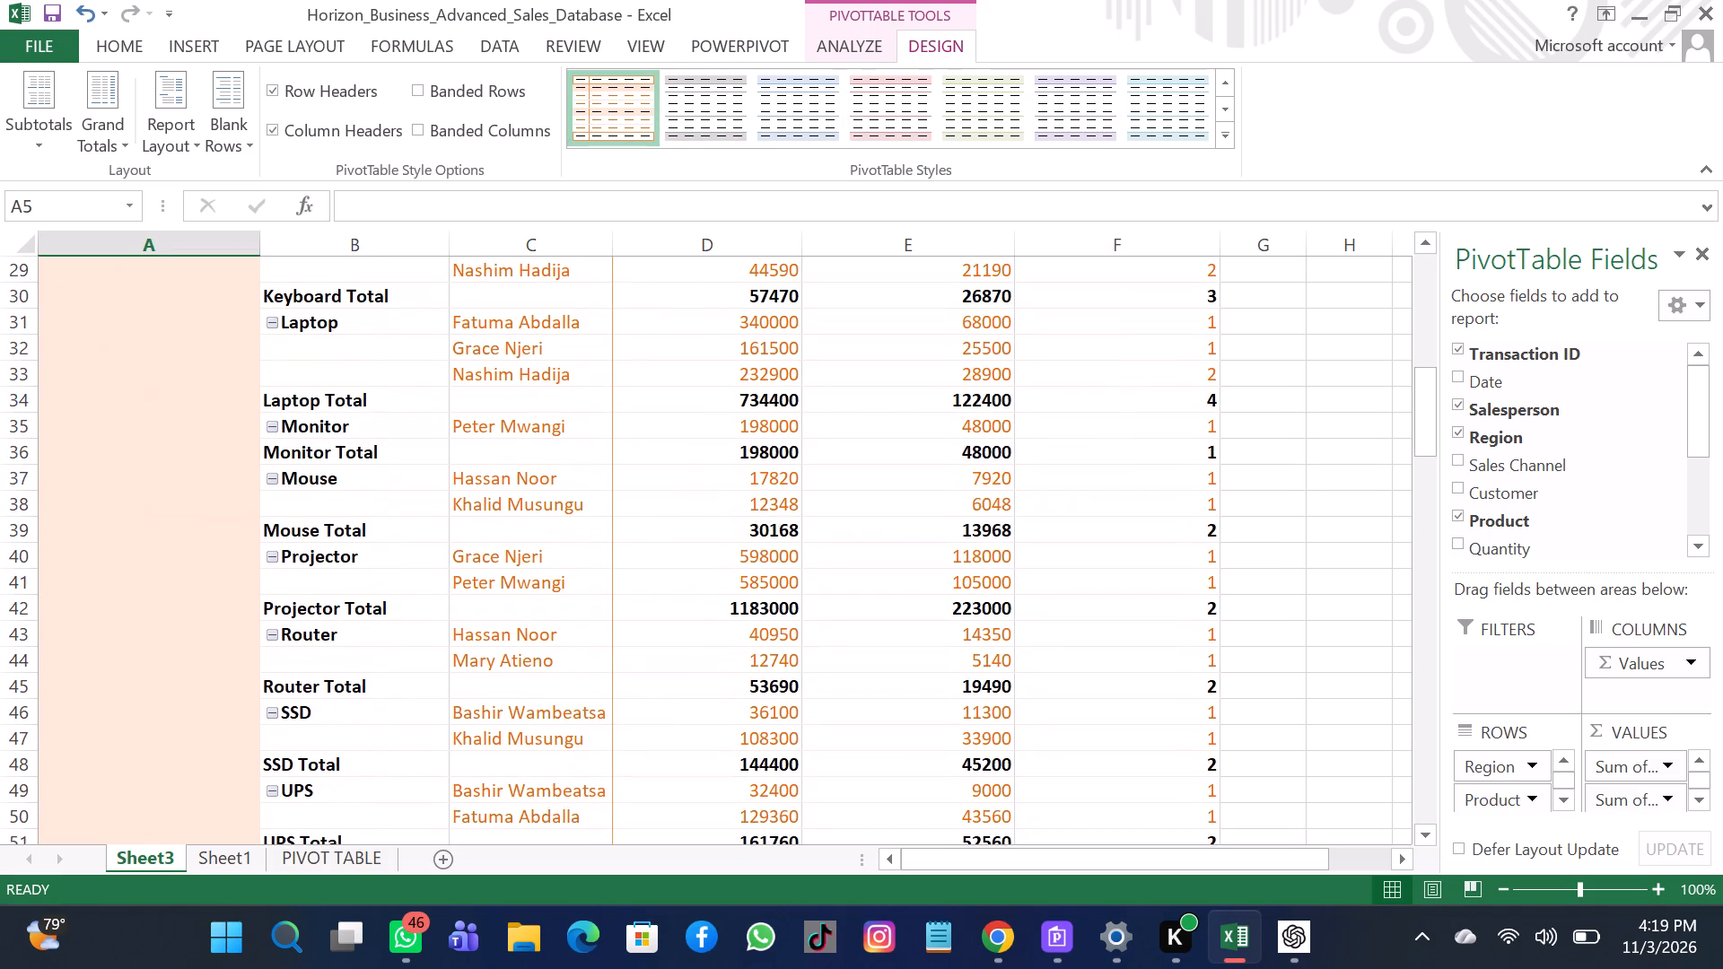
pyautogui.scroll(-5, 518, 508)
pyautogui.scroll(2, 518, 508)
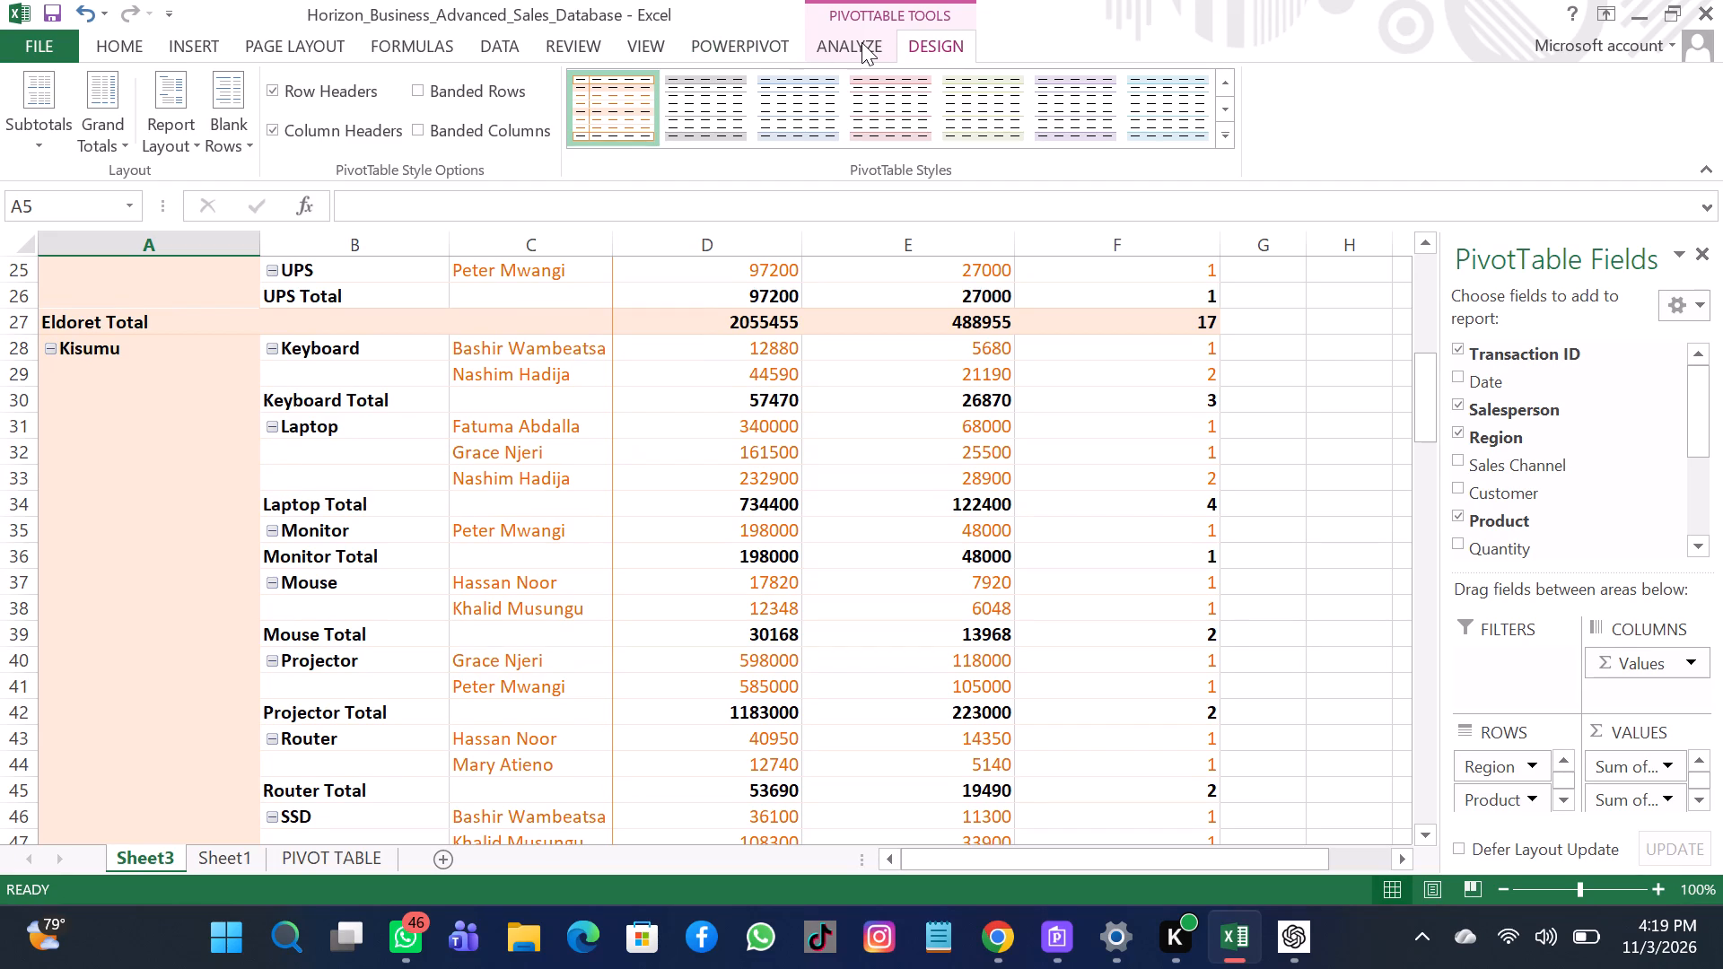
# Turn off all subtotals in the PivotTable.
pyautogui.click(943, 36)
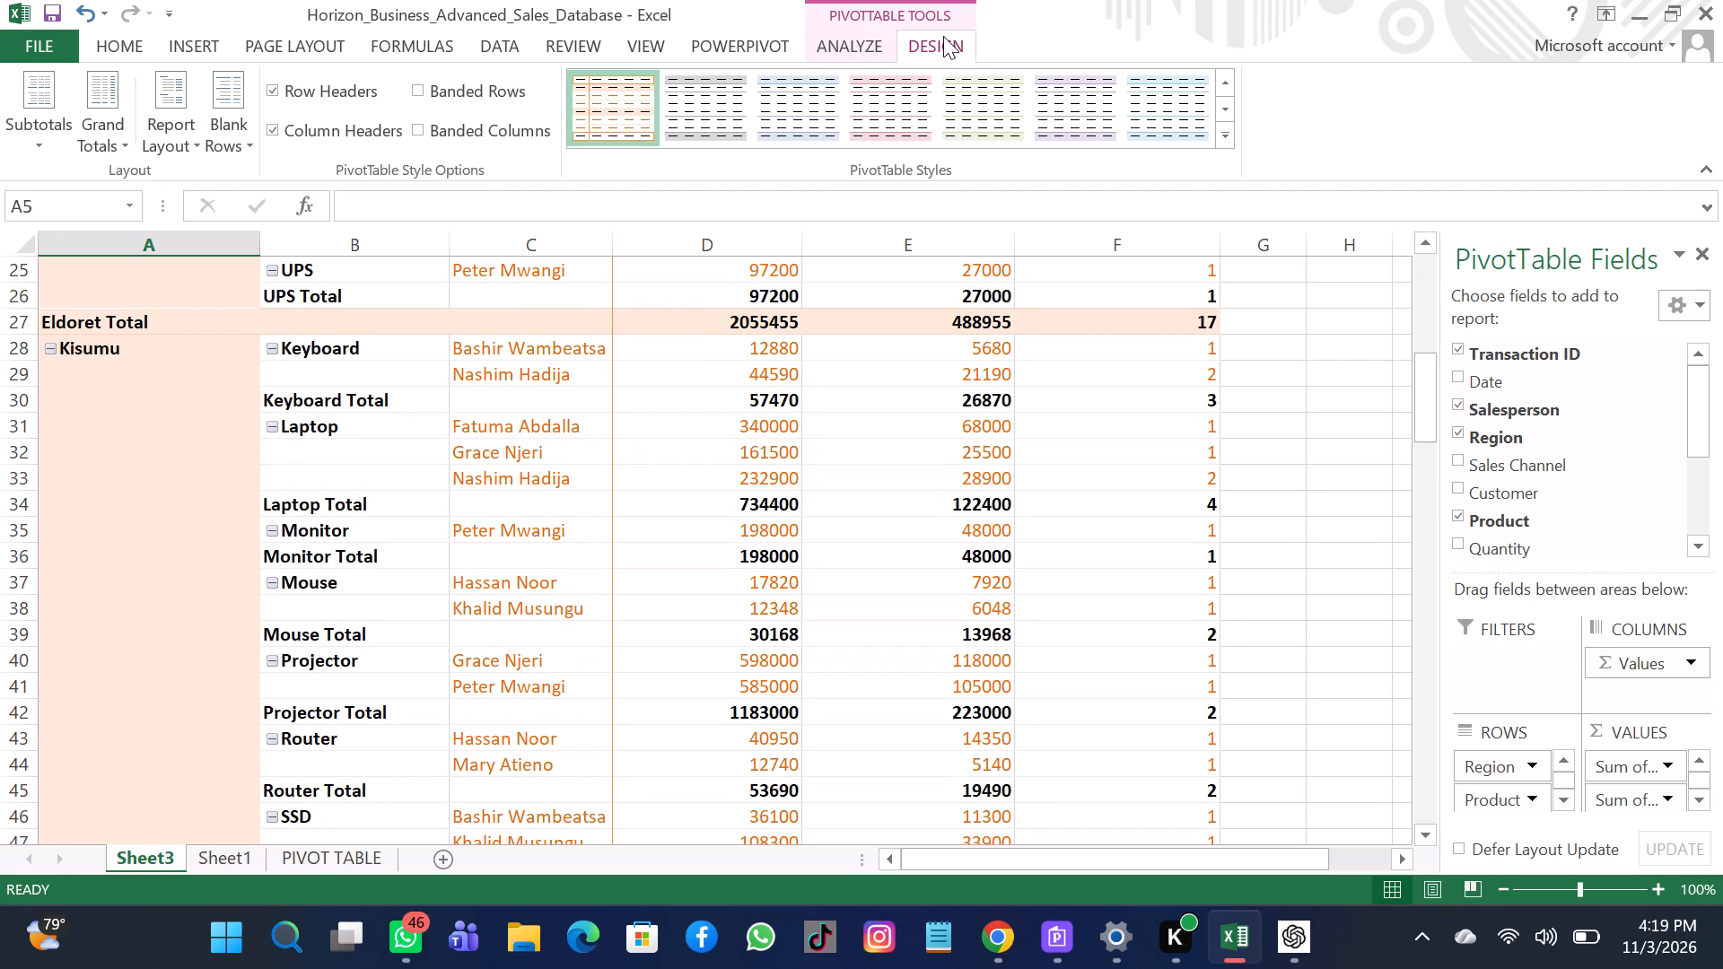
pyautogui.click(943, 36)
pyautogui.doubleClick(43, 123)
pyautogui.click(43, 123)
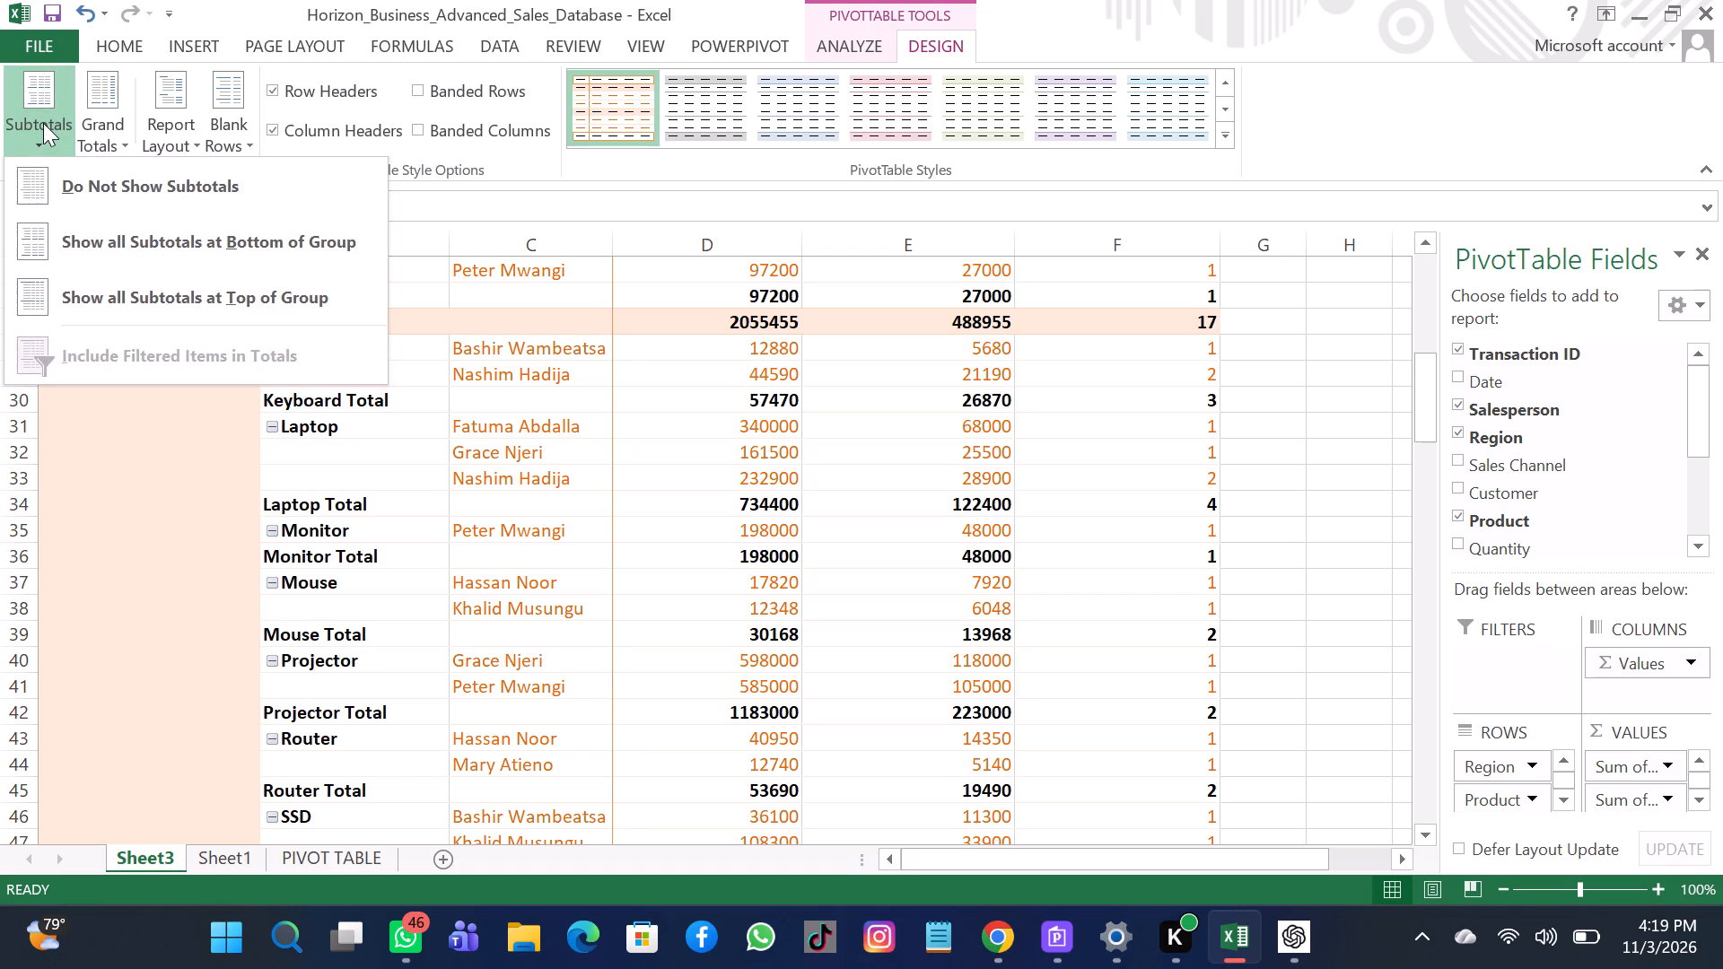
pyautogui.click(107, 179)
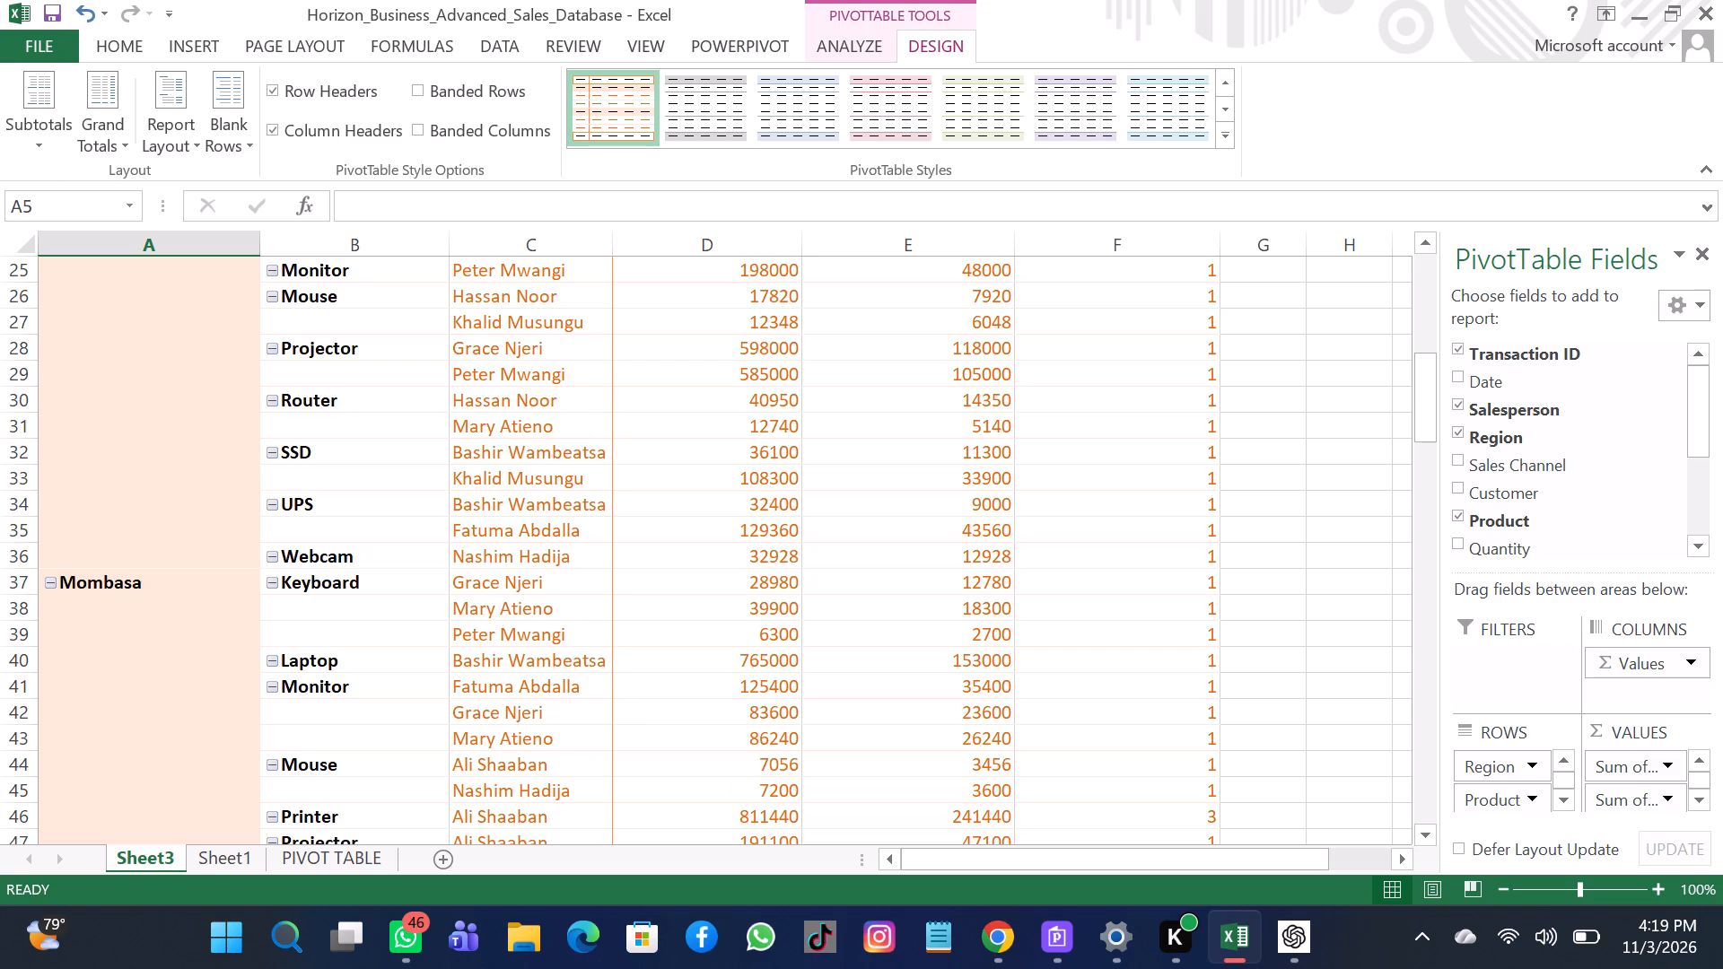
# Show the Sum of Revenue (KES) values in the PivotTable as % of Grand Total.
pyautogui.scroll(5, 340, 585)
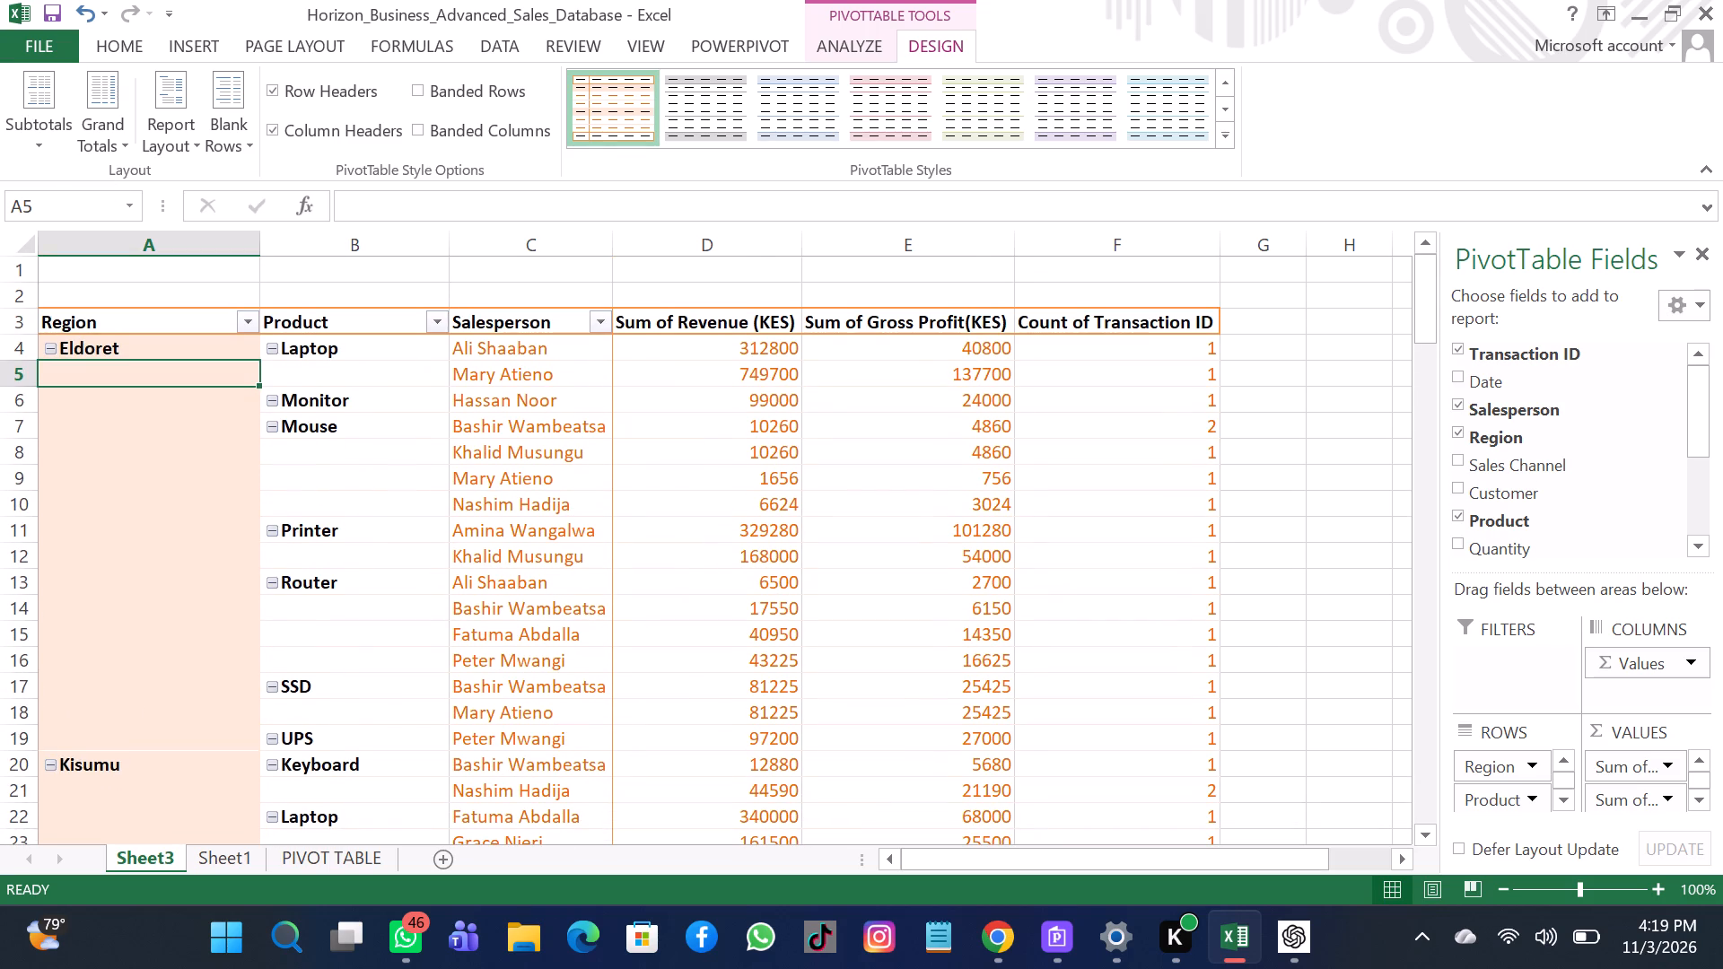
pyautogui.click(755, 467)
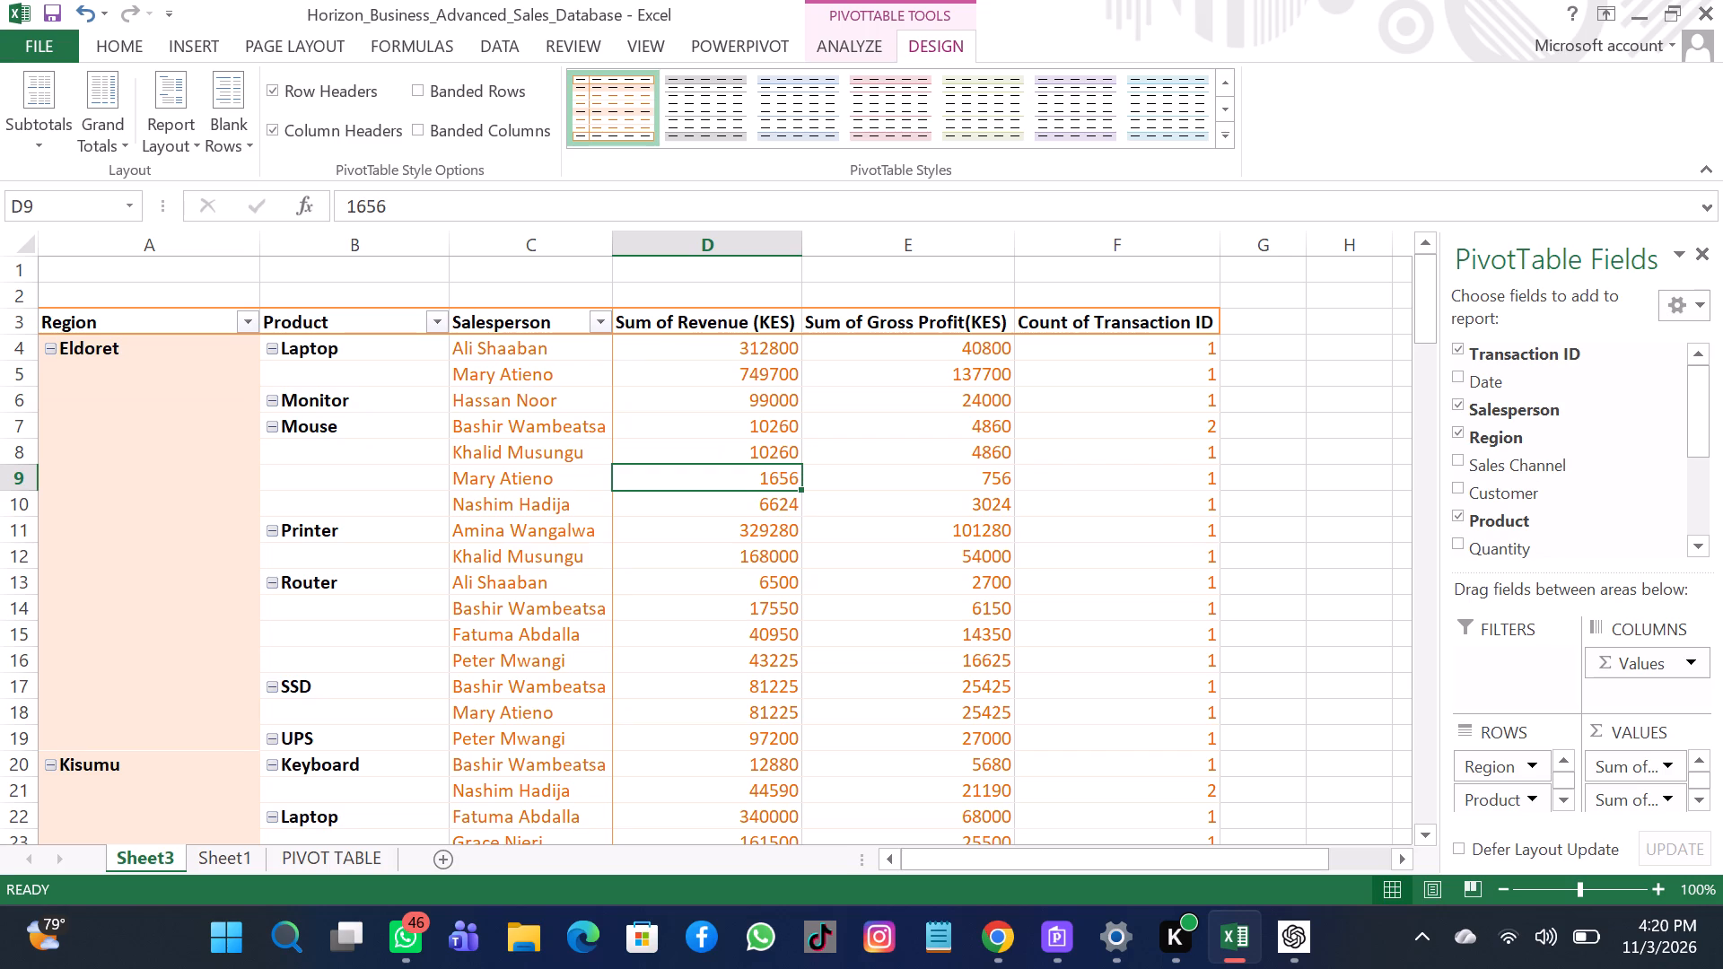
pyautogui.rightClick(755, 467)
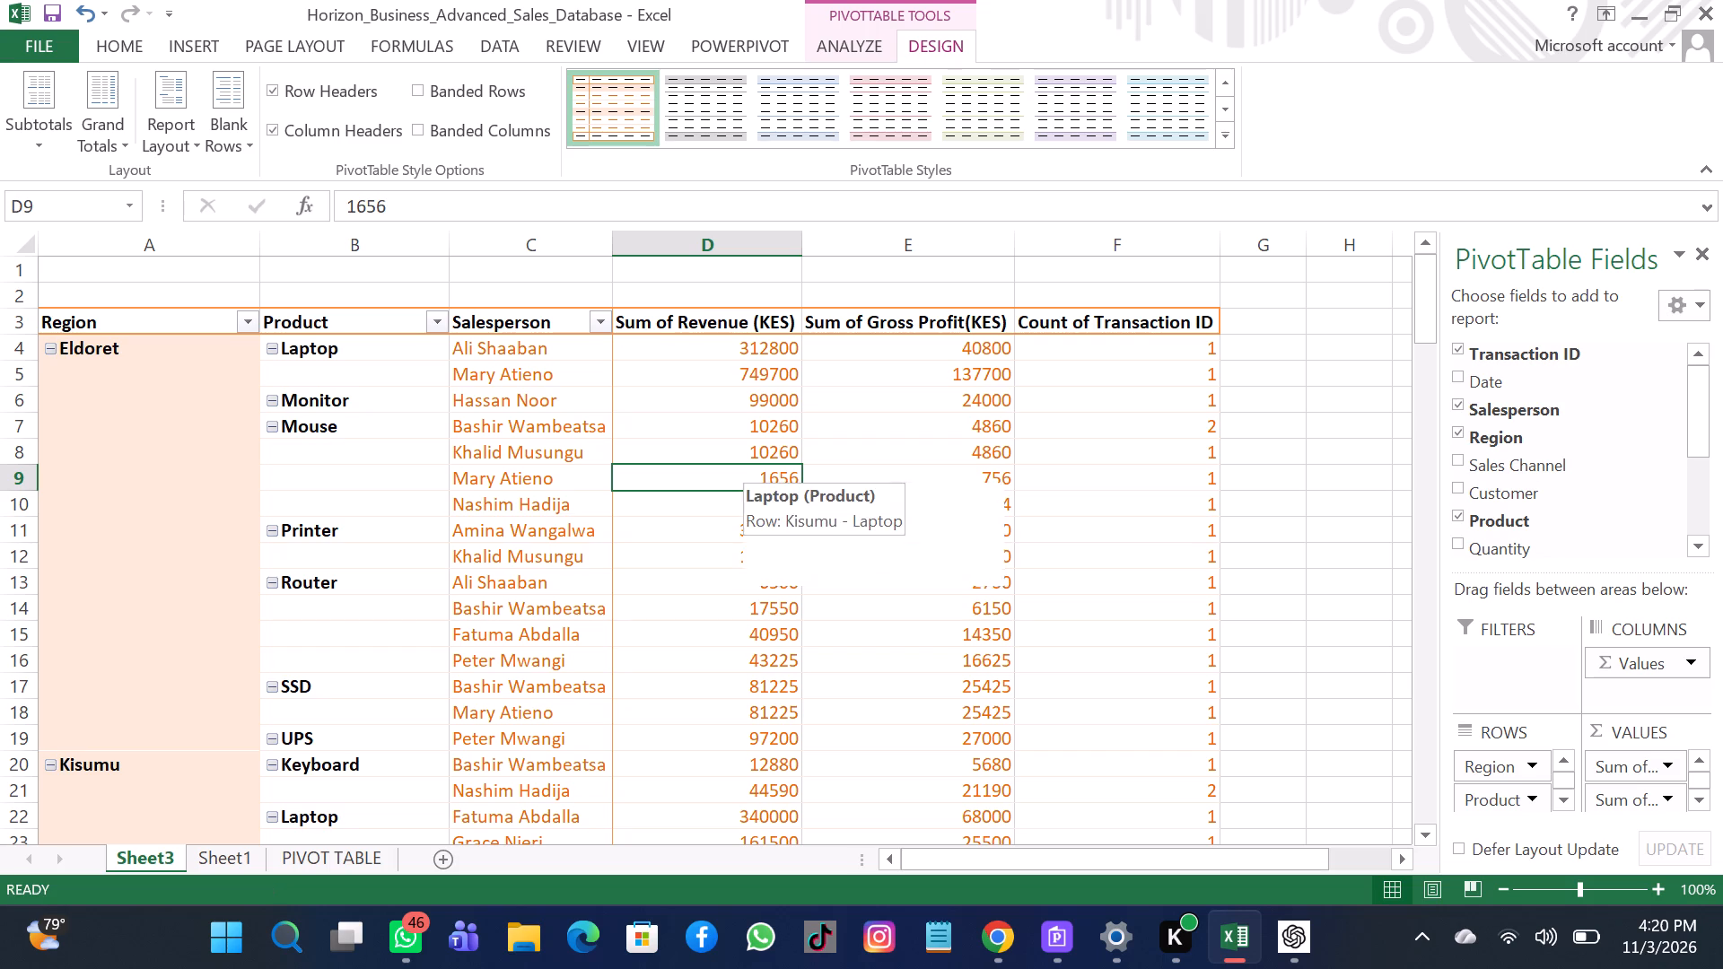
pyautogui.rightClick(755, 475)
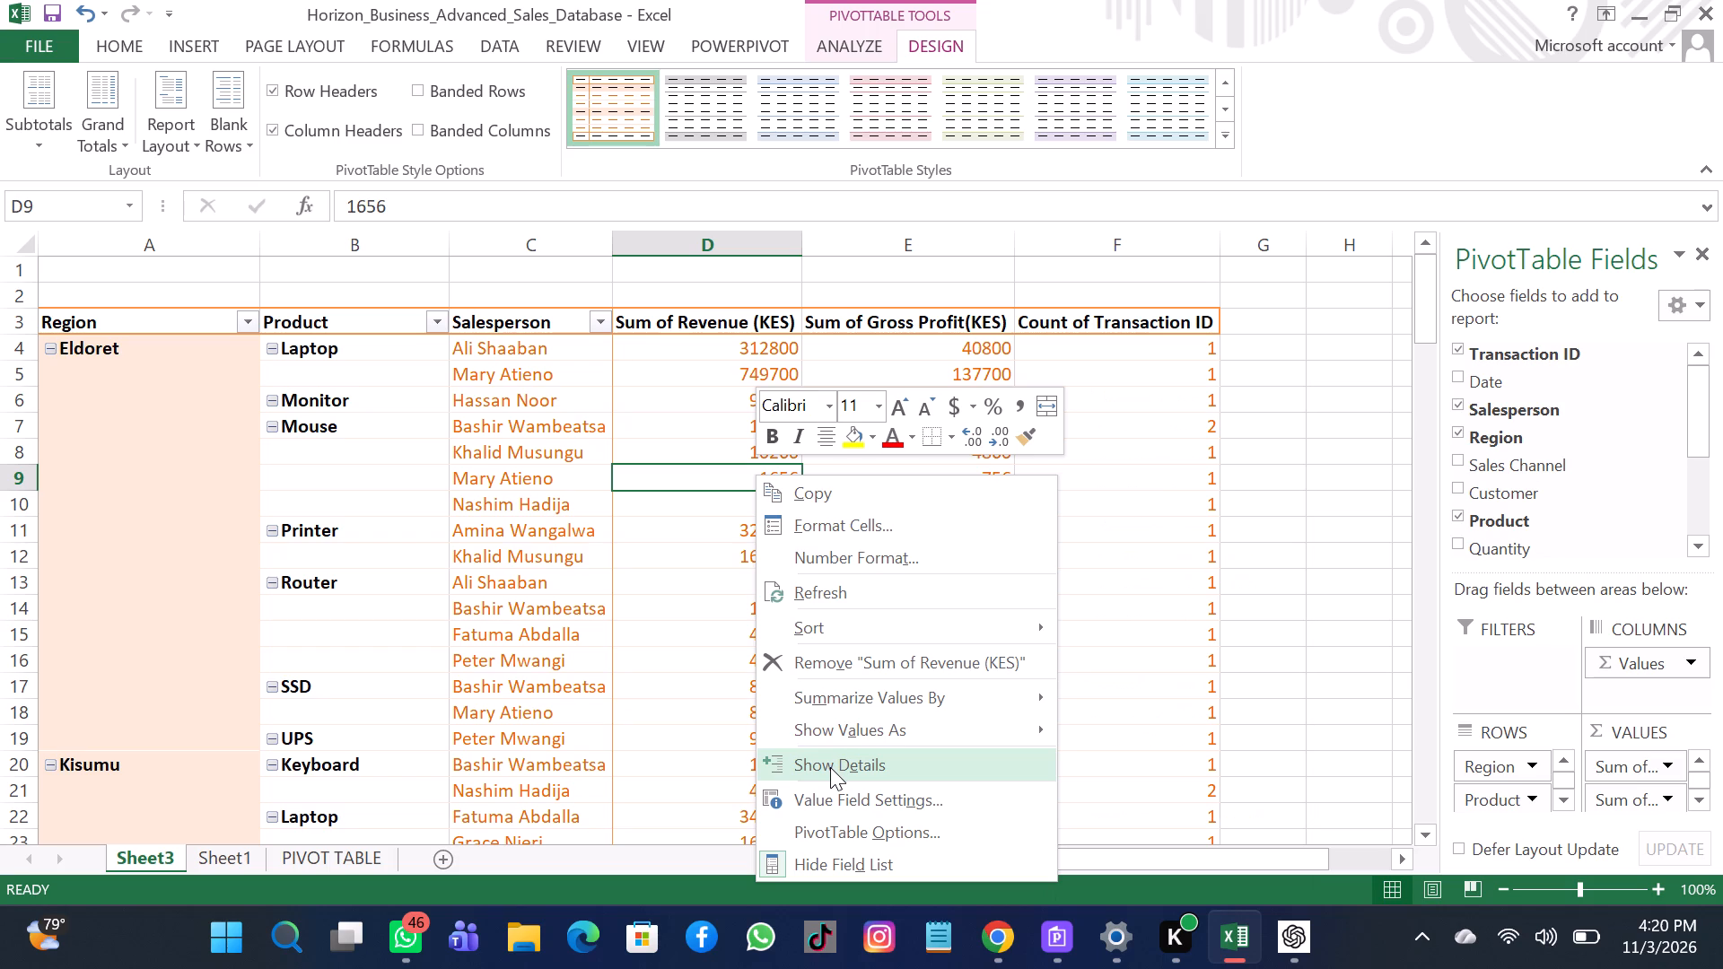
pyautogui.click(870, 724)
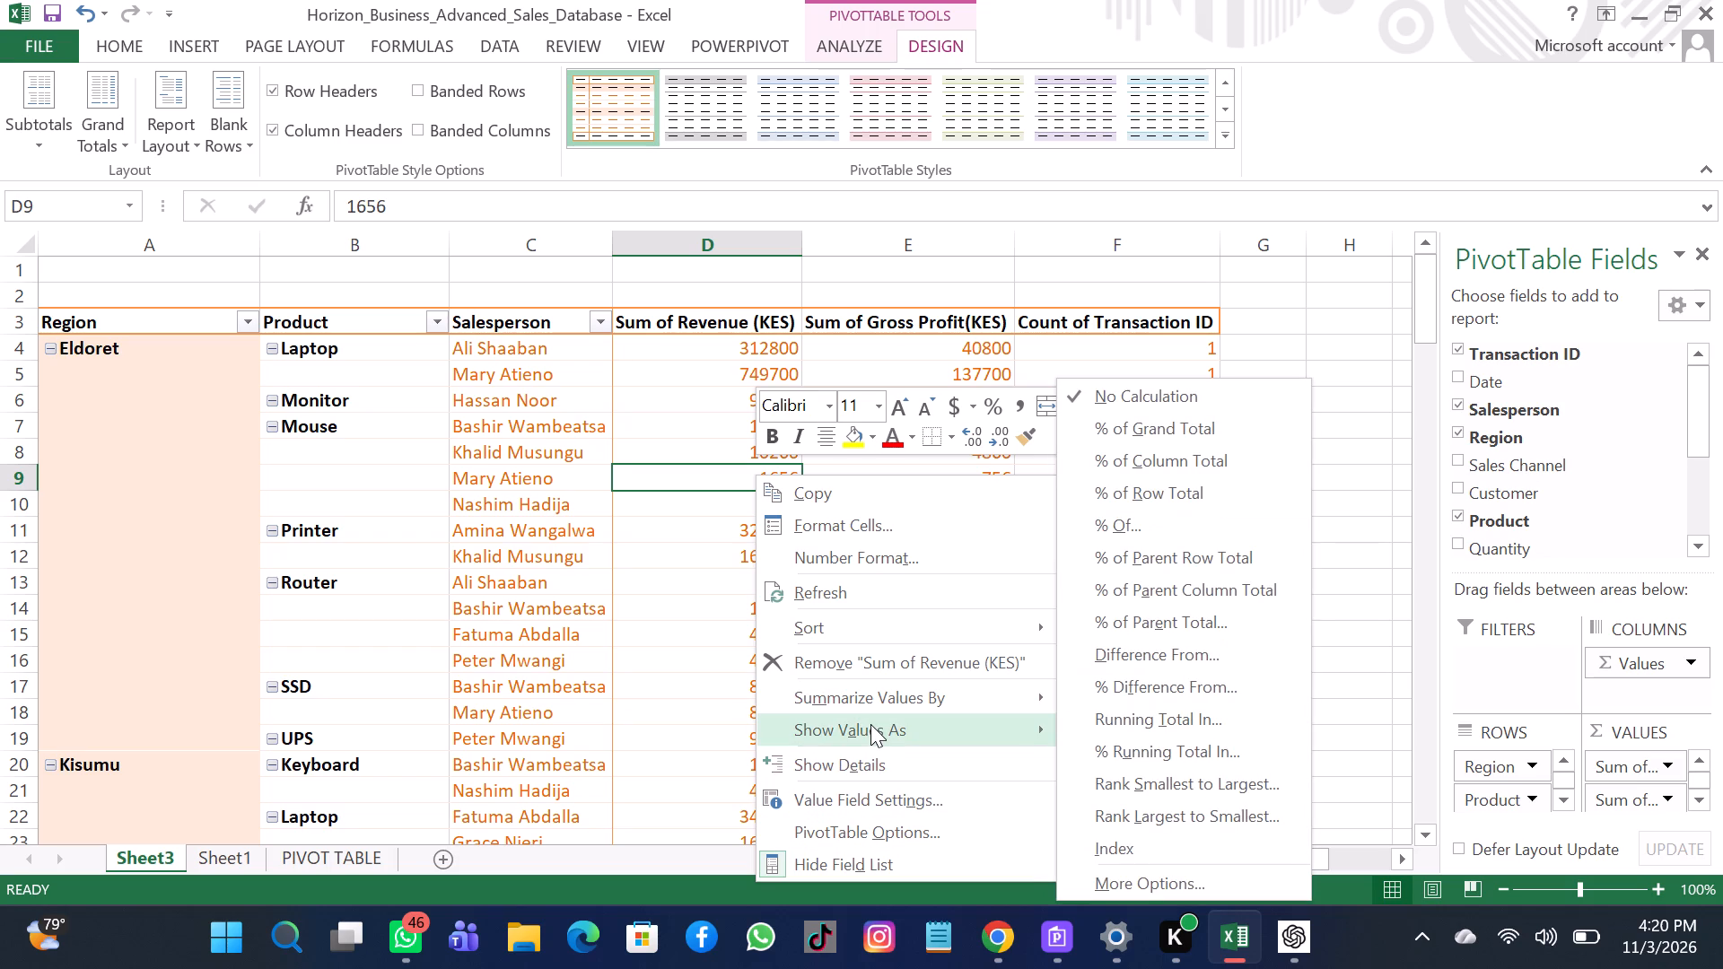
pyautogui.click(870, 724)
pyautogui.click(870, 724)
pyautogui.click(1187, 423)
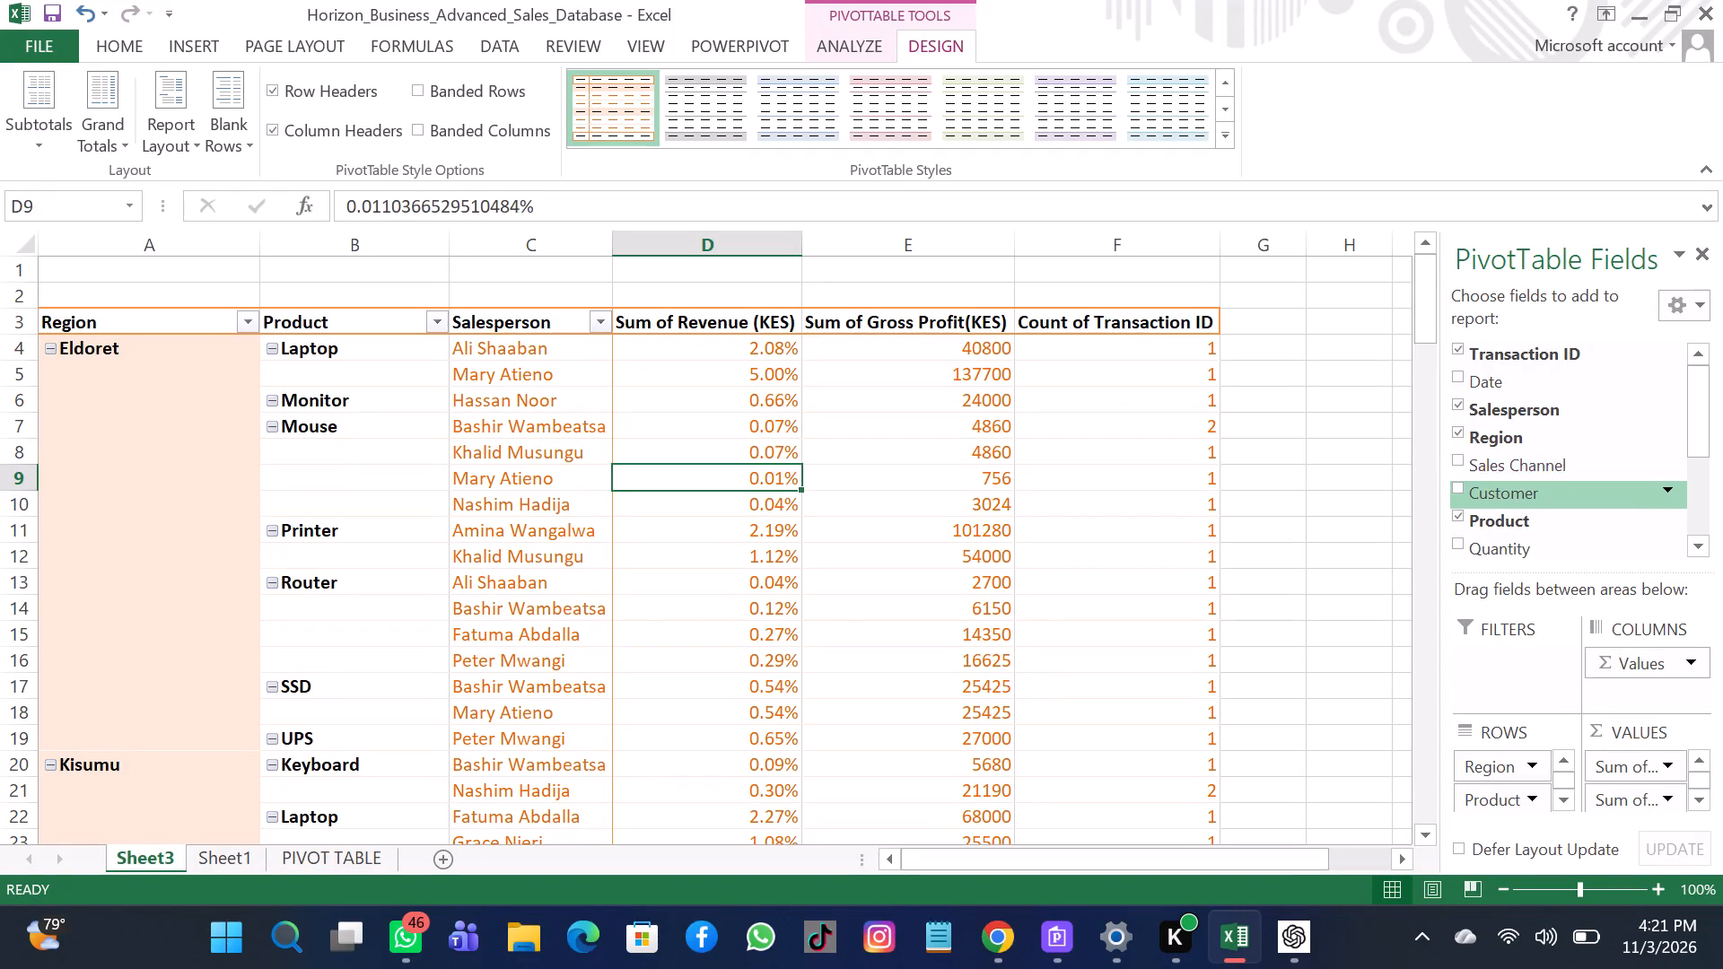
# Add Revenue (KES) to the PivotTable's values a second time.
pyautogui.scroll(-2, 1484, 473)
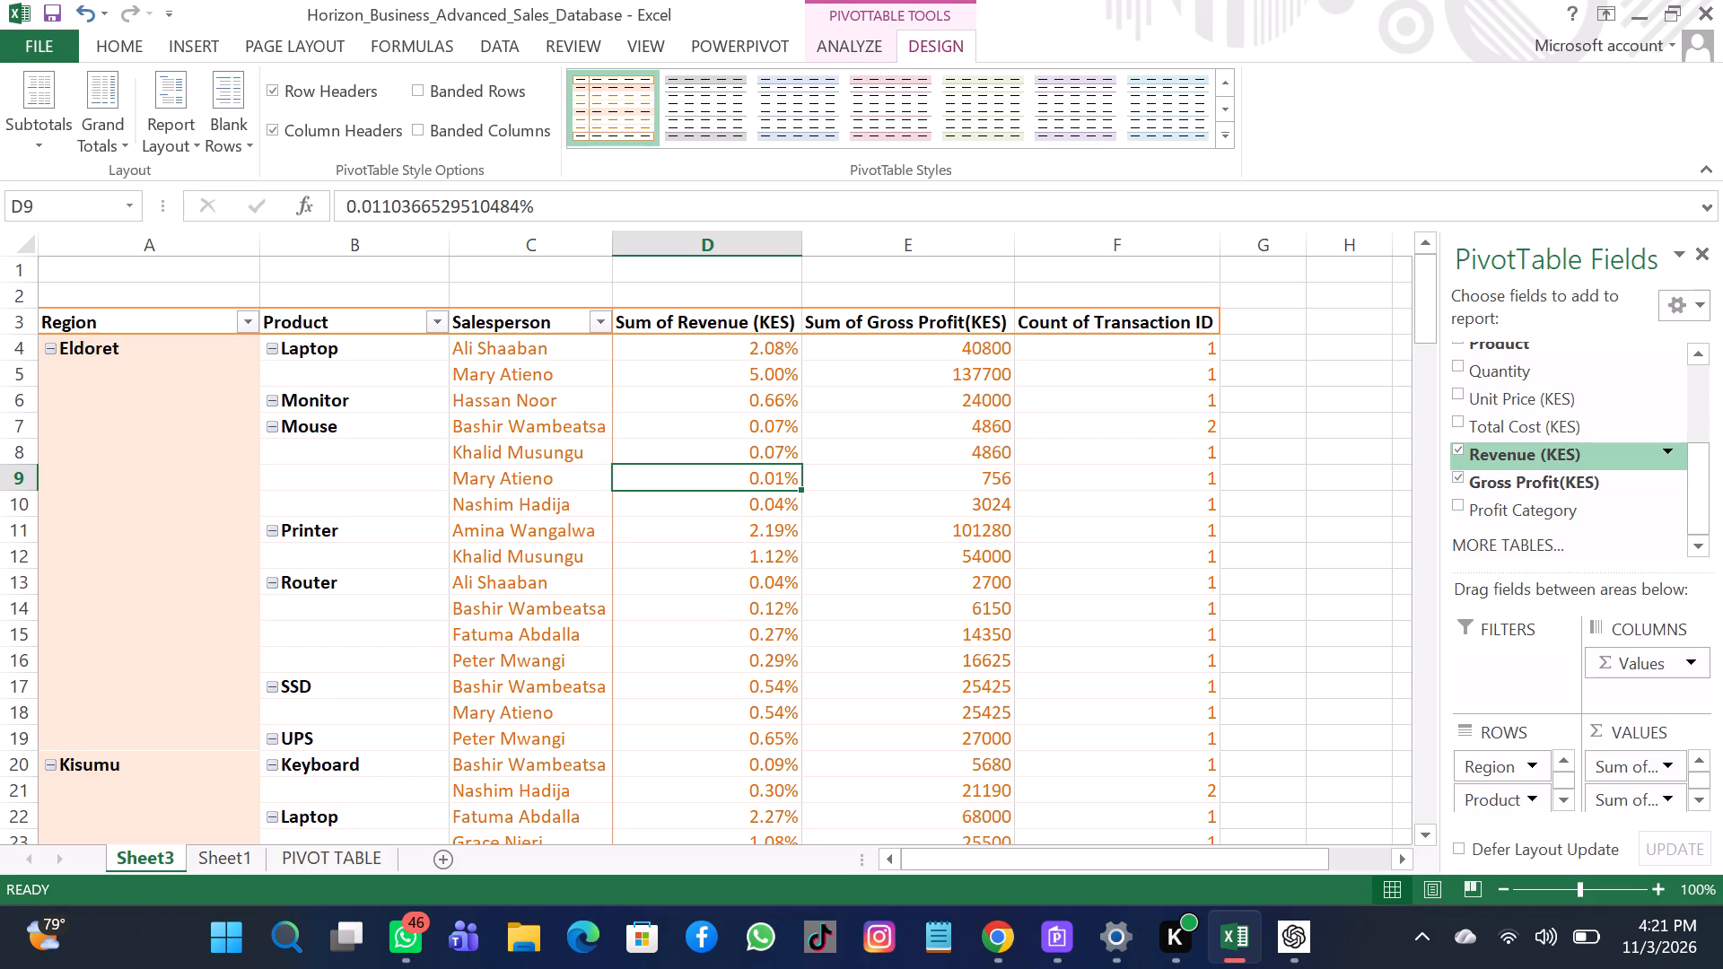
pyautogui.rightClick(1485, 461)
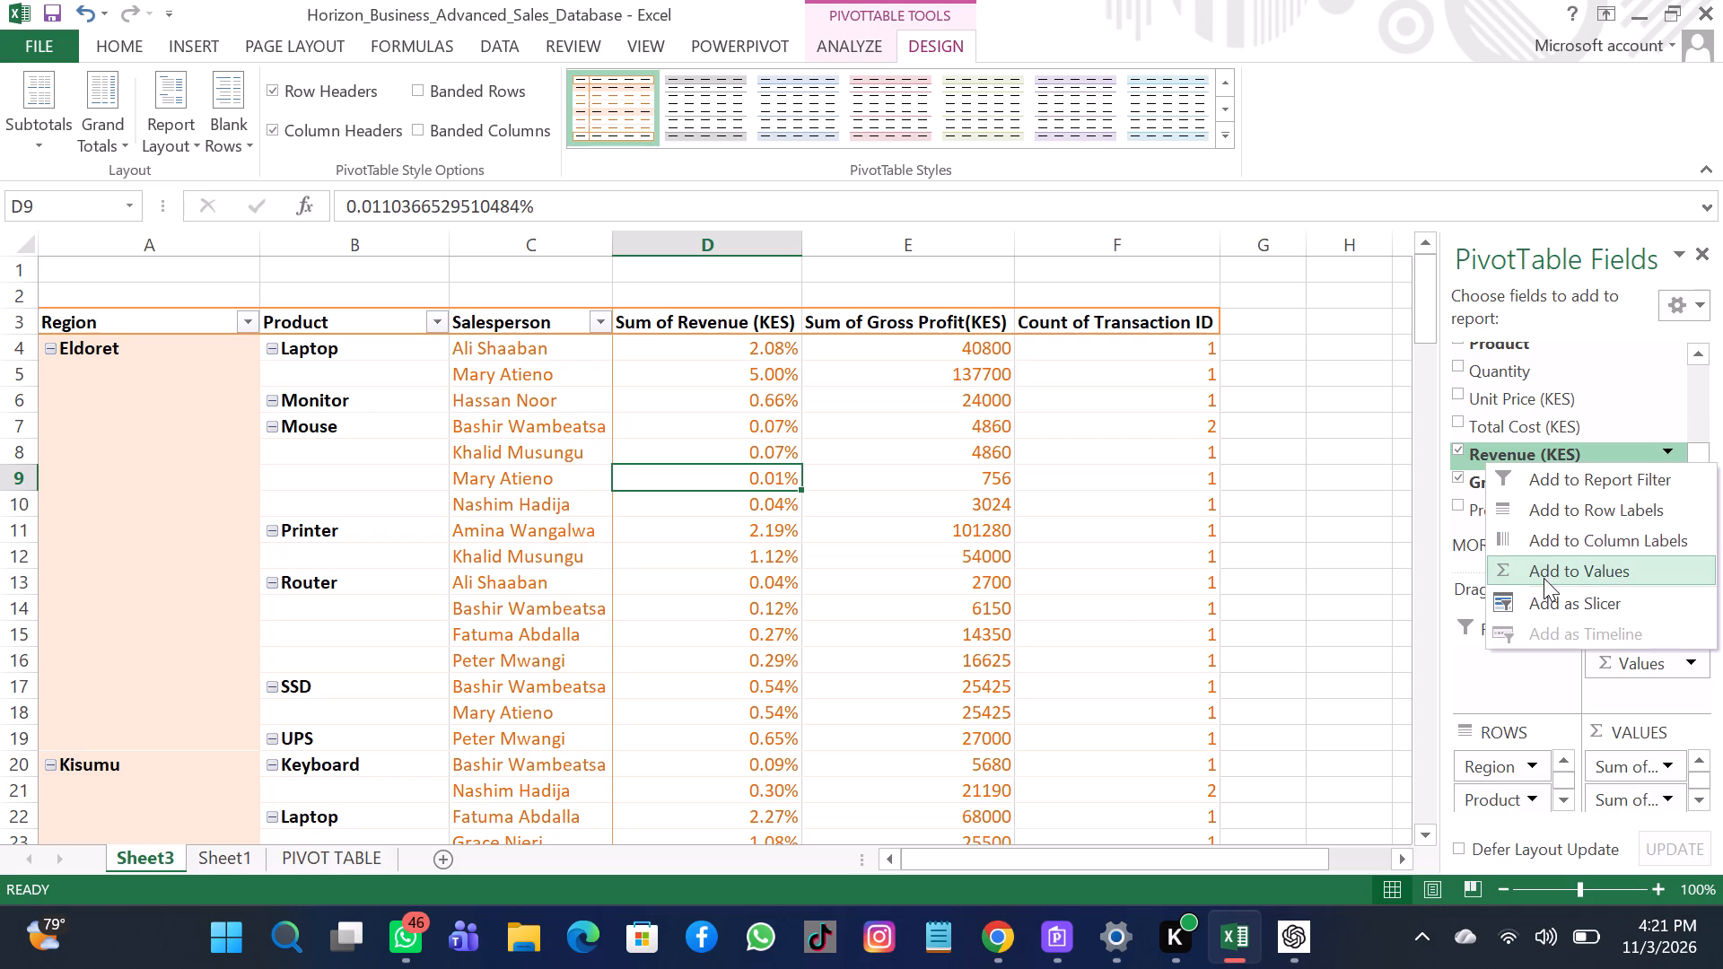
pyautogui.click(1544, 578)
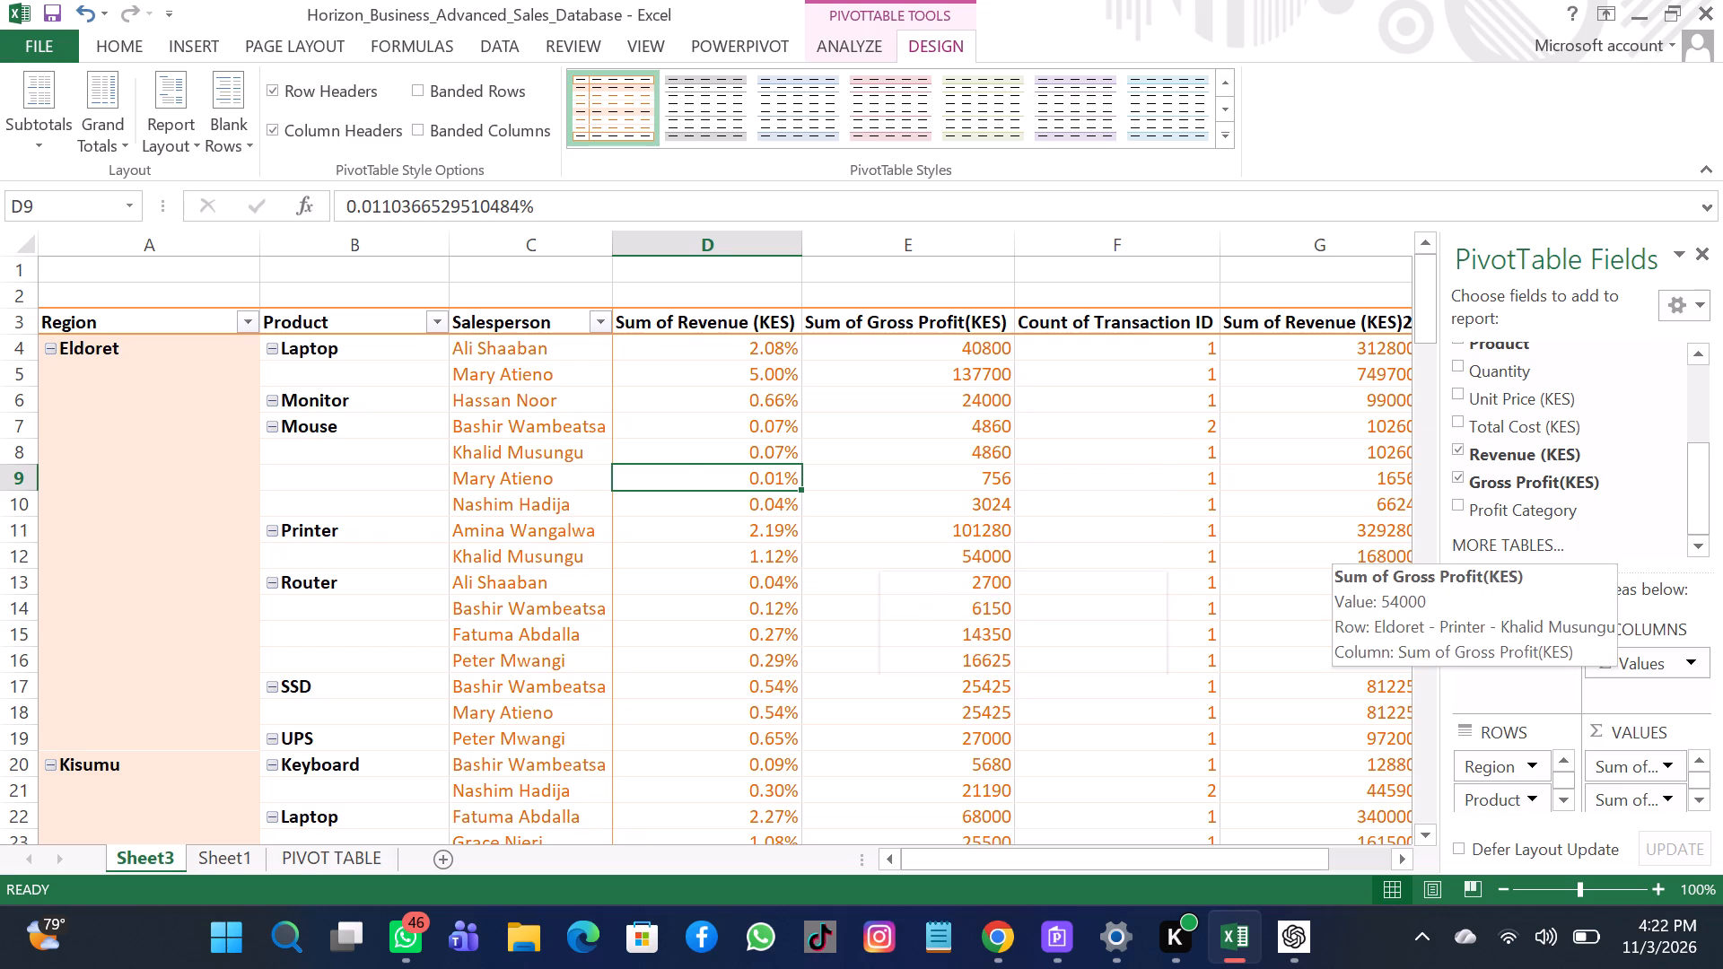
# Examine the summary calculations offered in the value field settings of the second revenue column, leaving the settings without changes.
pyautogui.hscroll(-1, 1383, 554)
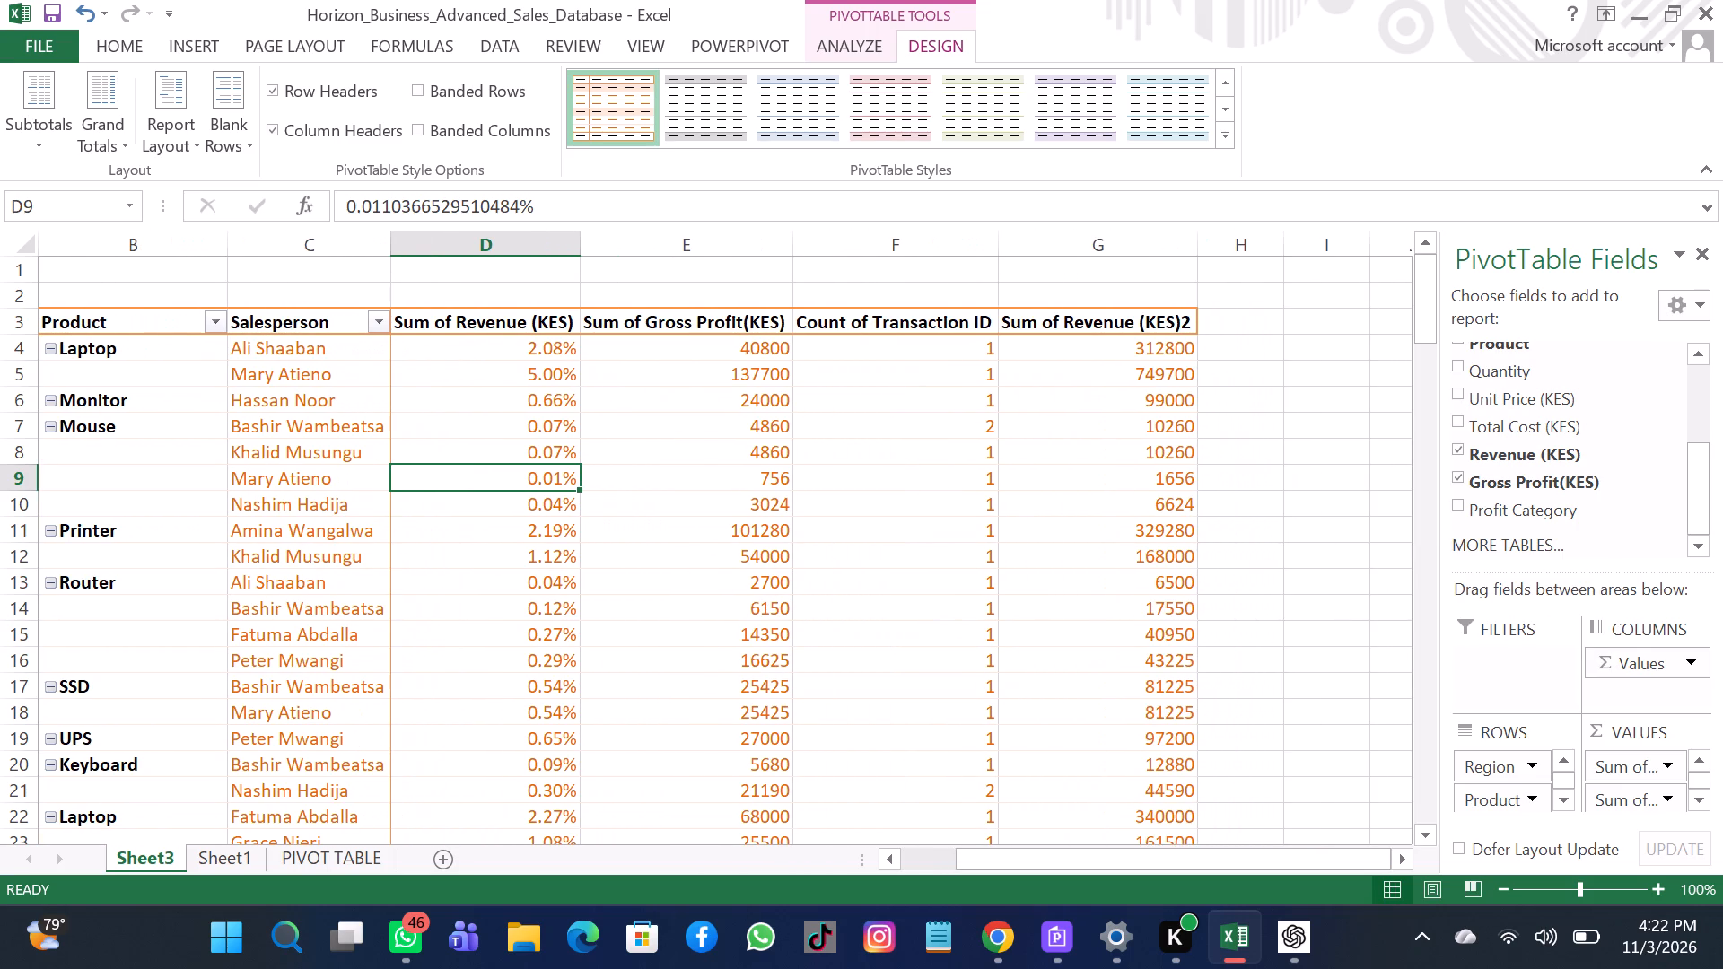
pyautogui.click(1181, 536)
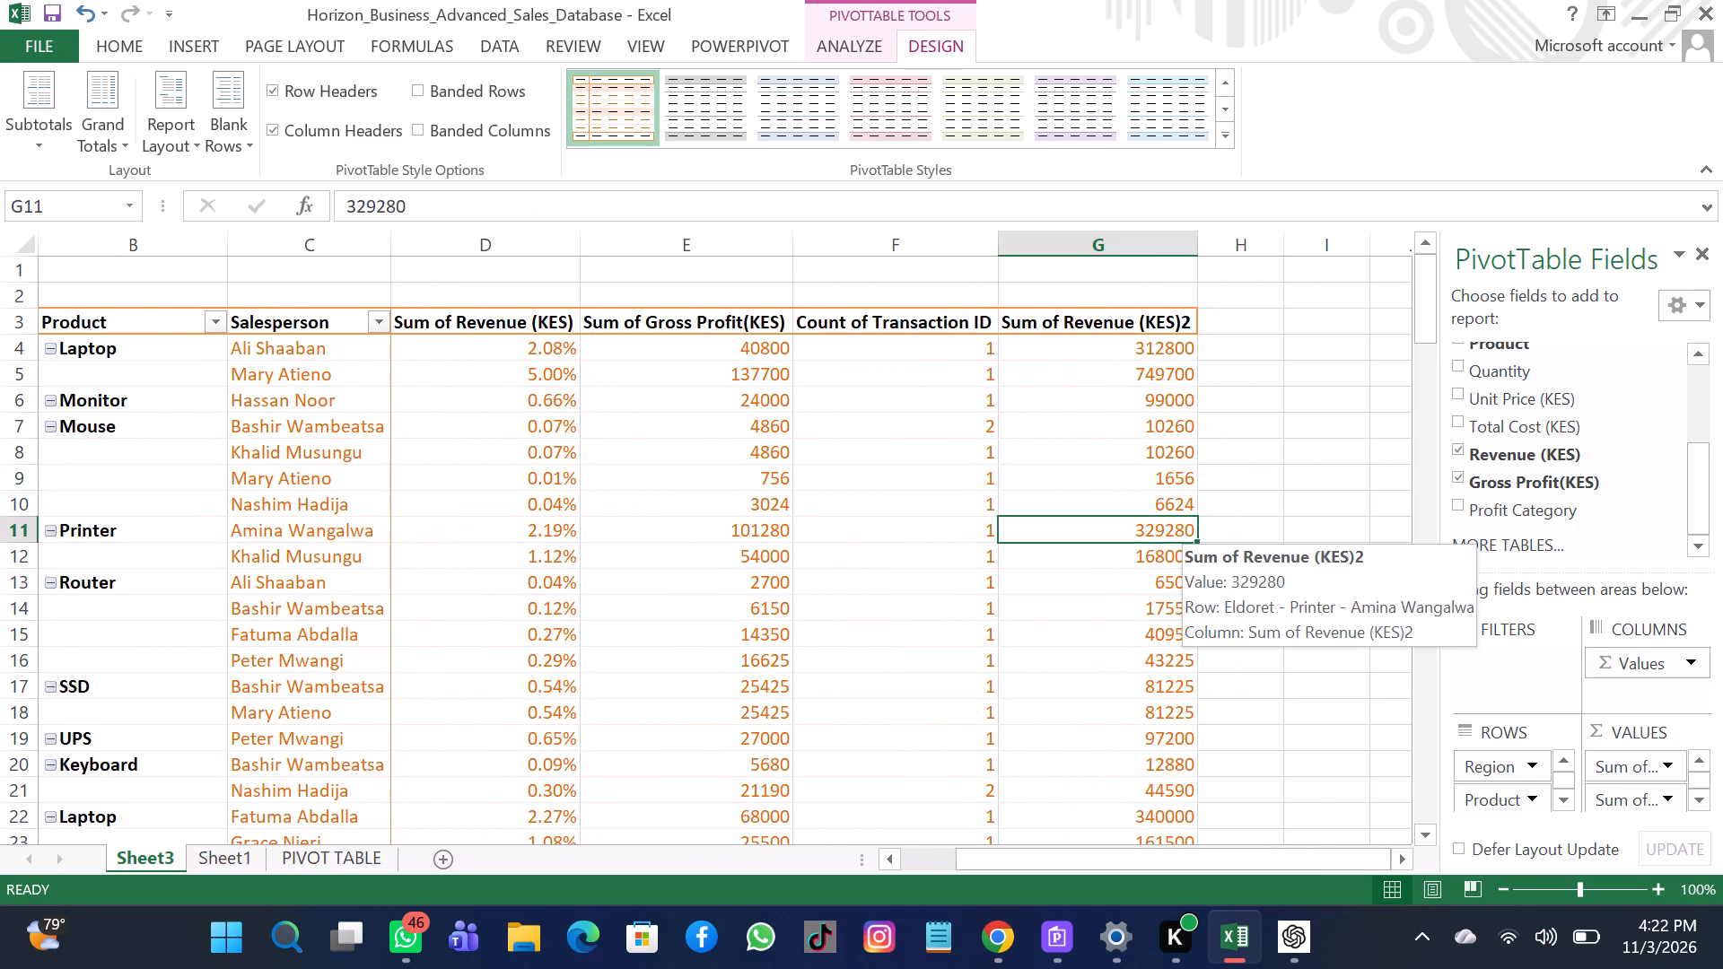
pyautogui.rightClick(1181, 536)
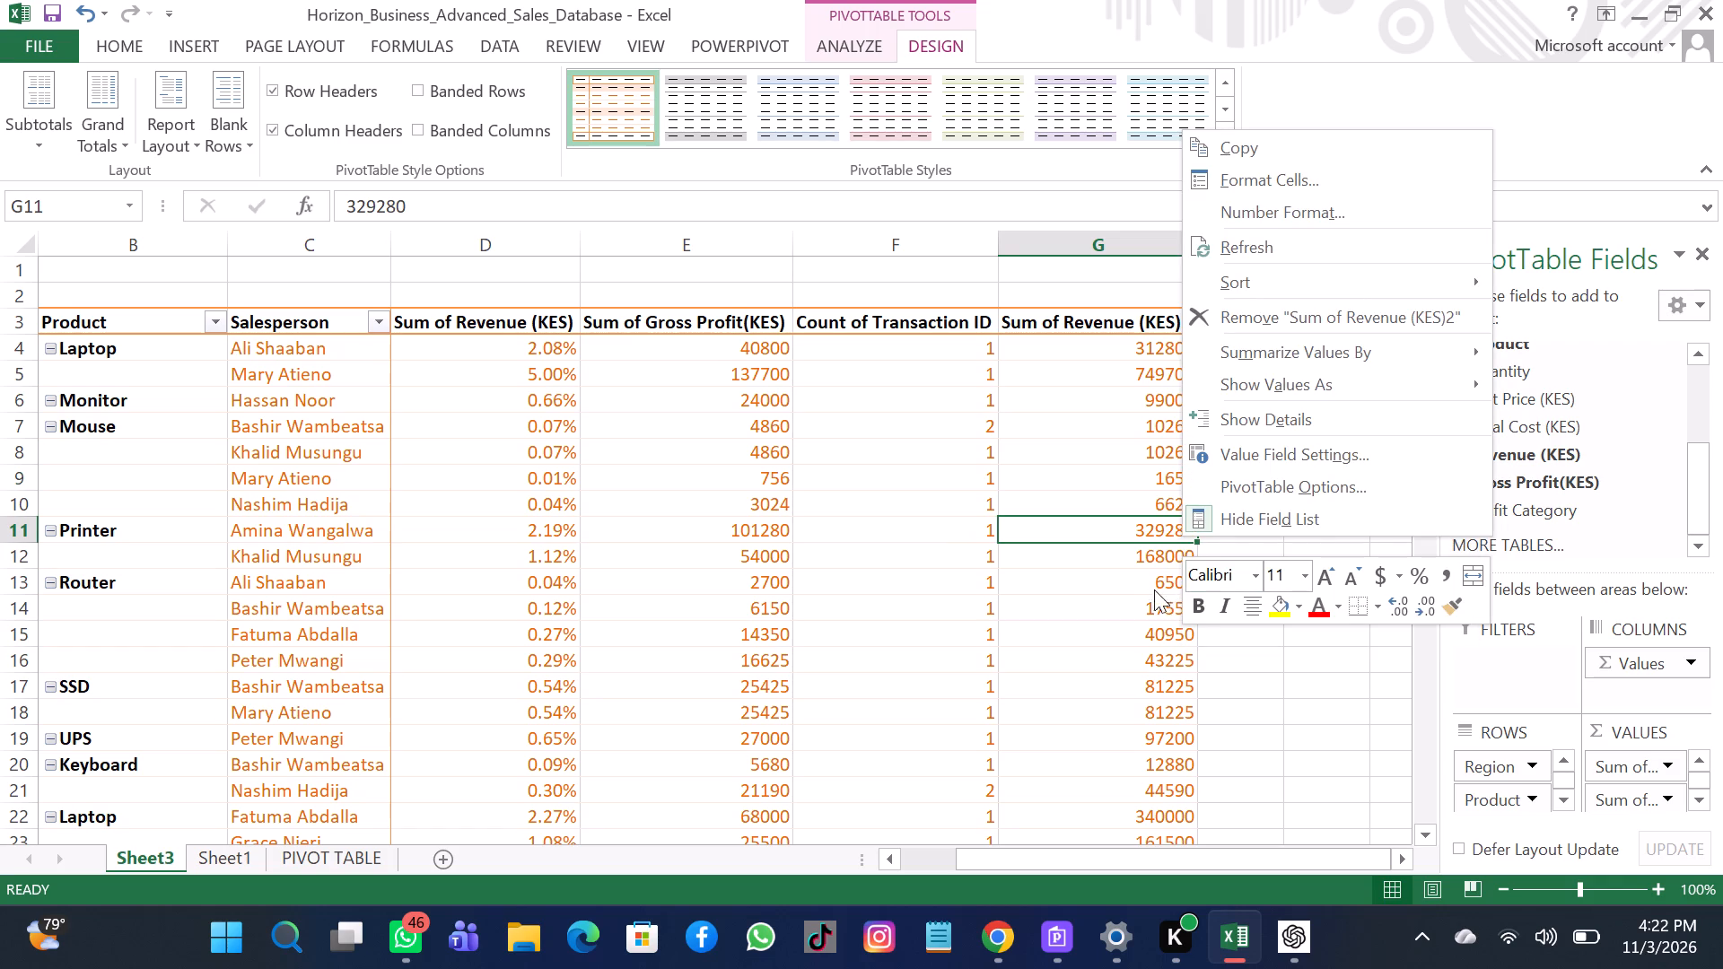
pyautogui.click(1325, 446)
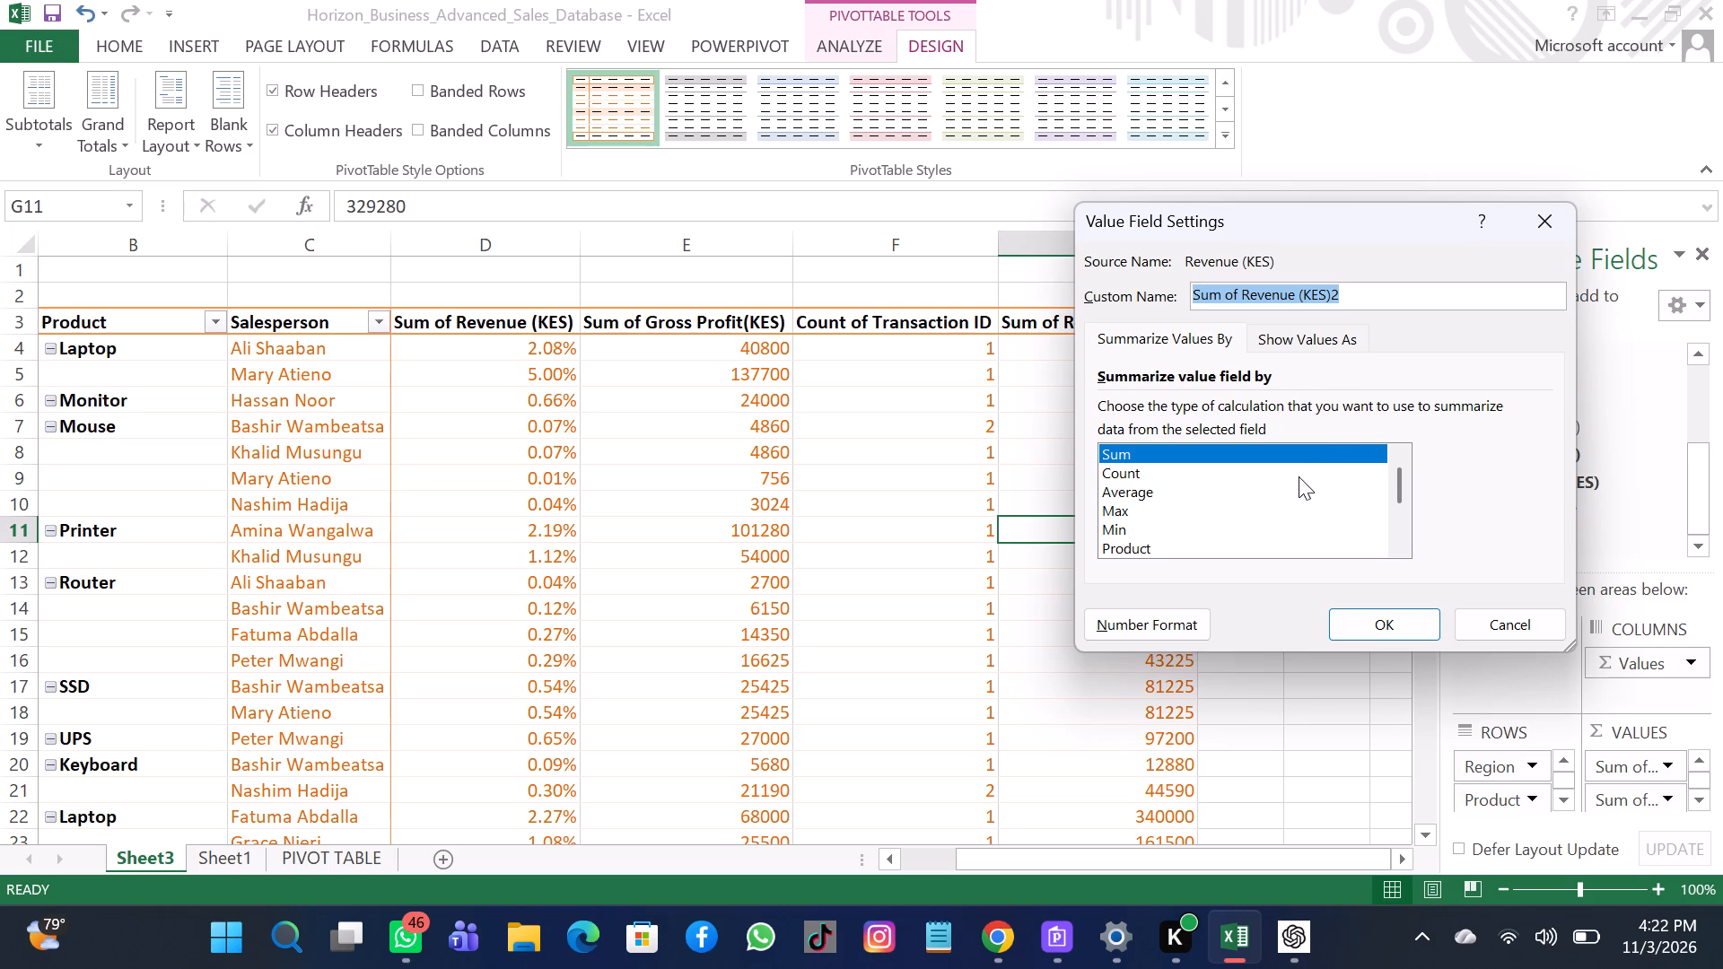
pyautogui.scroll(-3, 1297, 488)
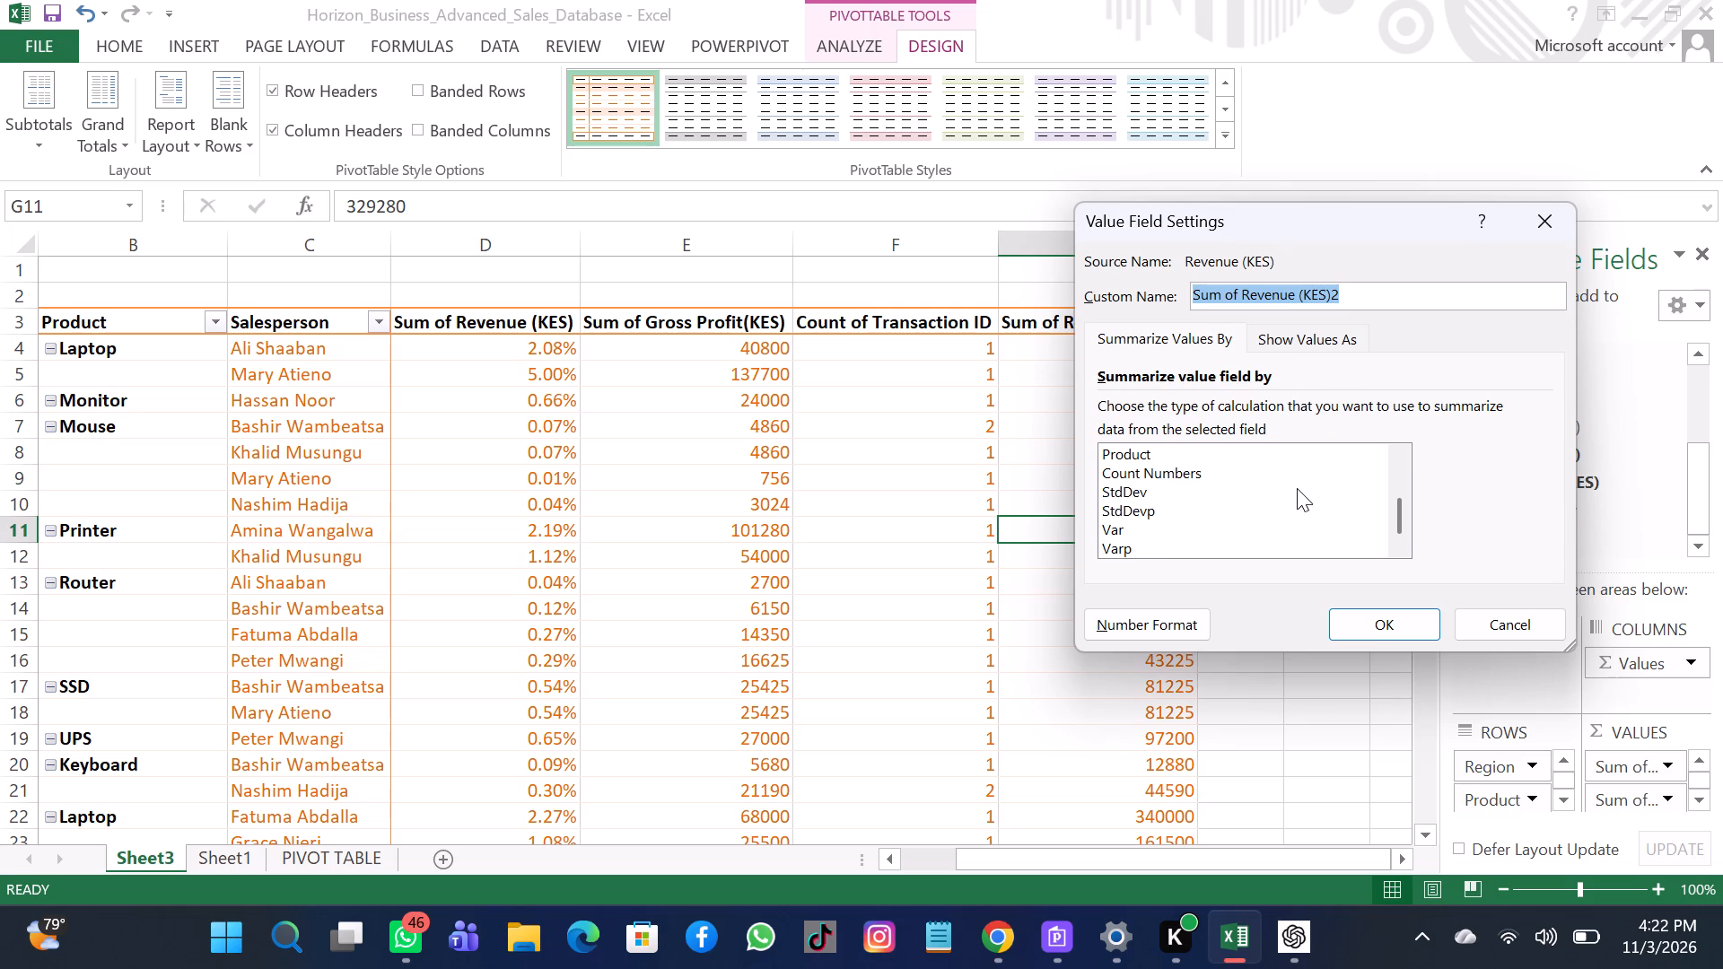
pyautogui.scroll(6, 1297, 488)
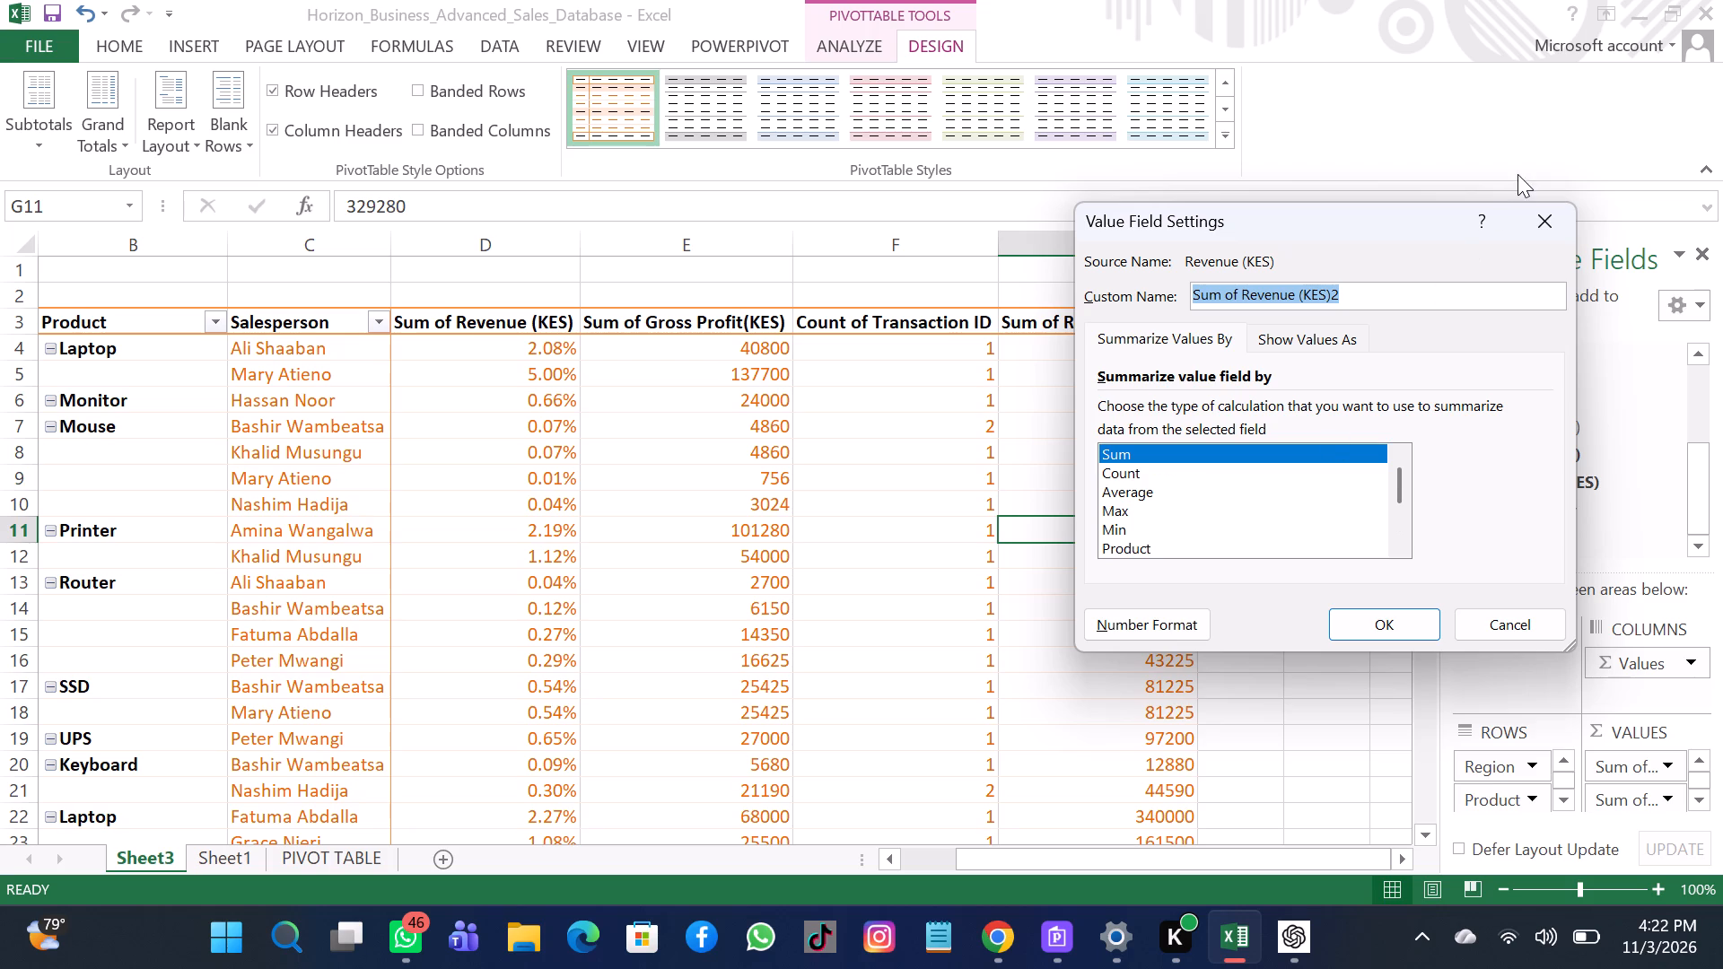
pyautogui.click(1537, 204)
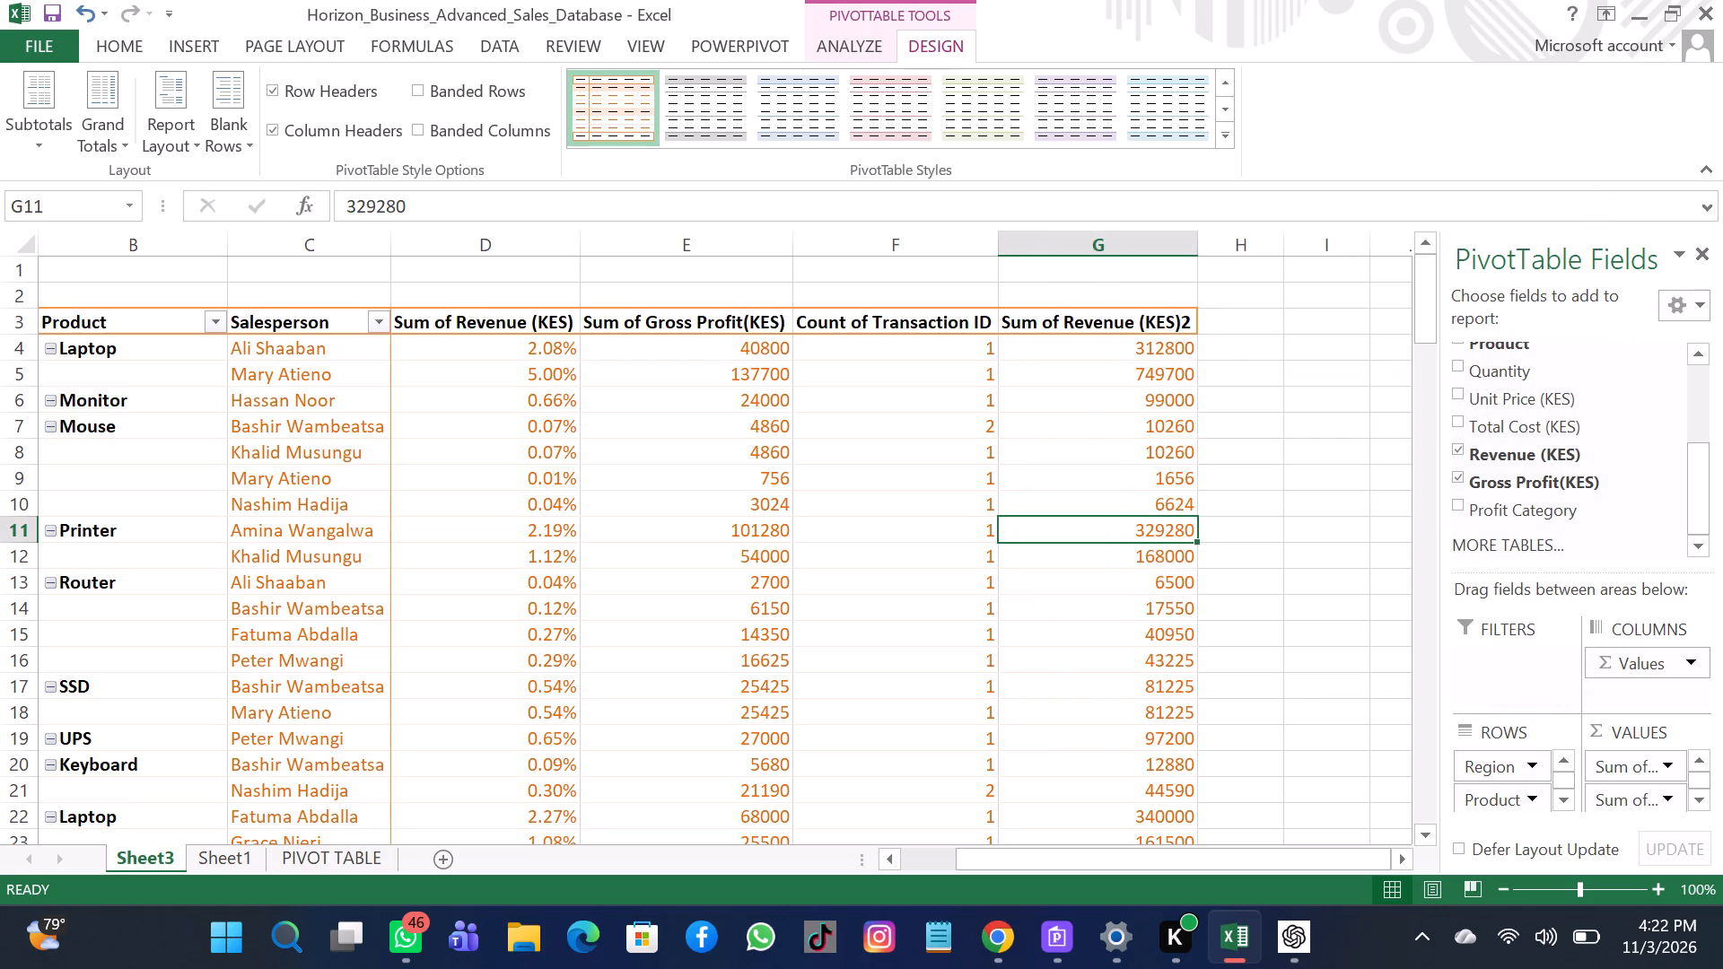
pyautogui.rightClick(1188, 516)
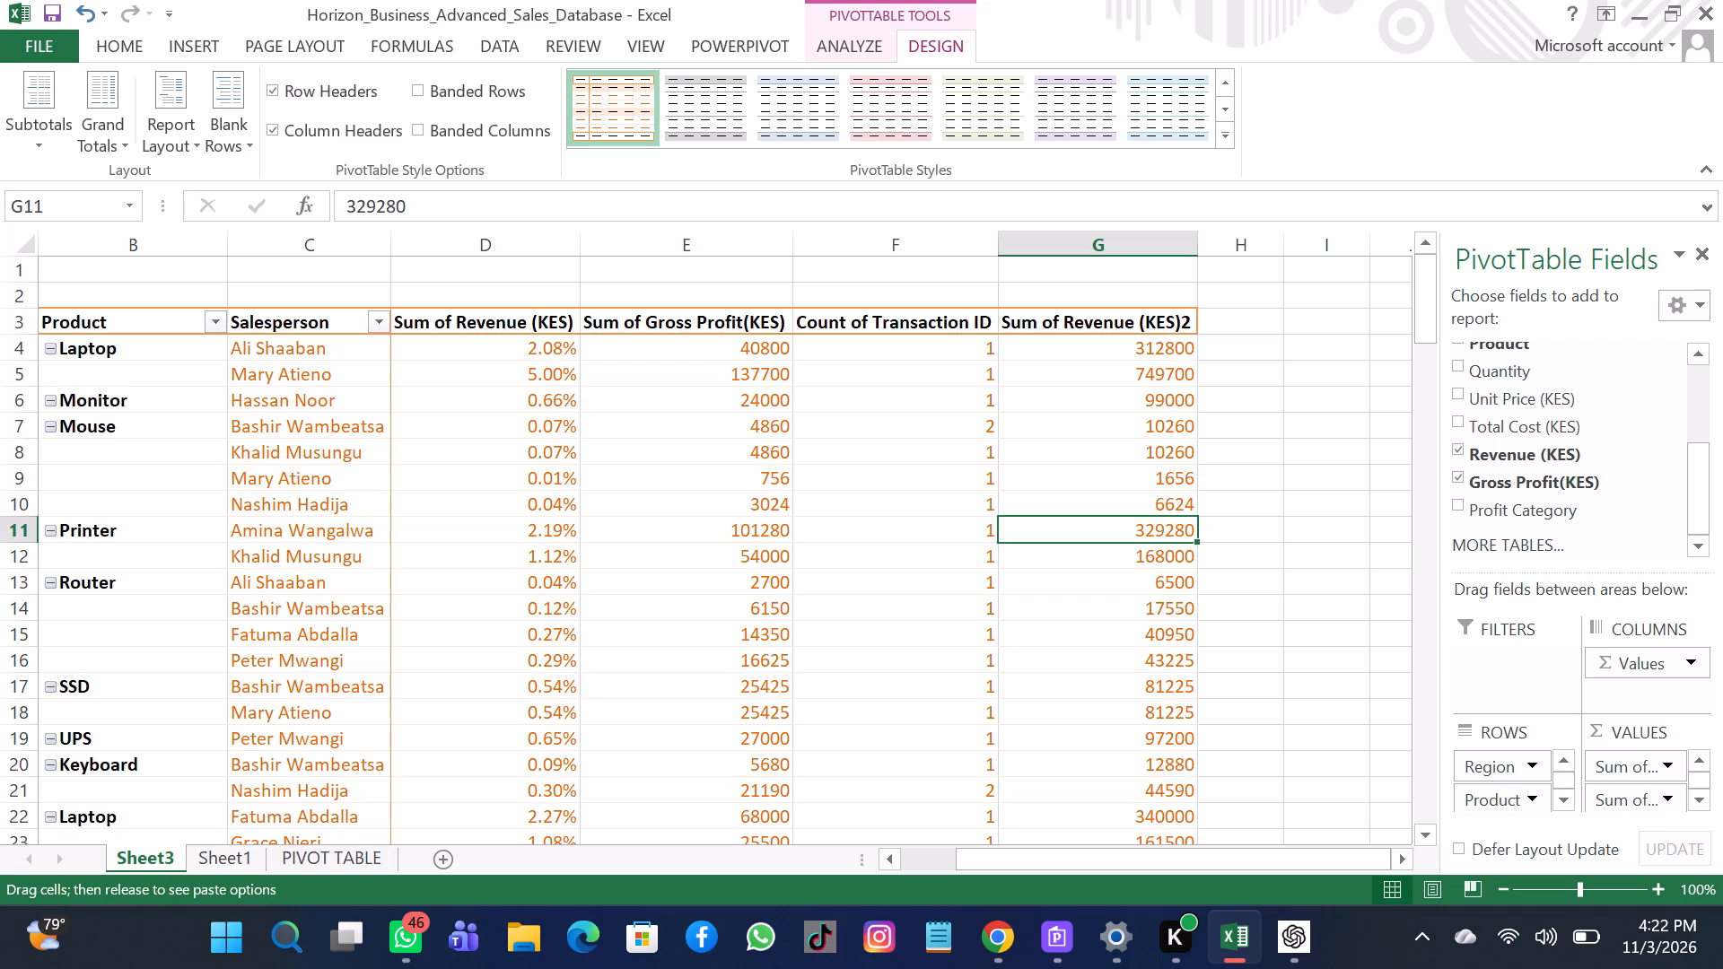
pyautogui.rightClick(1188, 516)
pyautogui.click(1150, 476)
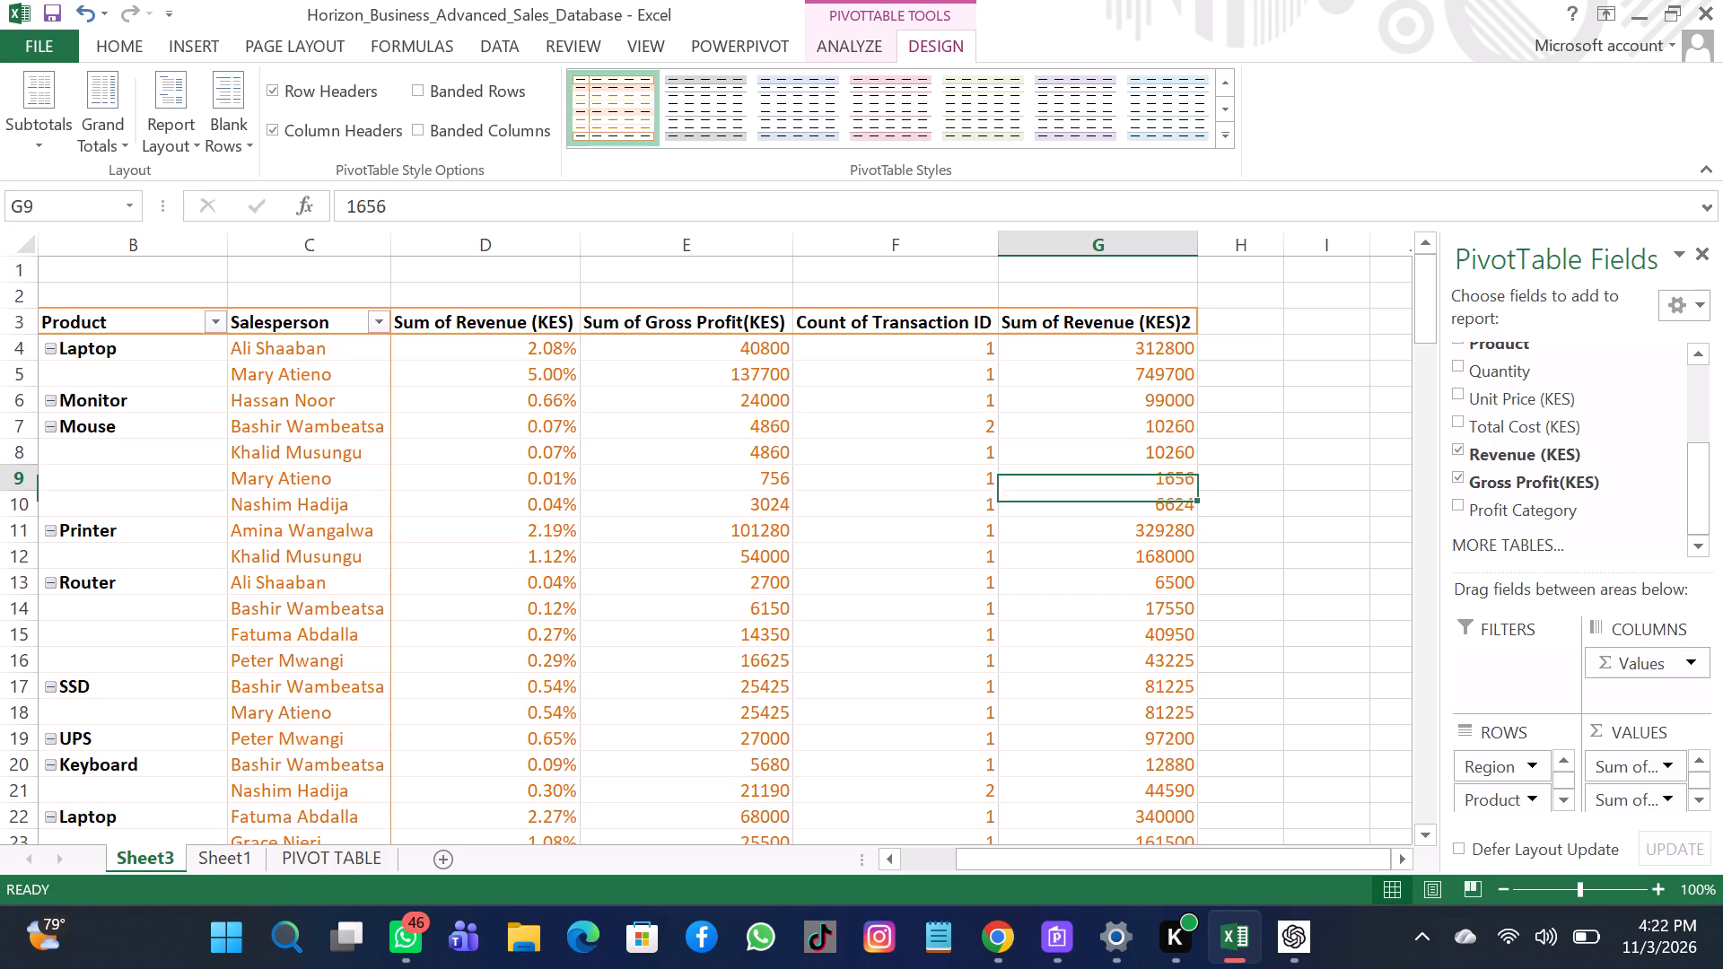
pyautogui.rightClick(1150, 476)
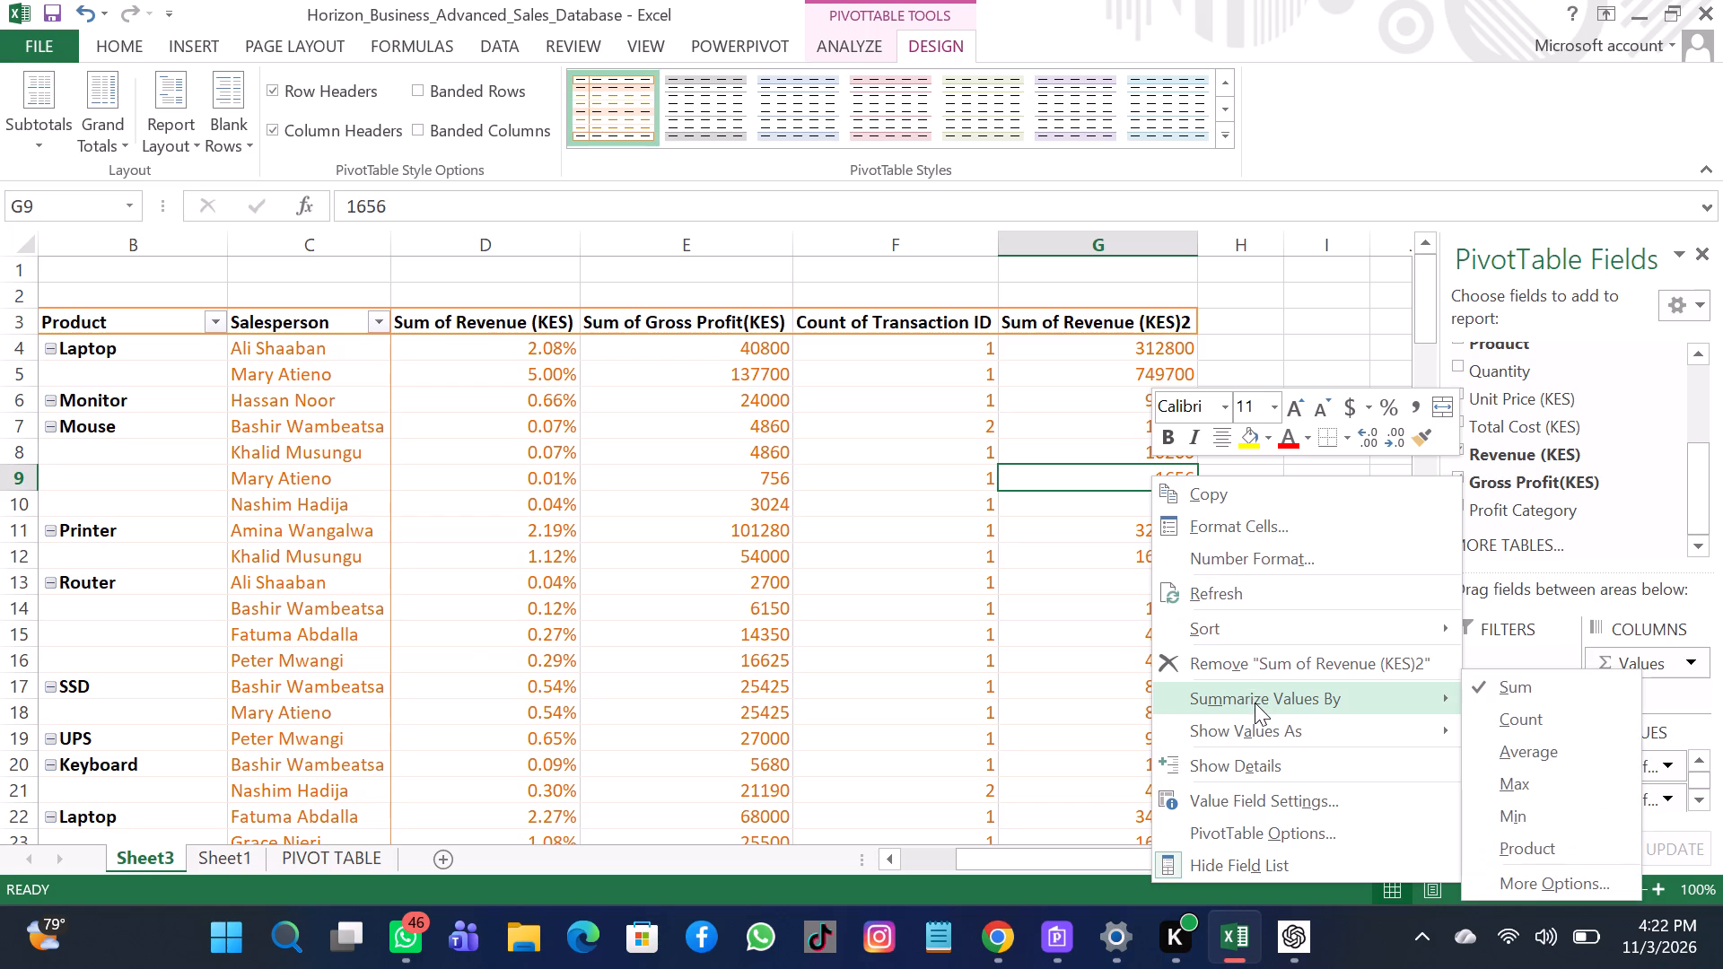
pyautogui.click(1265, 797)
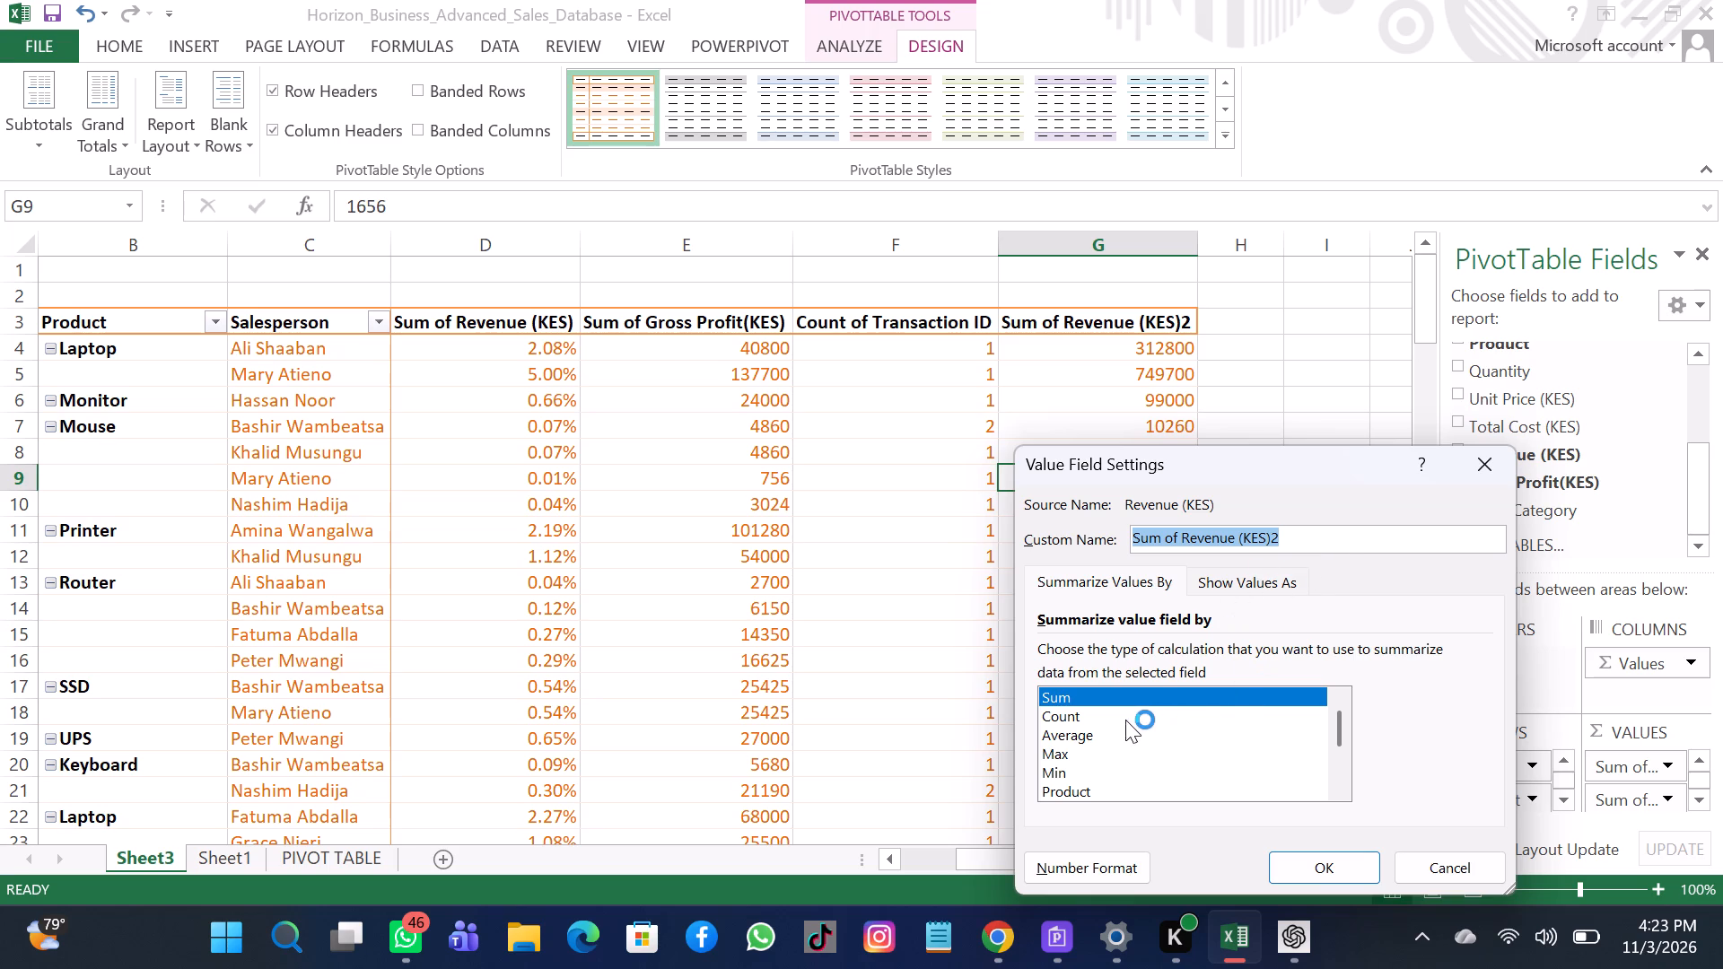
pyautogui.scroll(-1, 1090, 778)
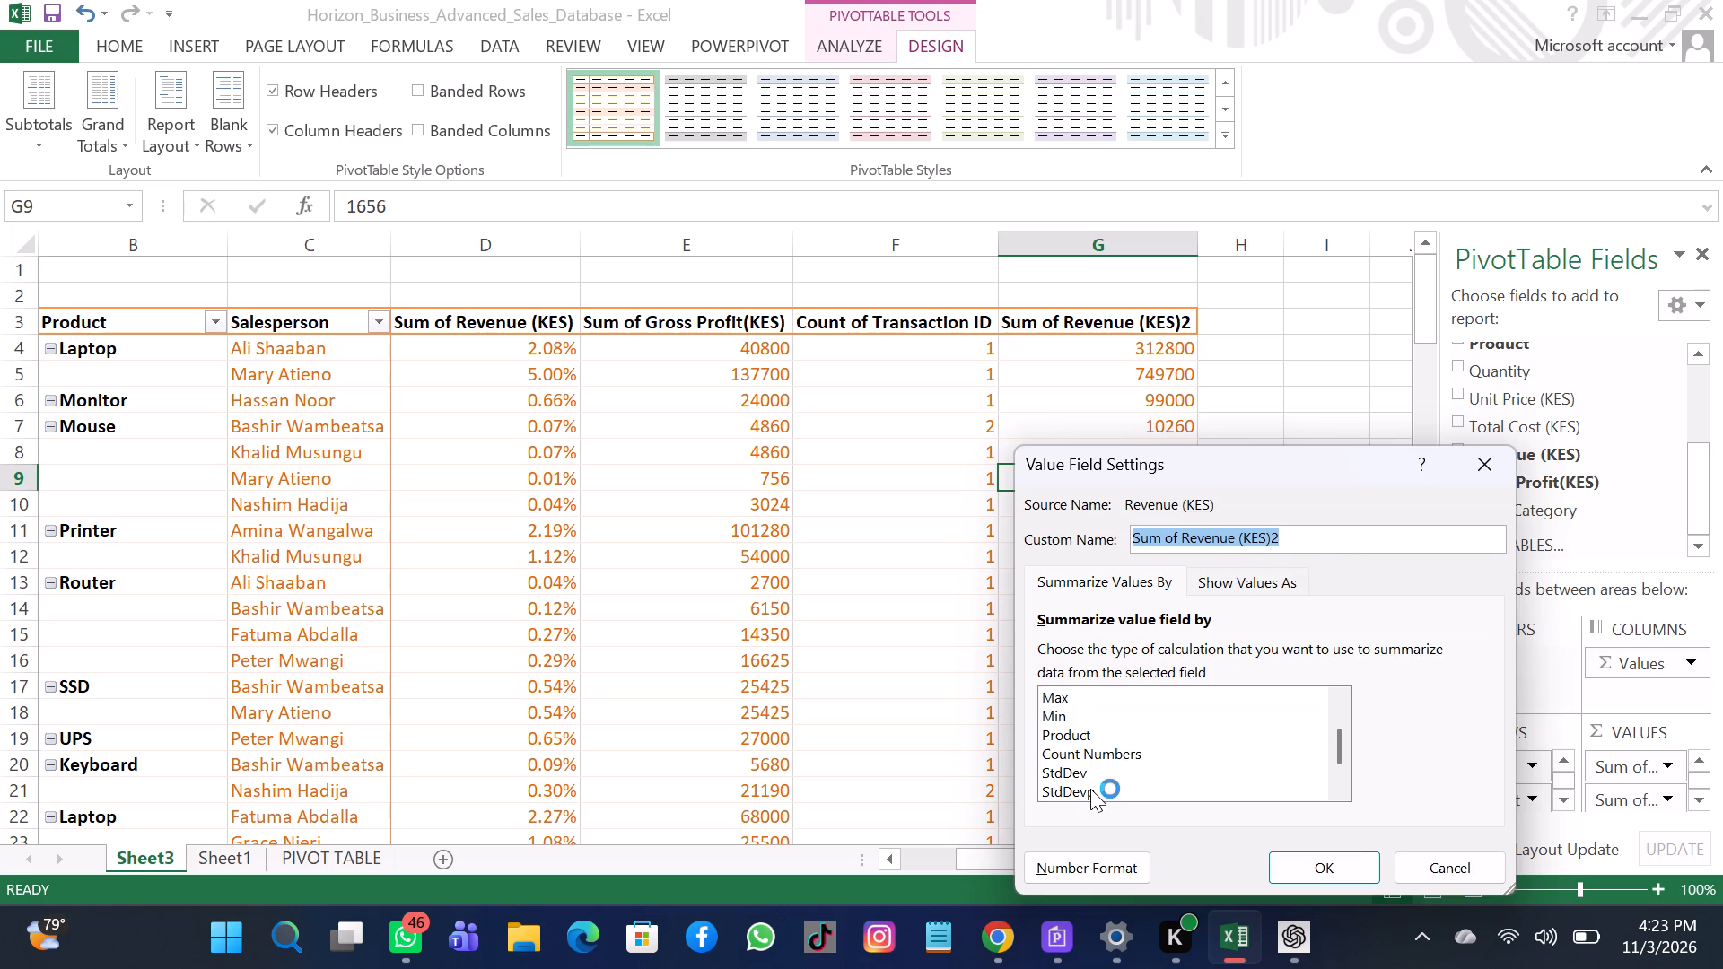
pyautogui.scroll(-1, 1090, 778)
pyautogui.scroll(4, 1090, 778)
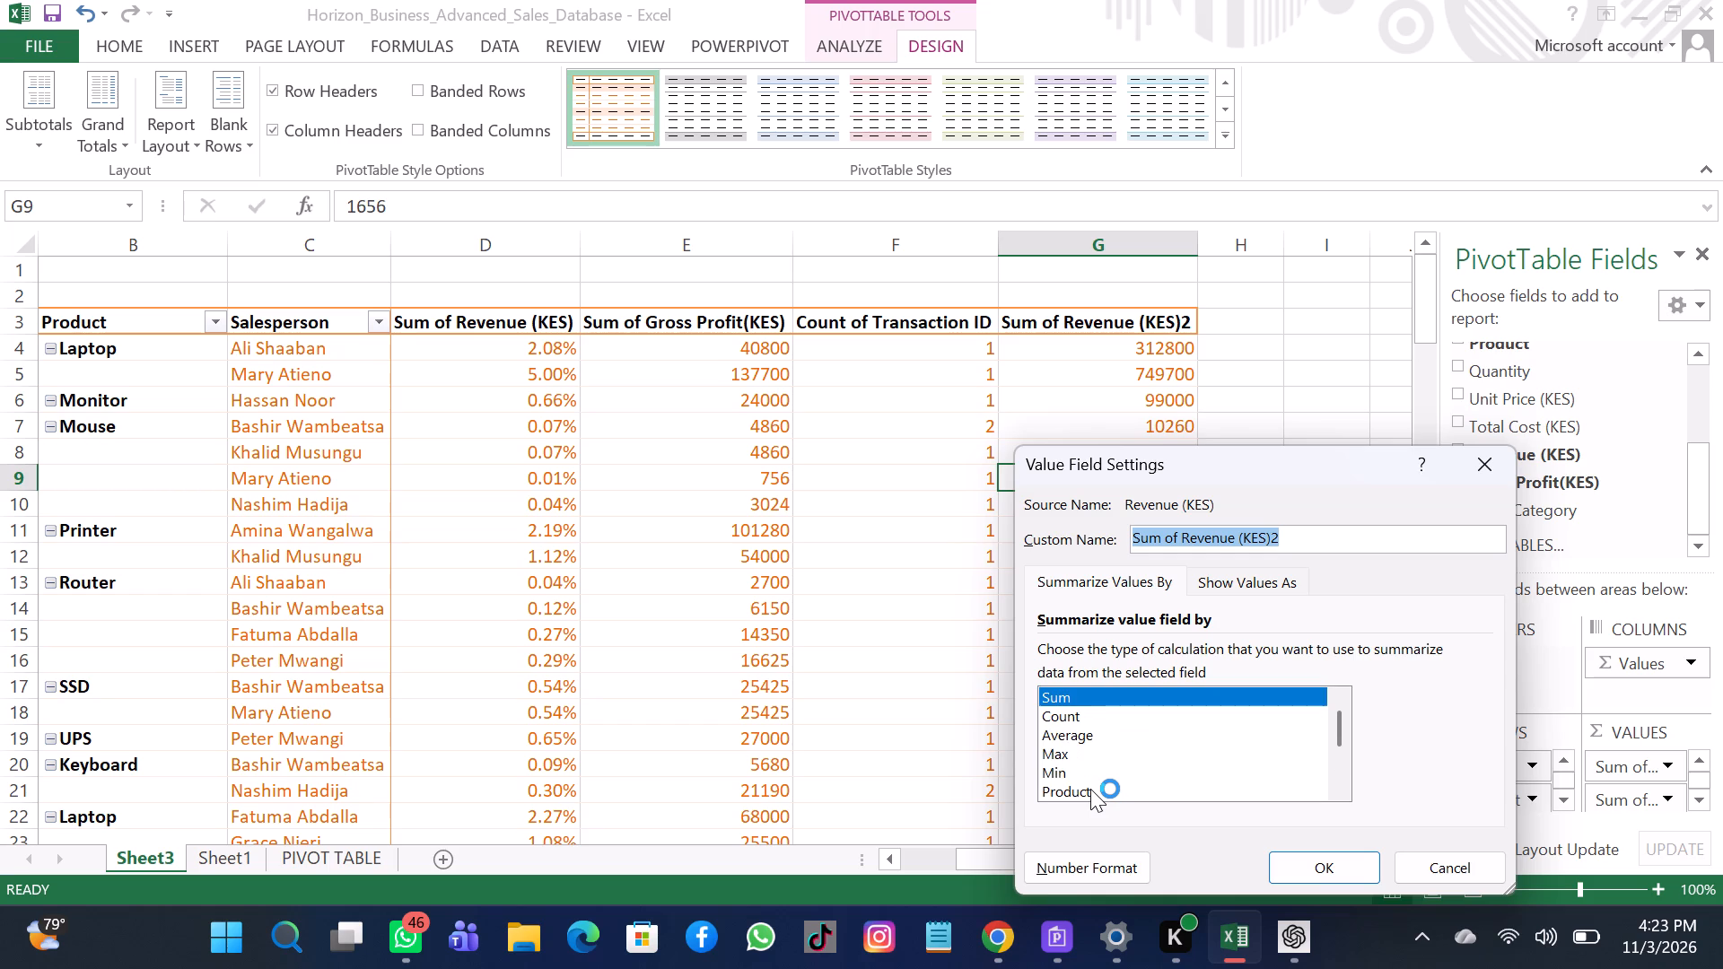
pyautogui.scroll(-1, 1090, 778)
pyautogui.scroll(-1, 1086, 703)
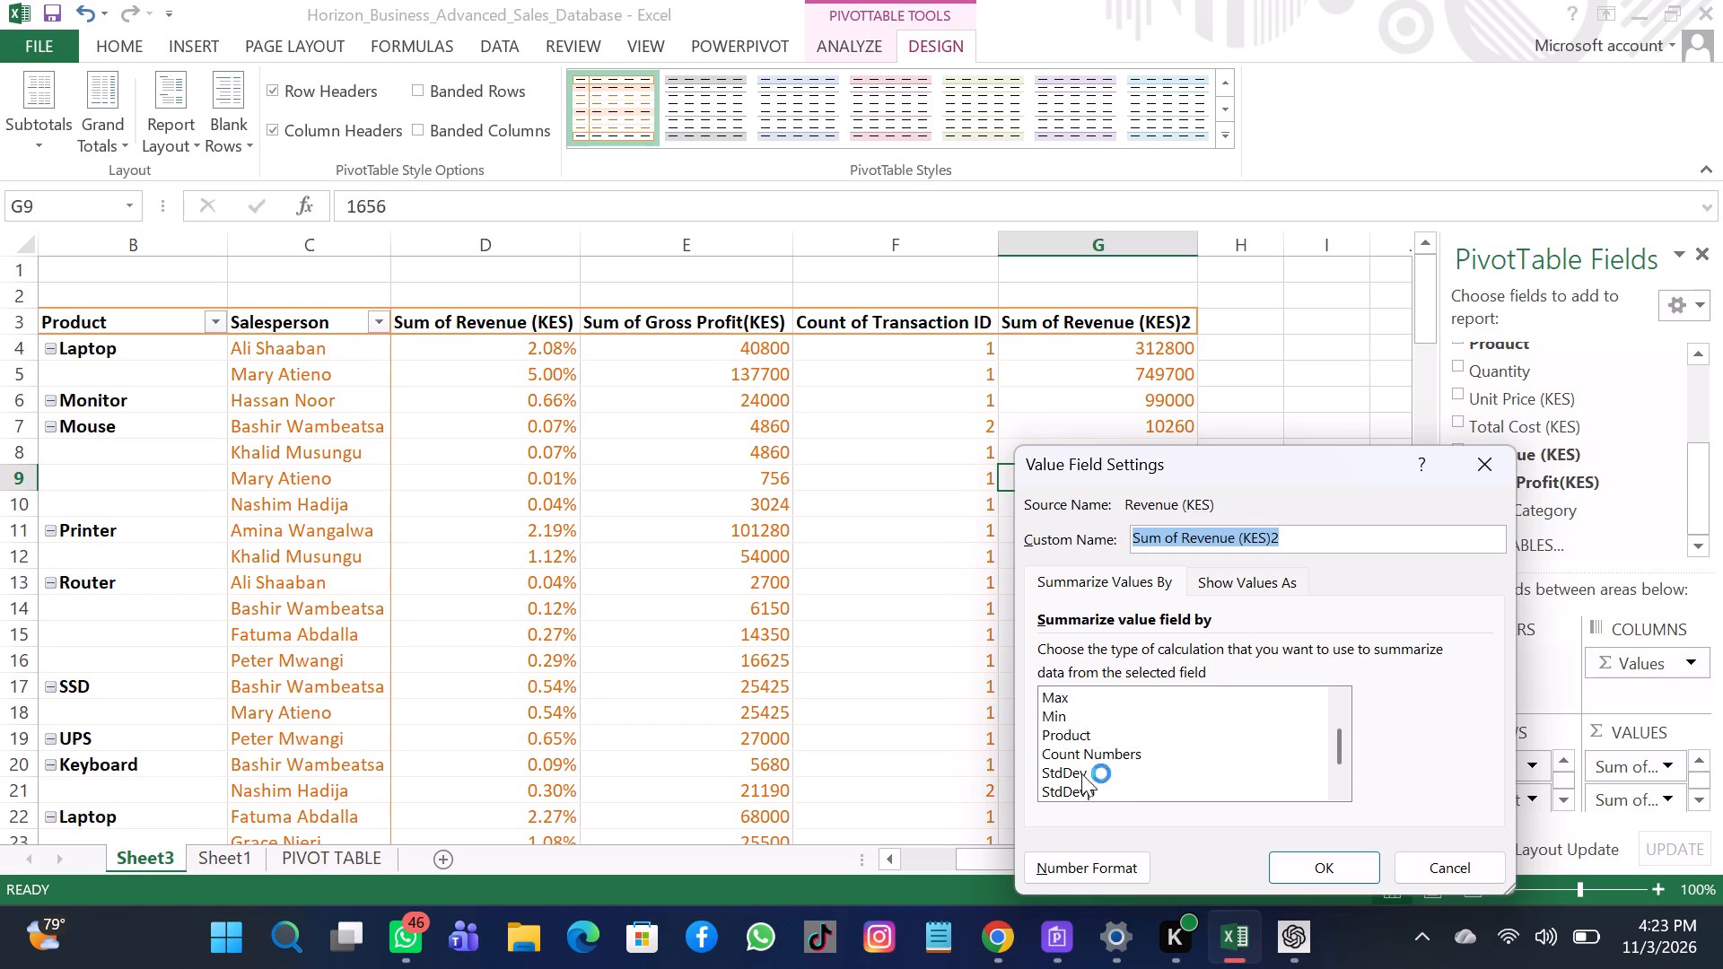
pyautogui.scroll(-1, 1085, 788)
pyautogui.scroll(3, 1085, 788)
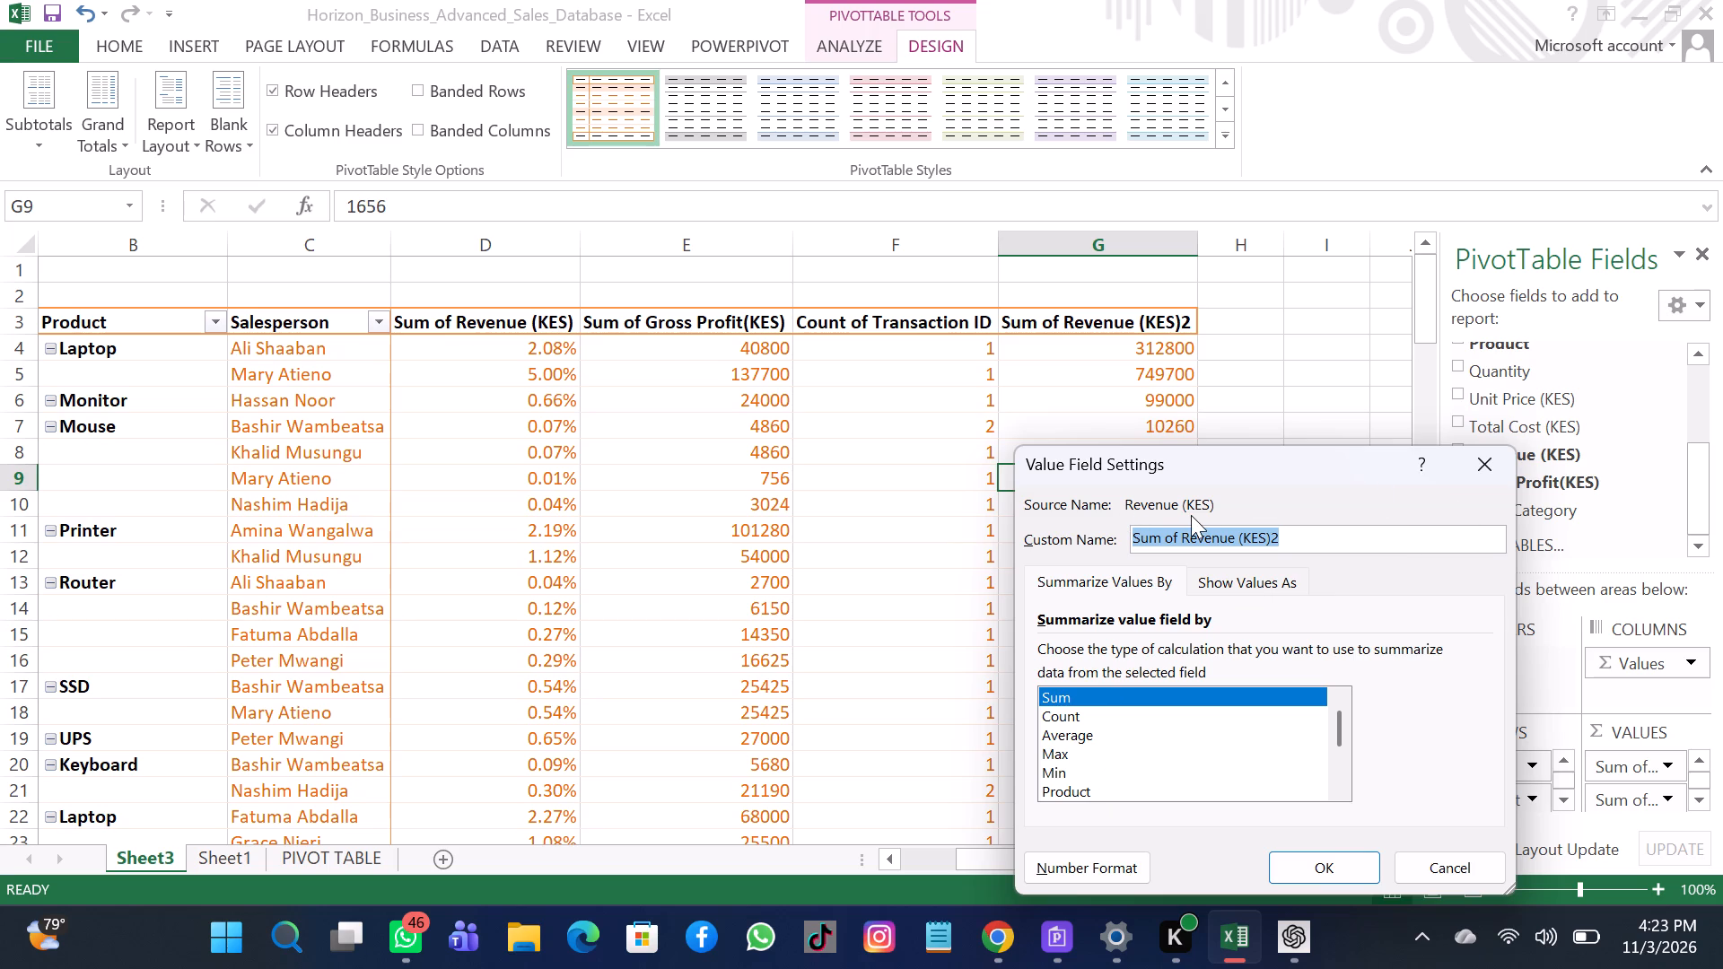
pyautogui.click(1482, 460)
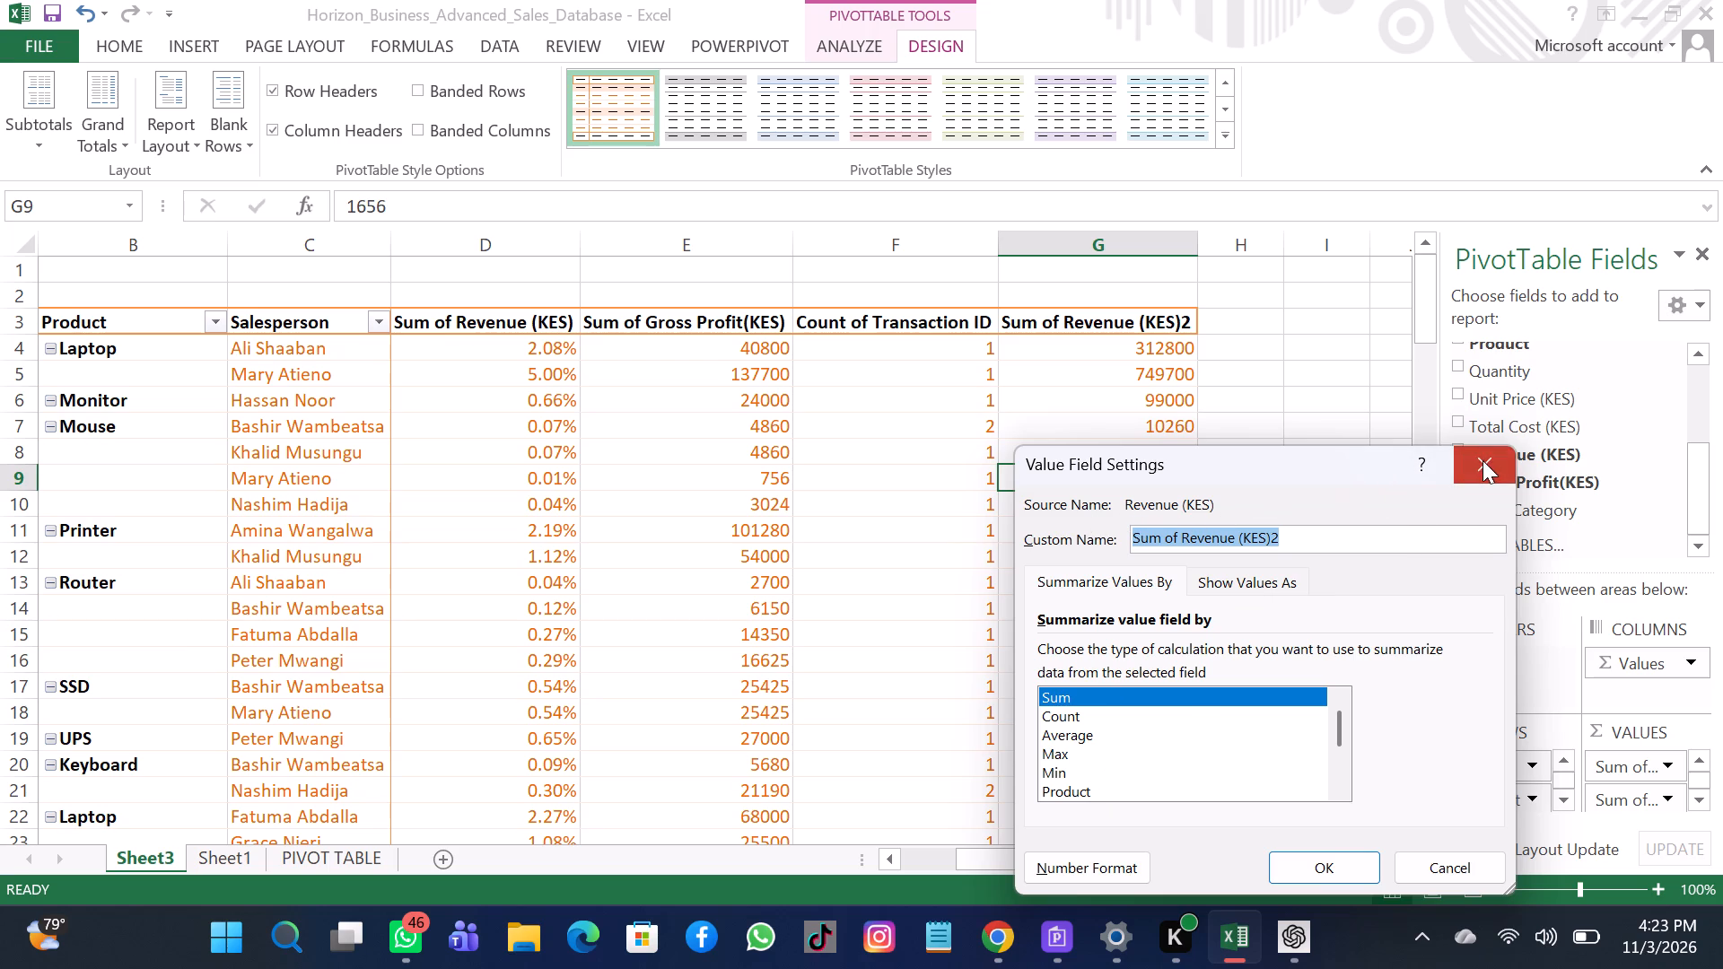
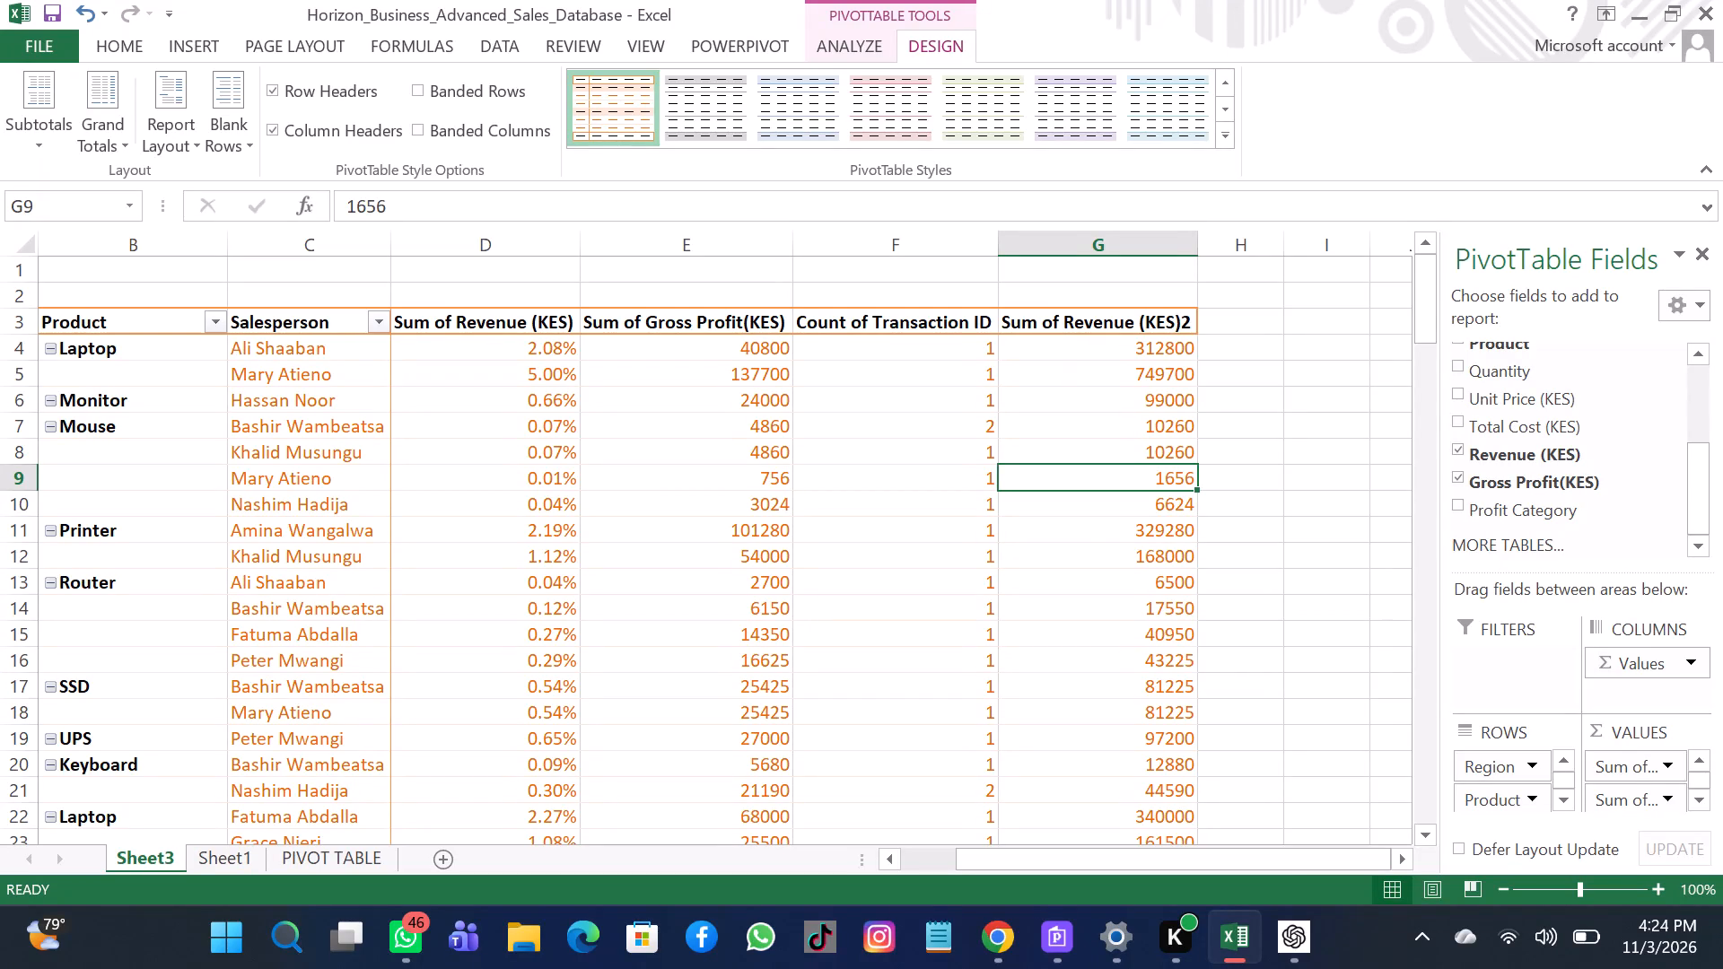
# Show the Sum of Revenue (KES)2 values in the PivotTable as a Running Total In, with Region as the base field.
pyautogui.rightClick(1234, 612)
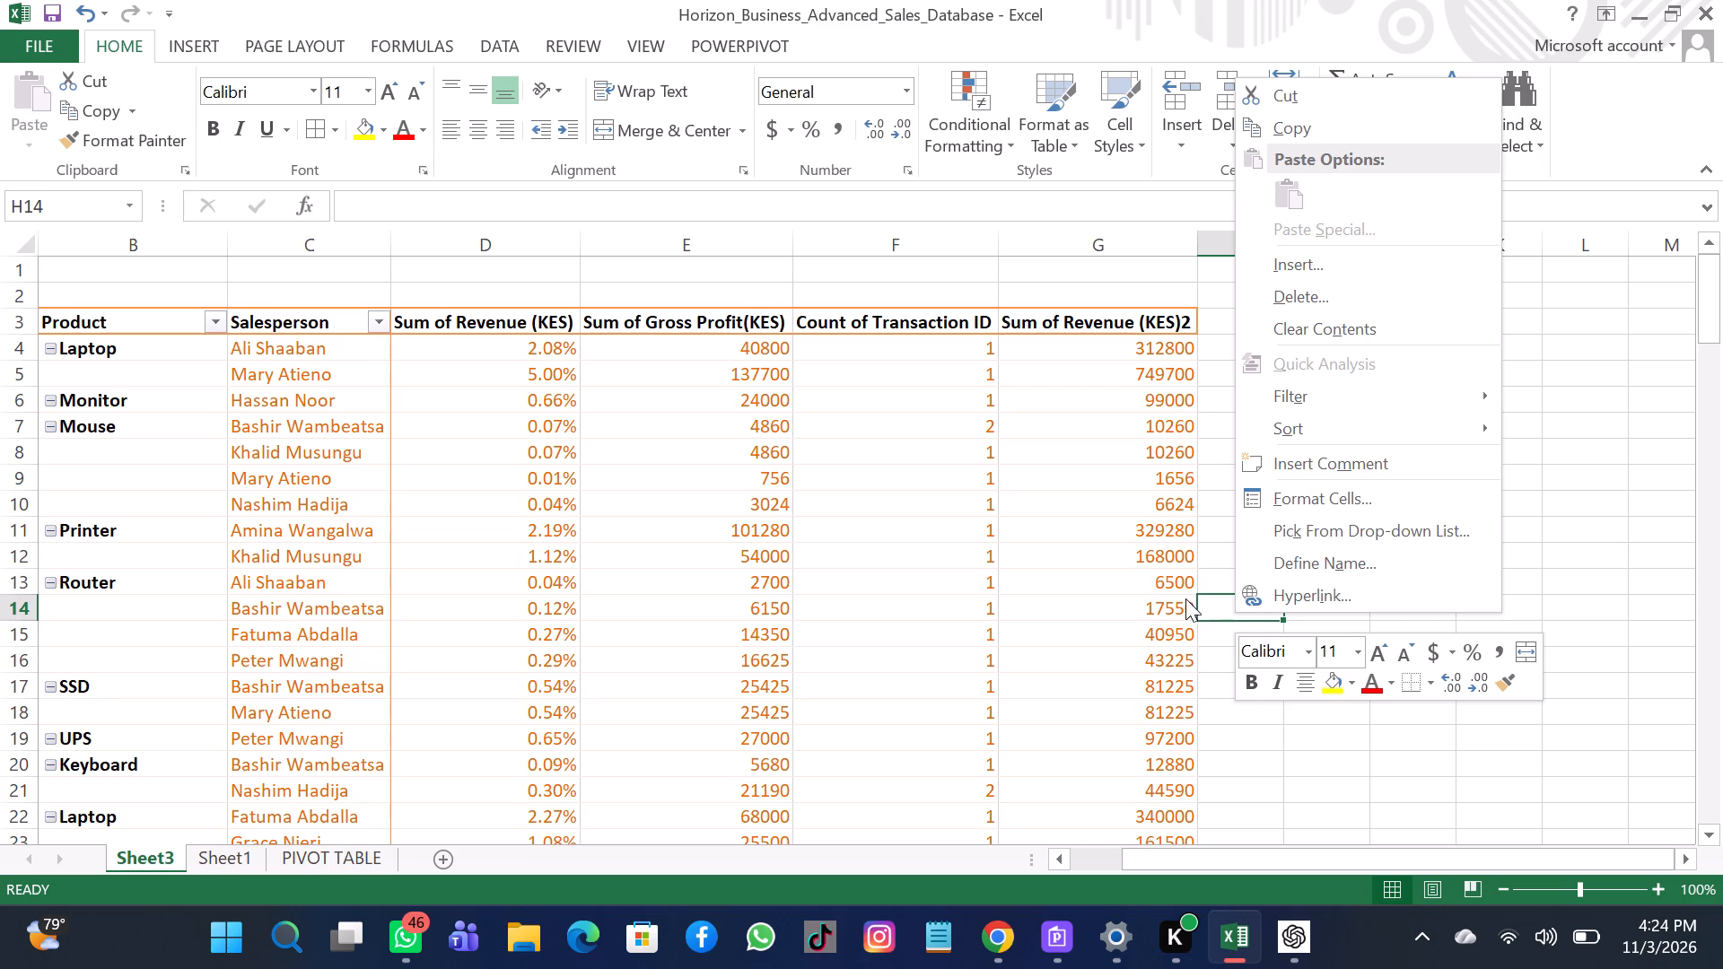
pyautogui.click(1157, 595)
pyautogui.click(1157, 595)
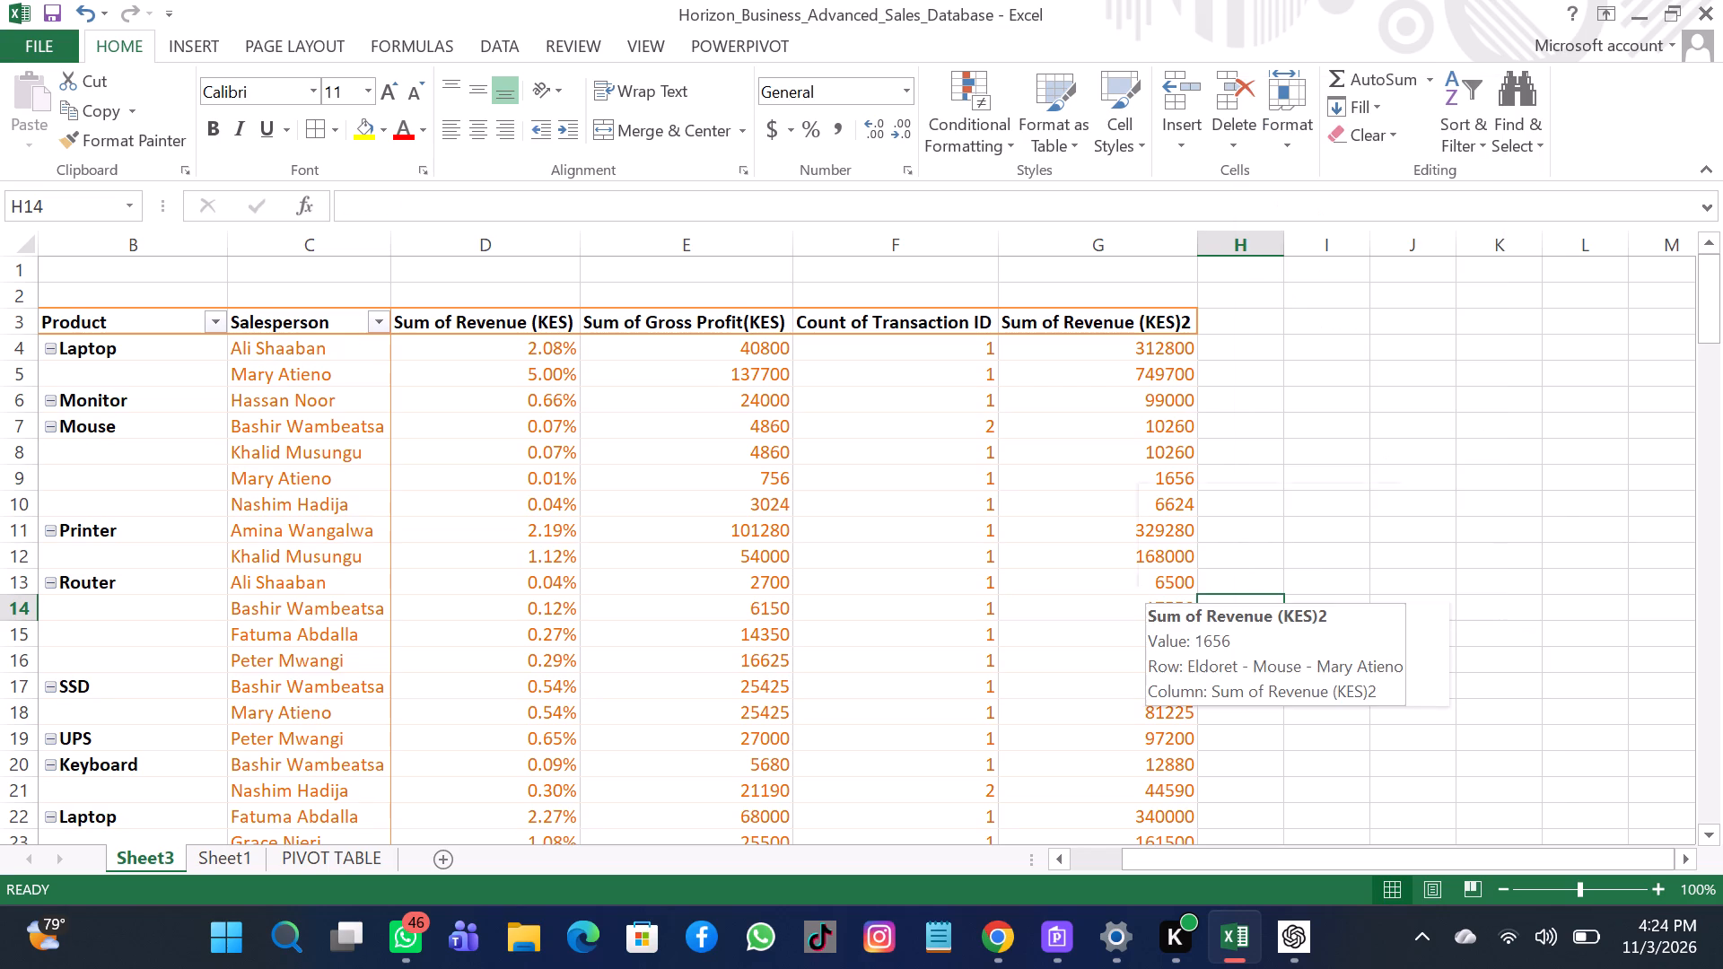
pyautogui.rightClick(1157, 595)
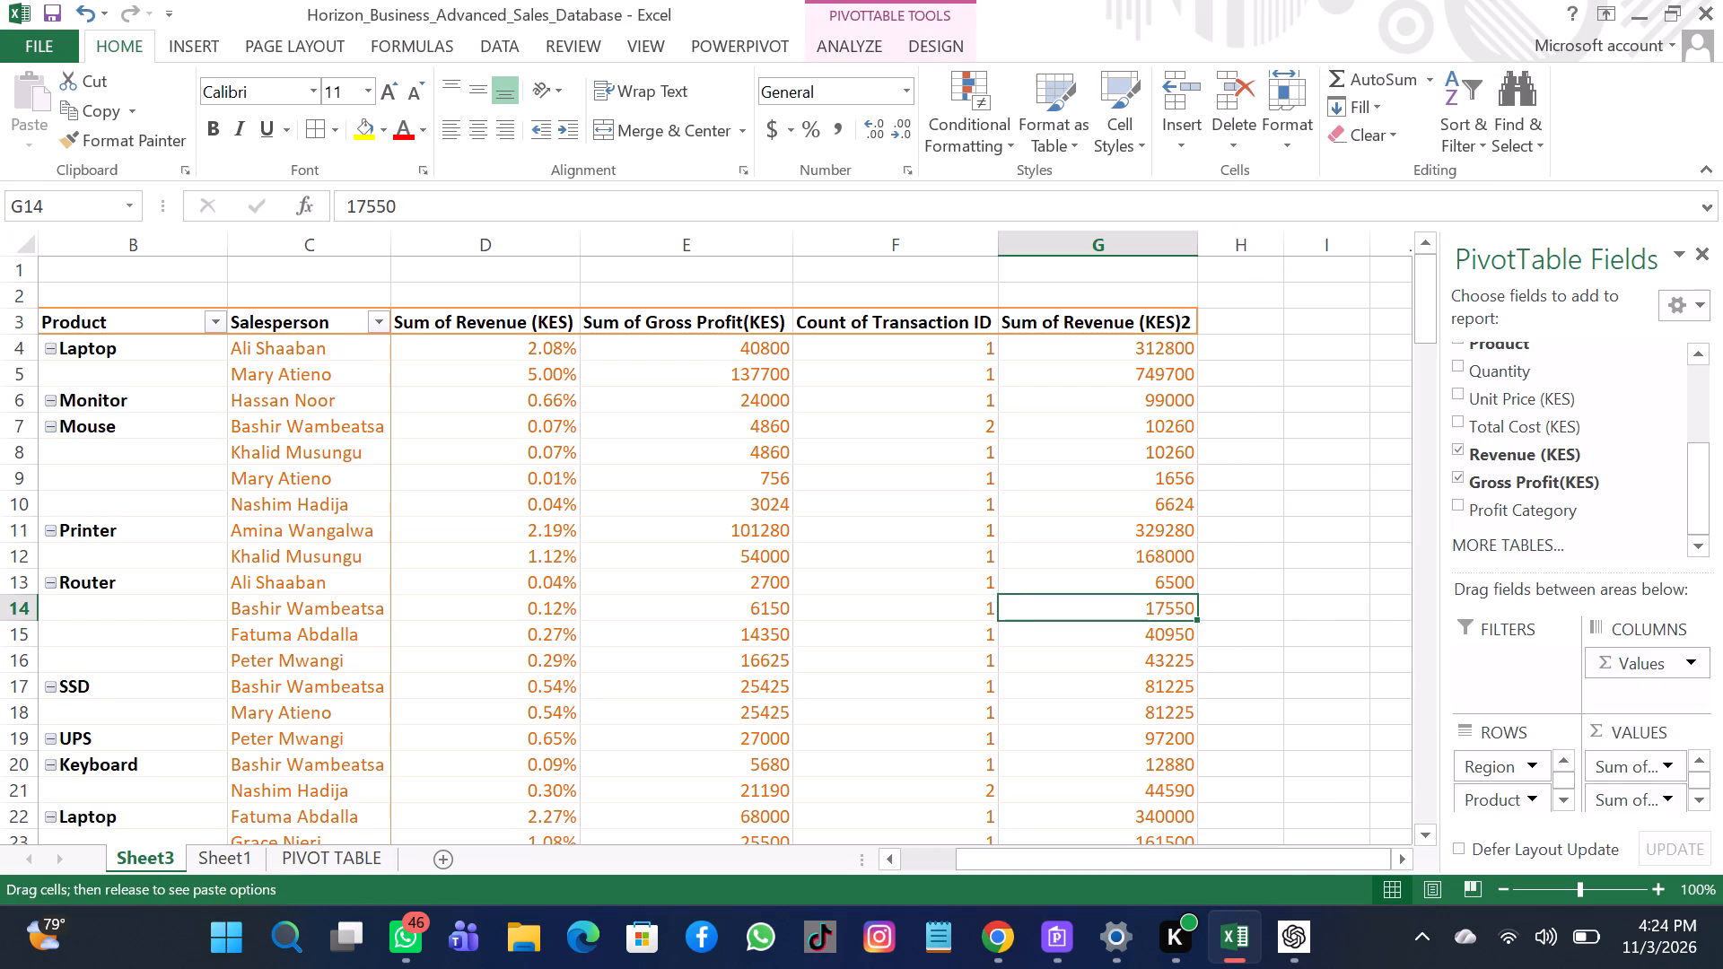
pyautogui.rightClick(1157, 595)
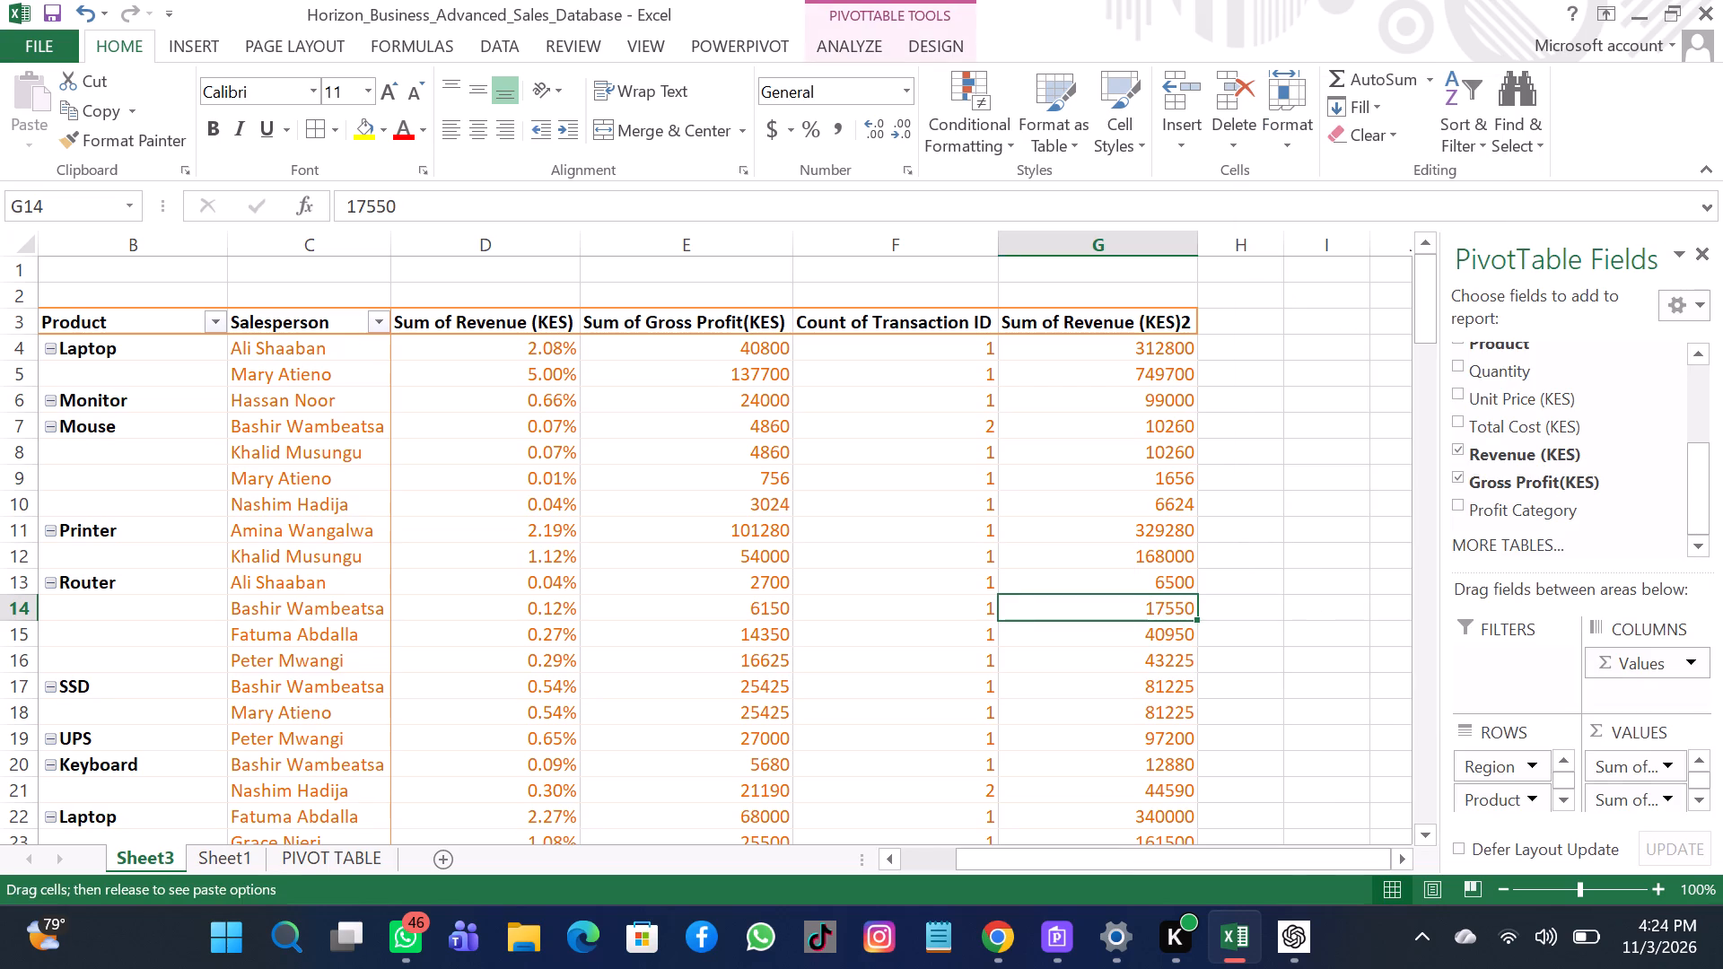
pyautogui.click(1156, 541)
pyautogui.rightClick(1156, 541)
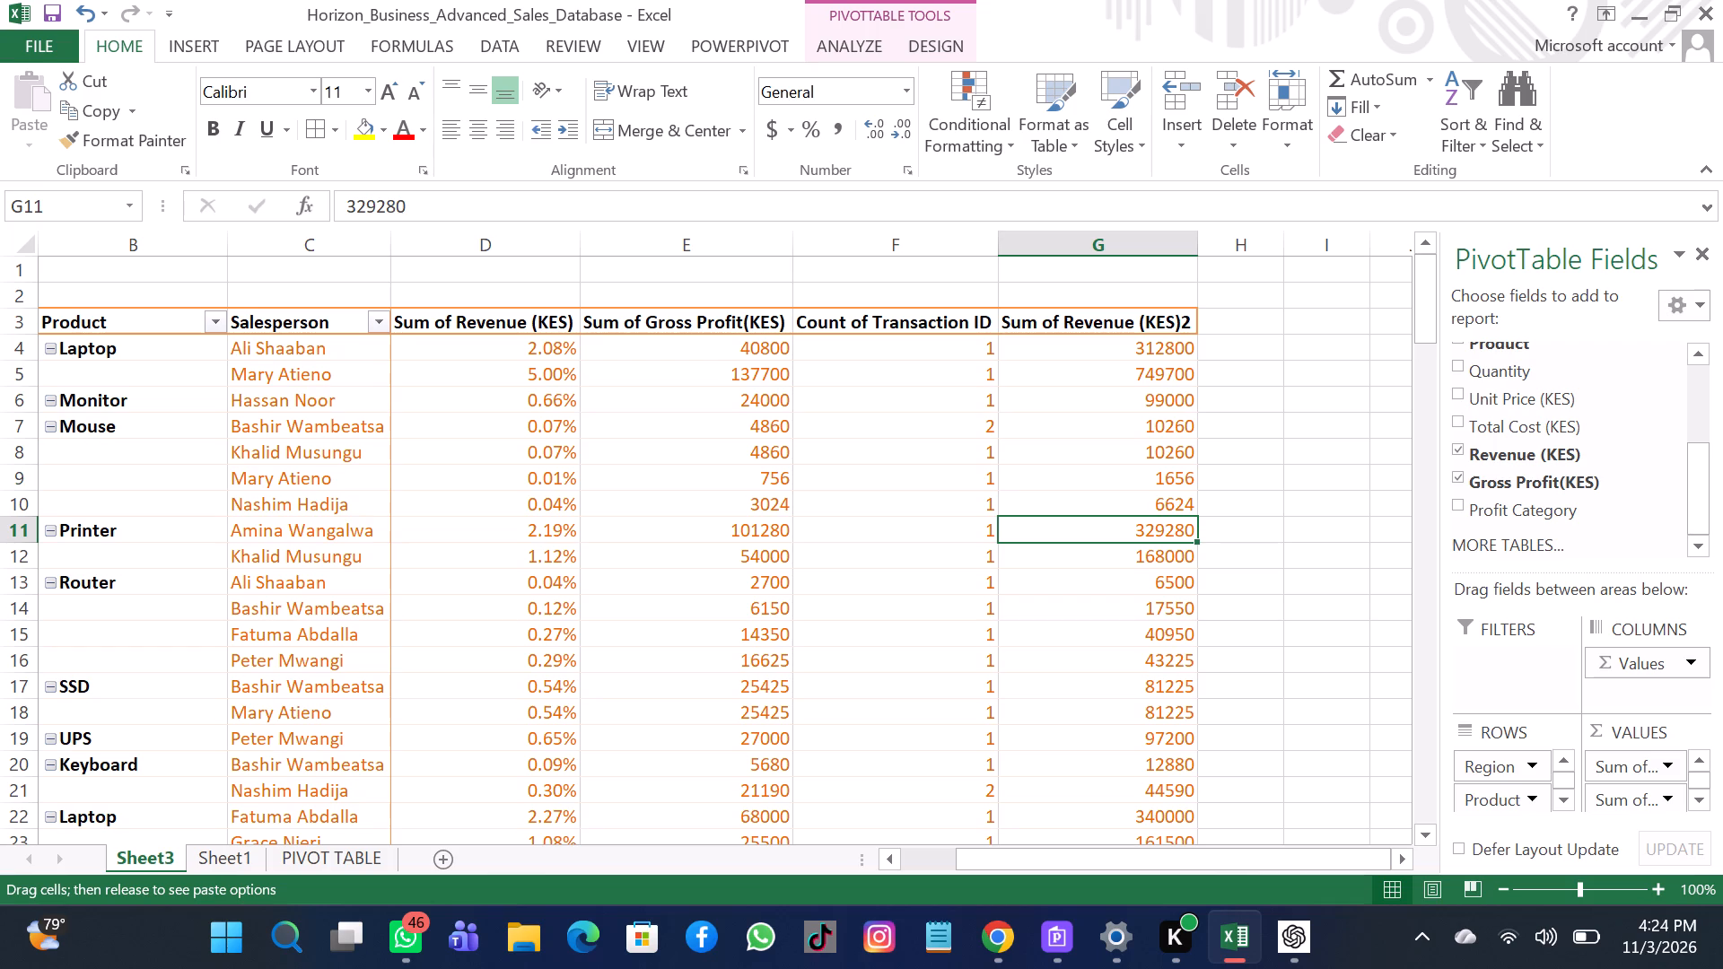
pyautogui.click(1175, 602)
pyautogui.rightClick(1175, 602)
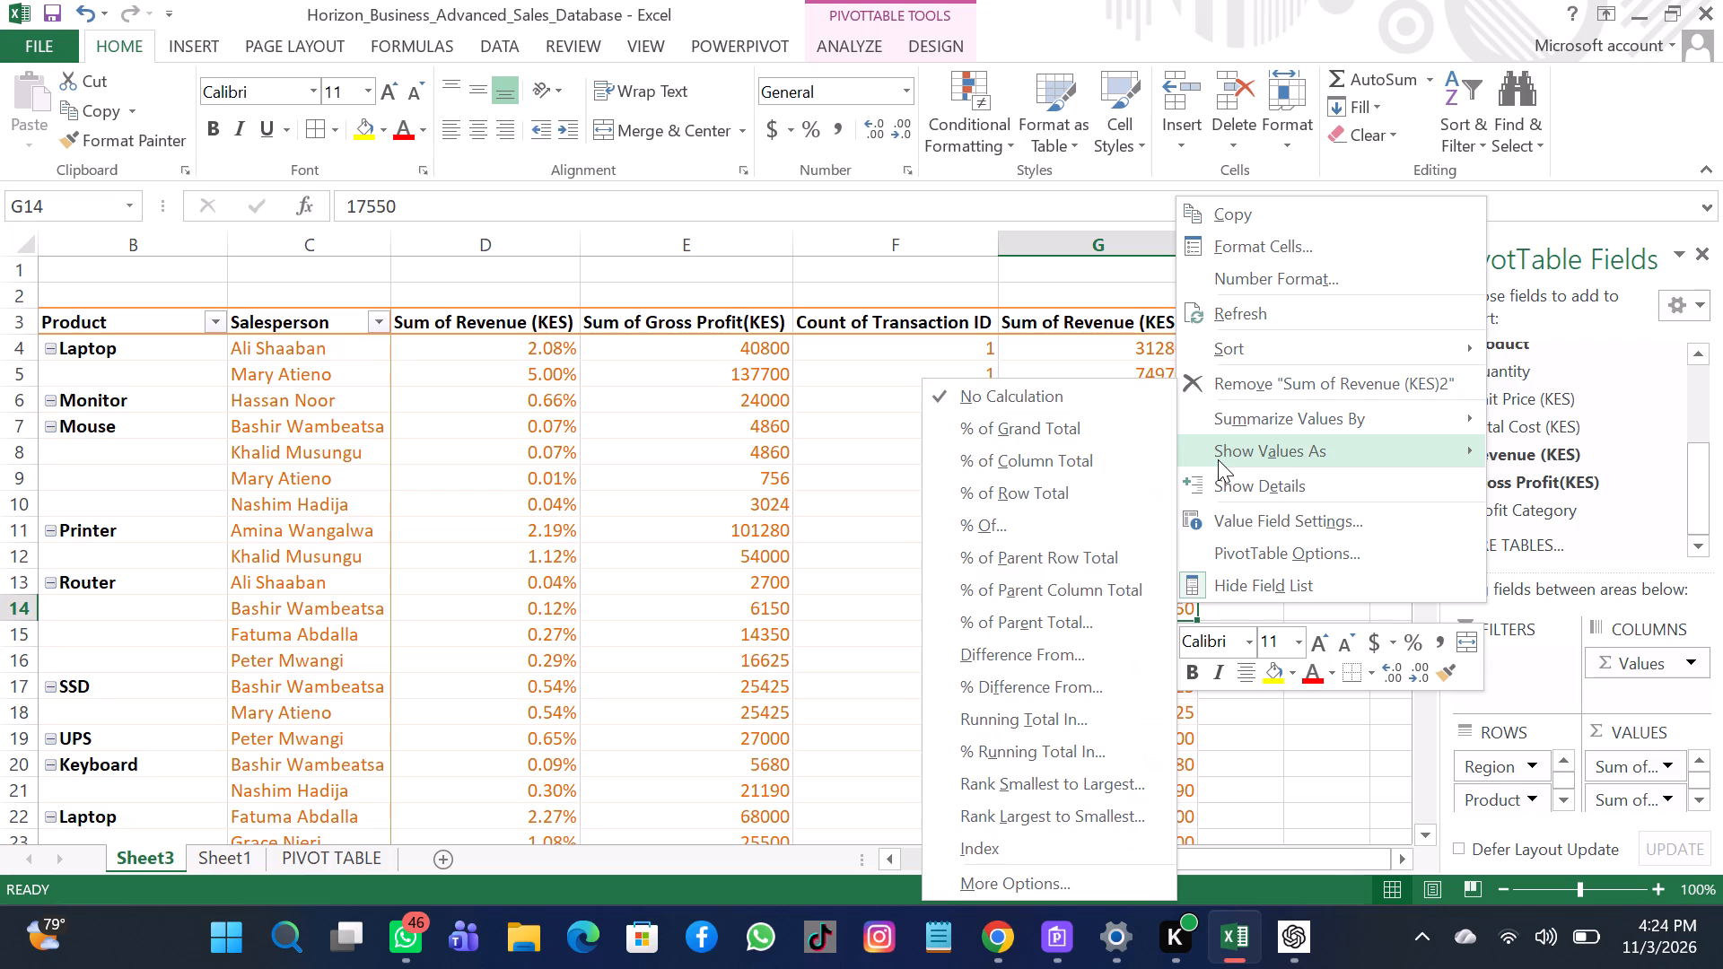
pyautogui.click(1218, 459)
pyautogui.click(1038, 718)
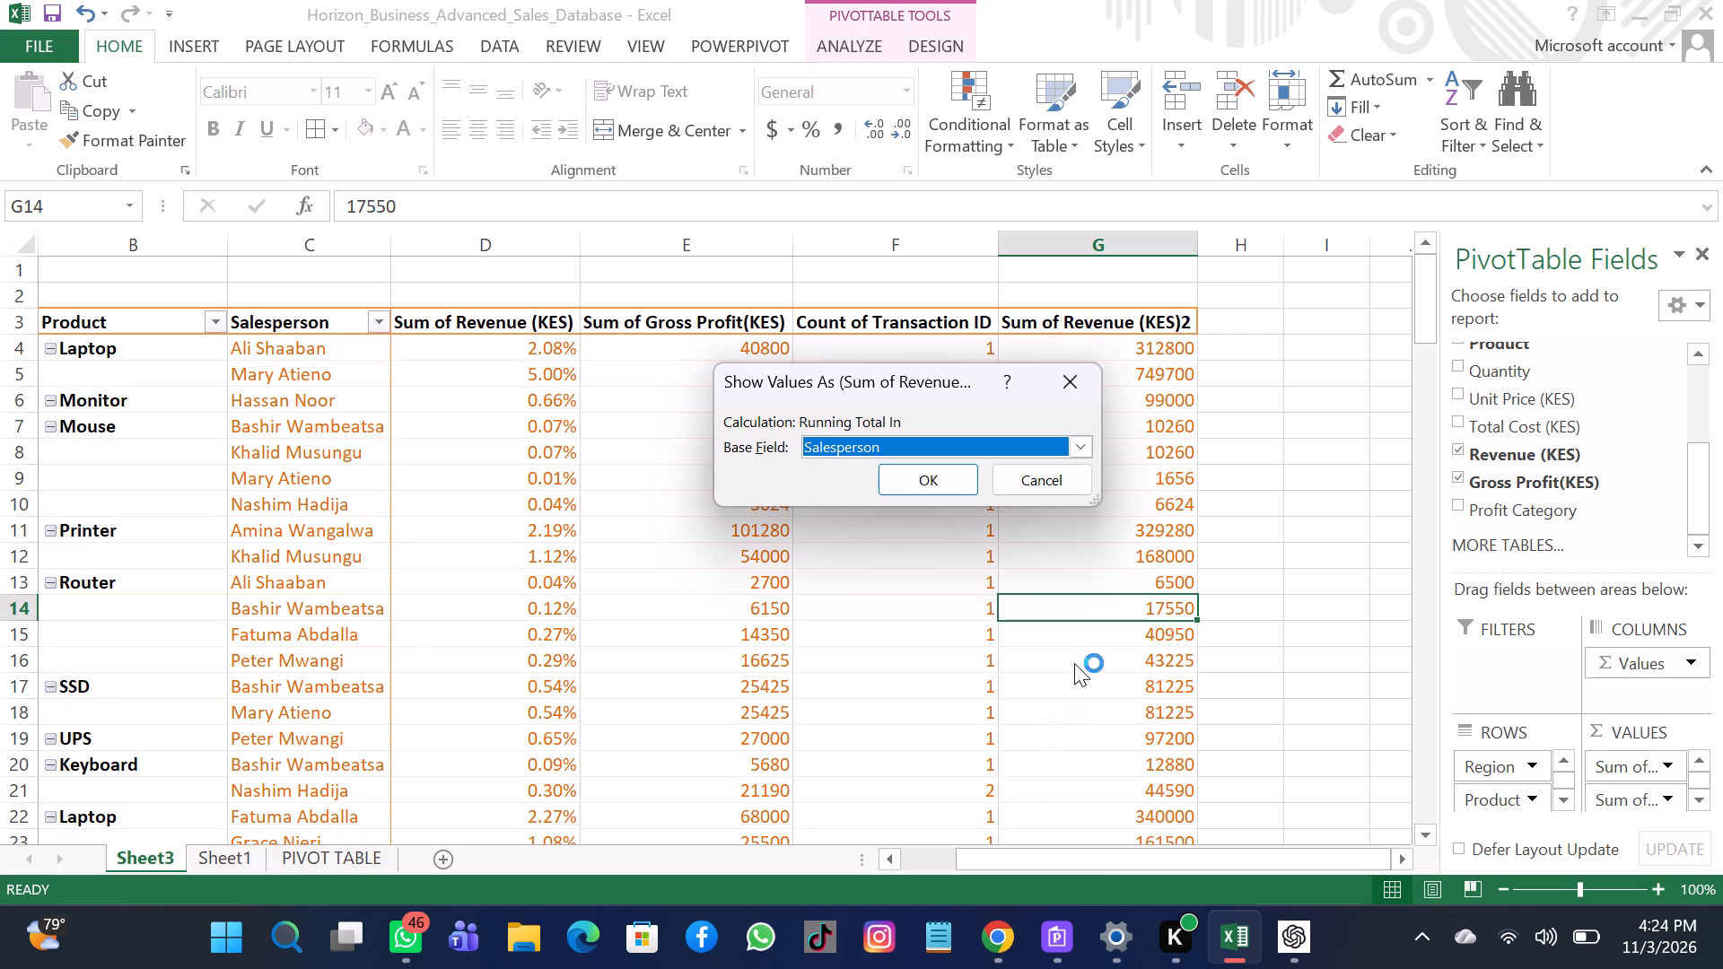
pyautogui.click(1083, 450)
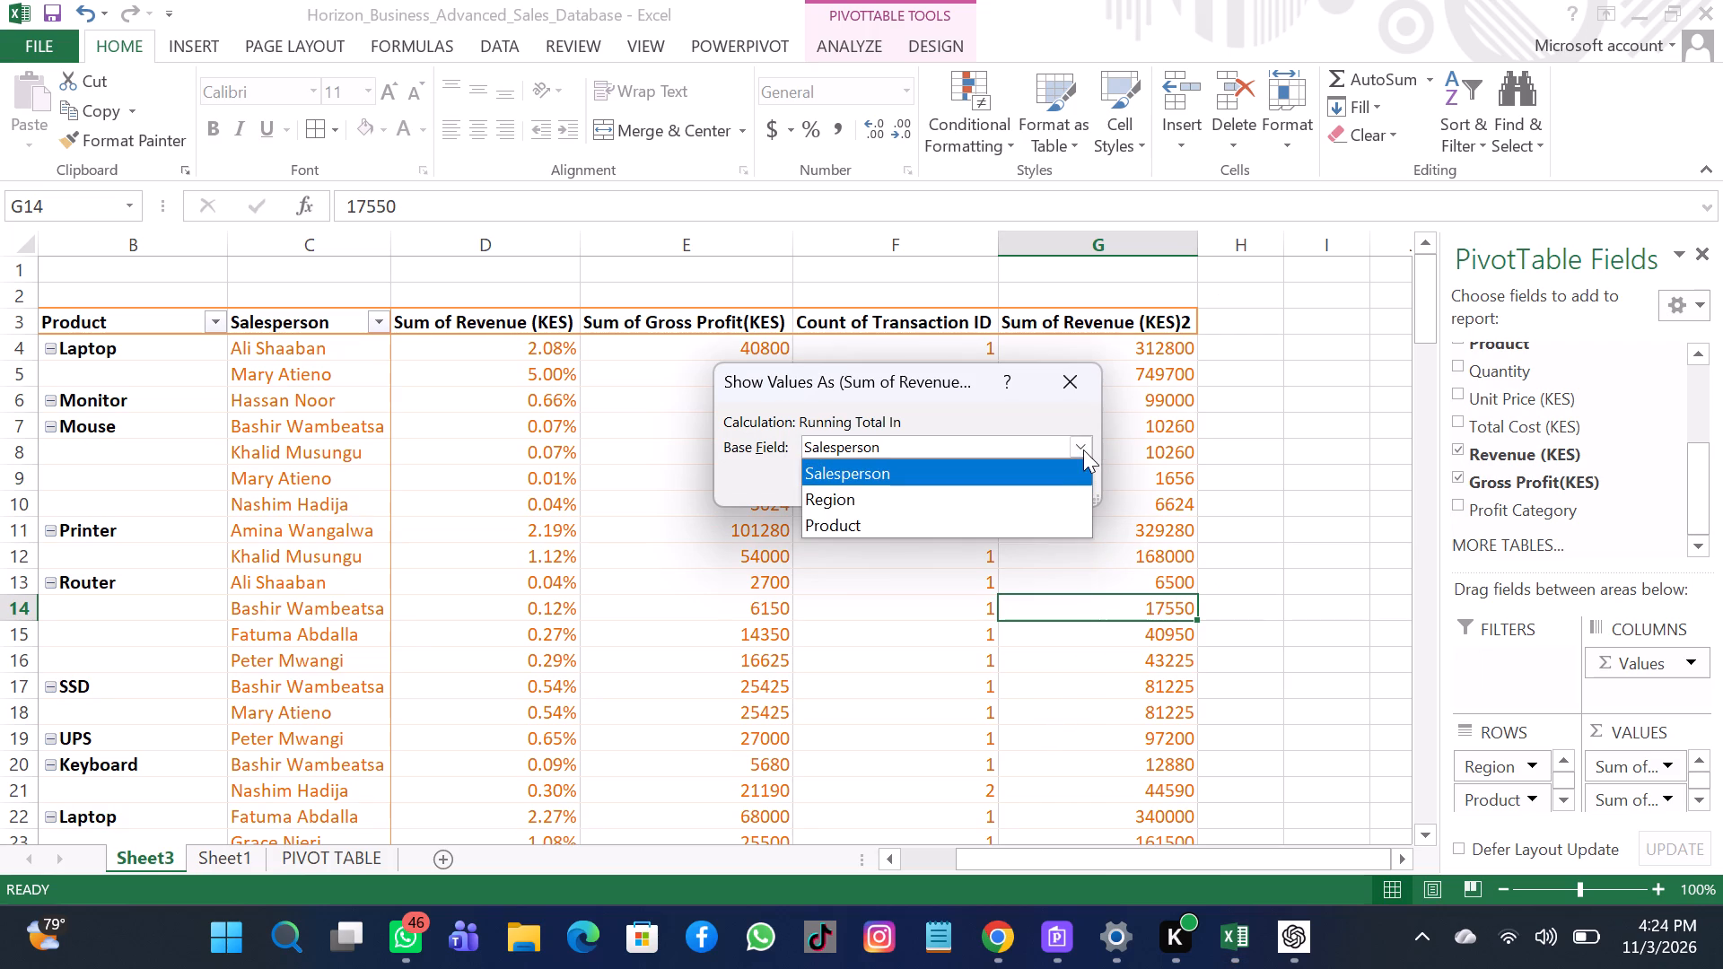
pyautogui.click(1036, 511)
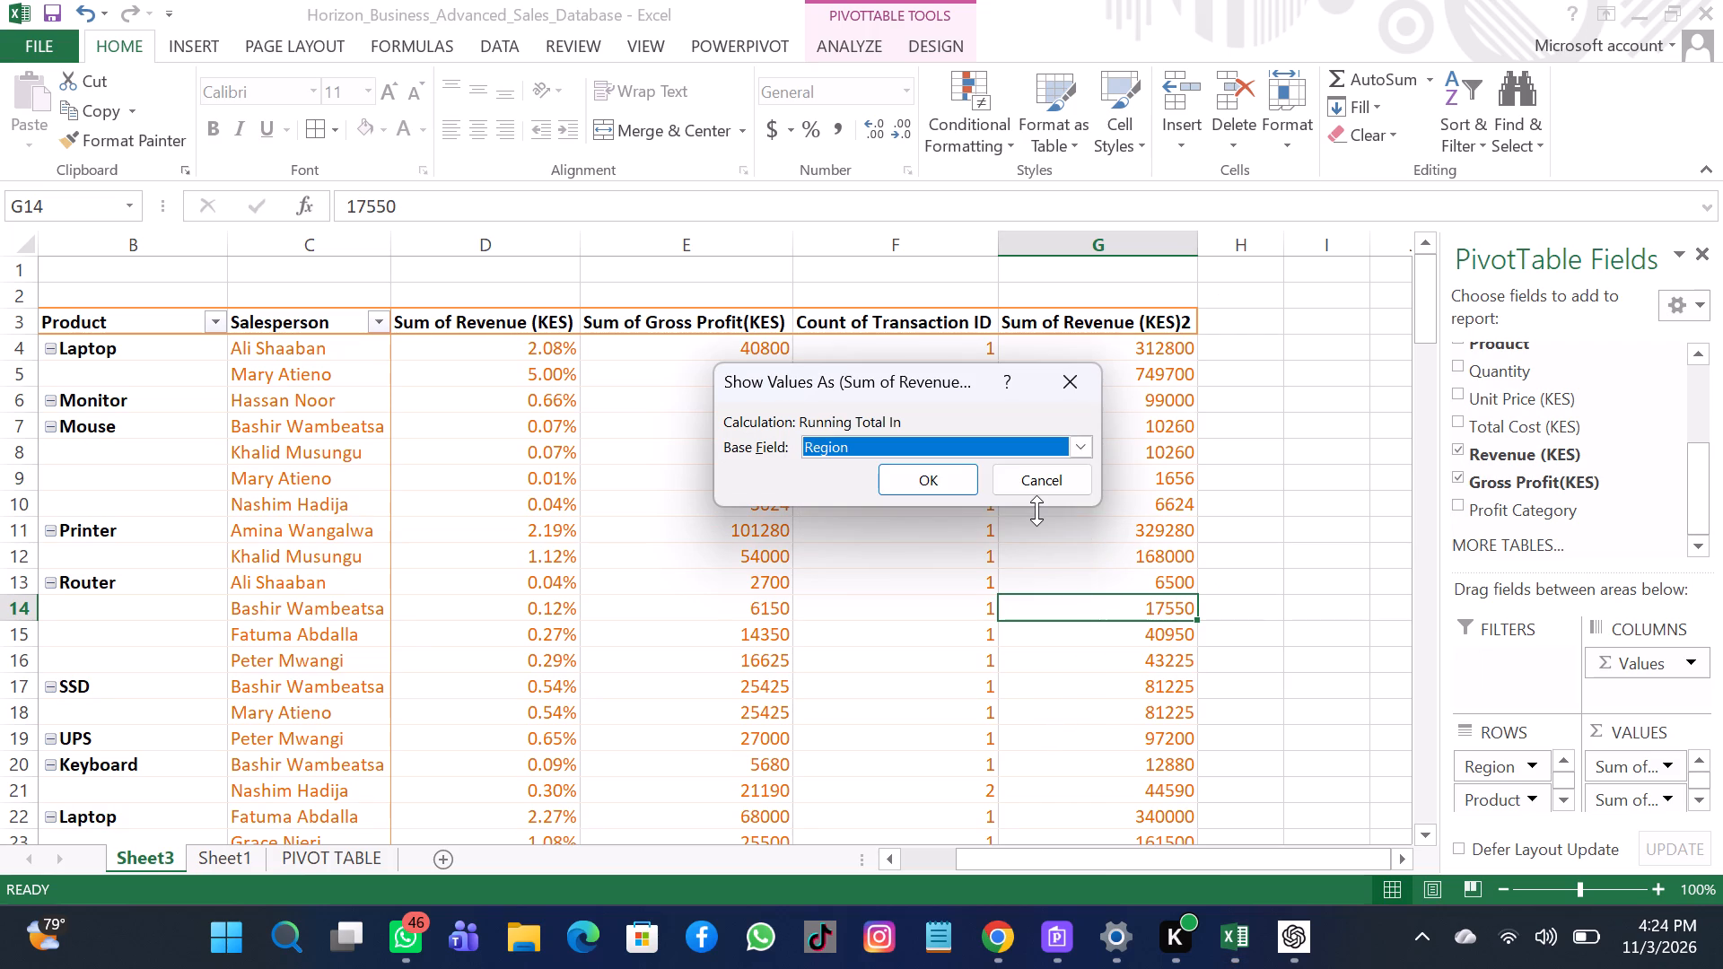
pyautogui.click(954, 477)
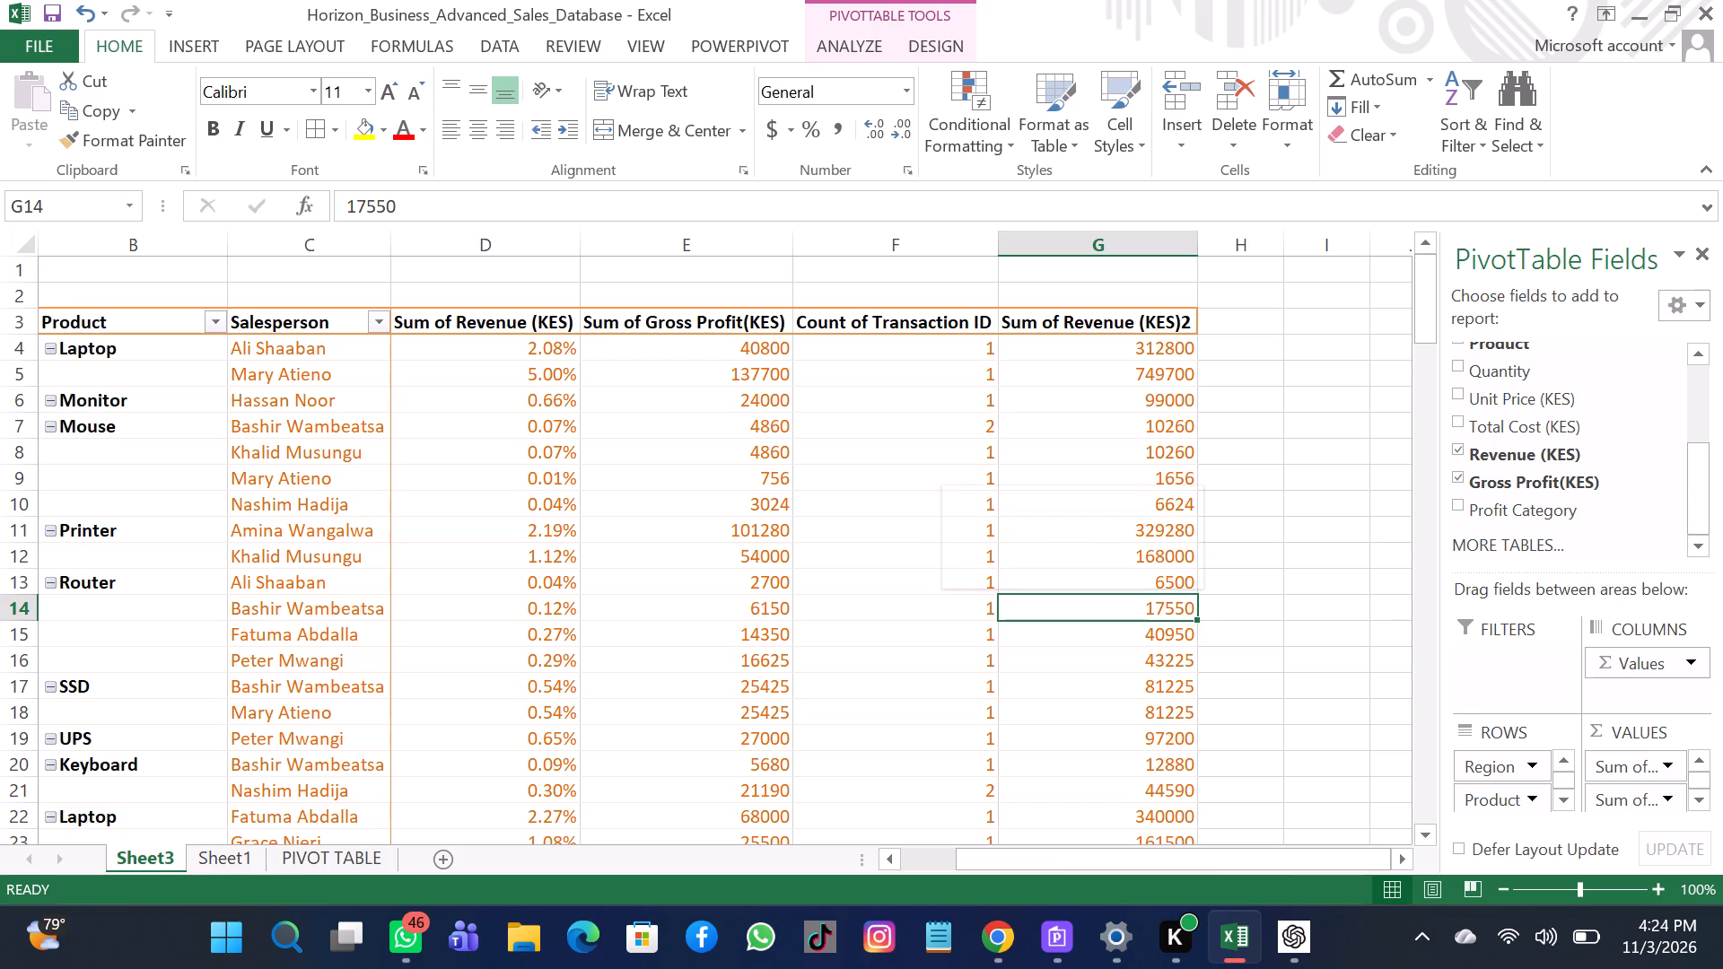
# Examine the second revenue column's running total values across the PivotTable's regions.
pyautogui.hscroll(7, 368, 690)
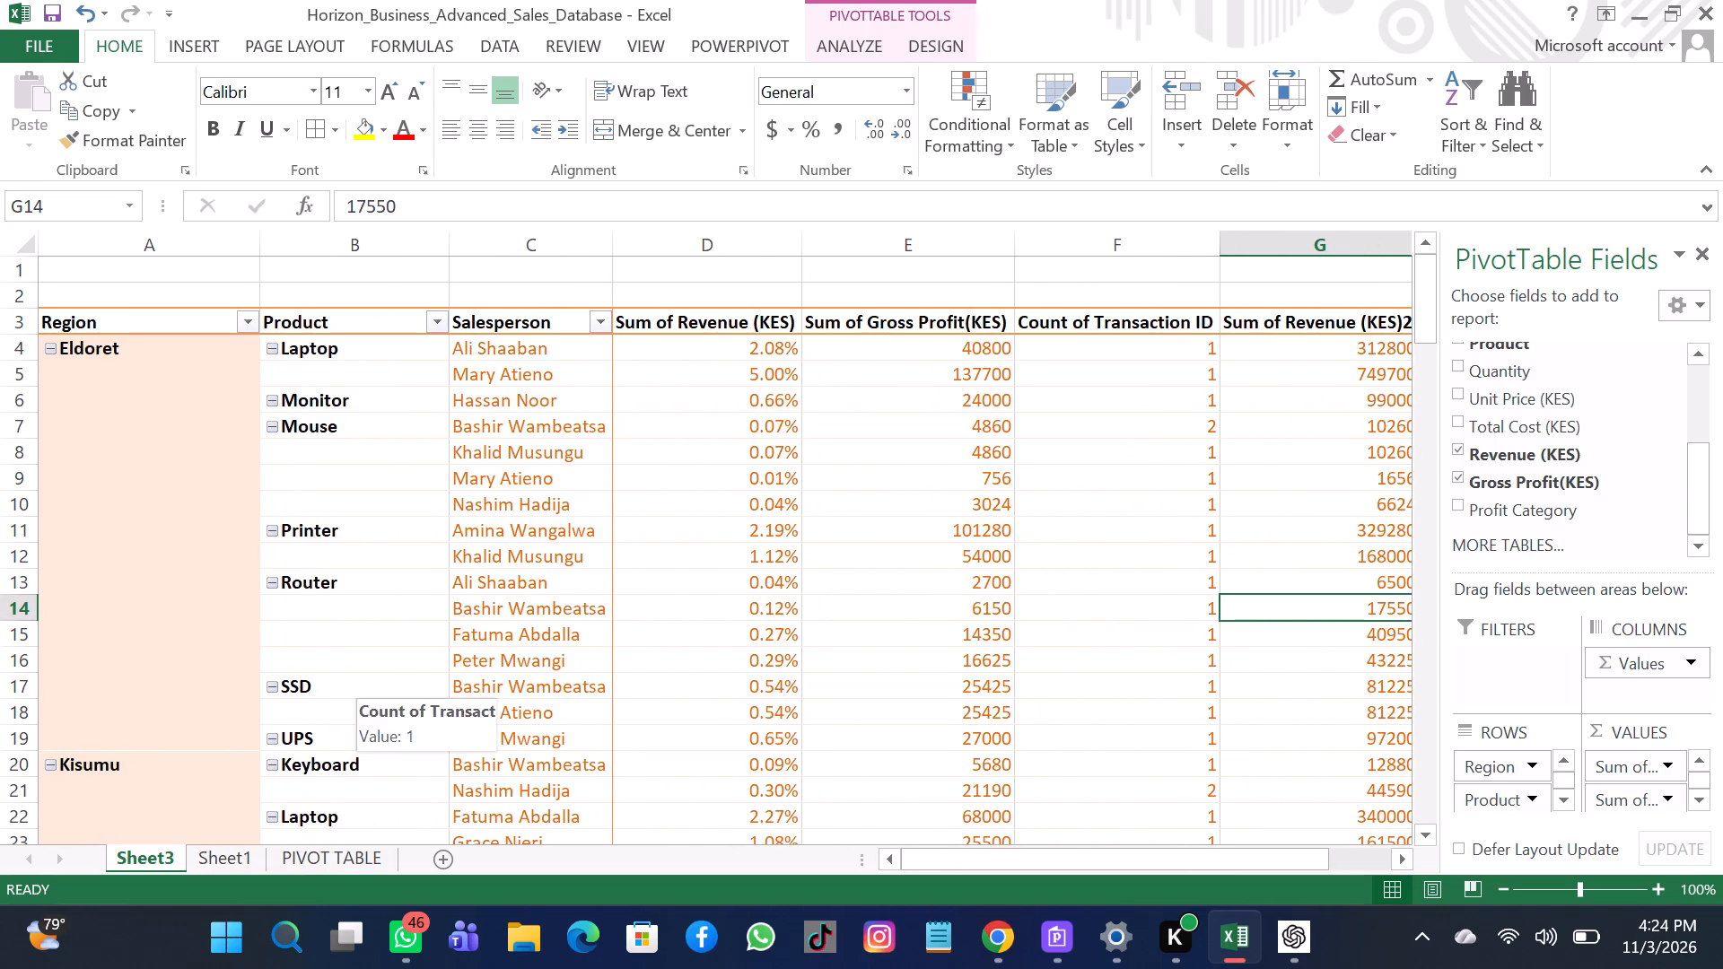
pyautogui.scroll(2, 368, 690)
pyautogui.scroll(-2, 368, 690)
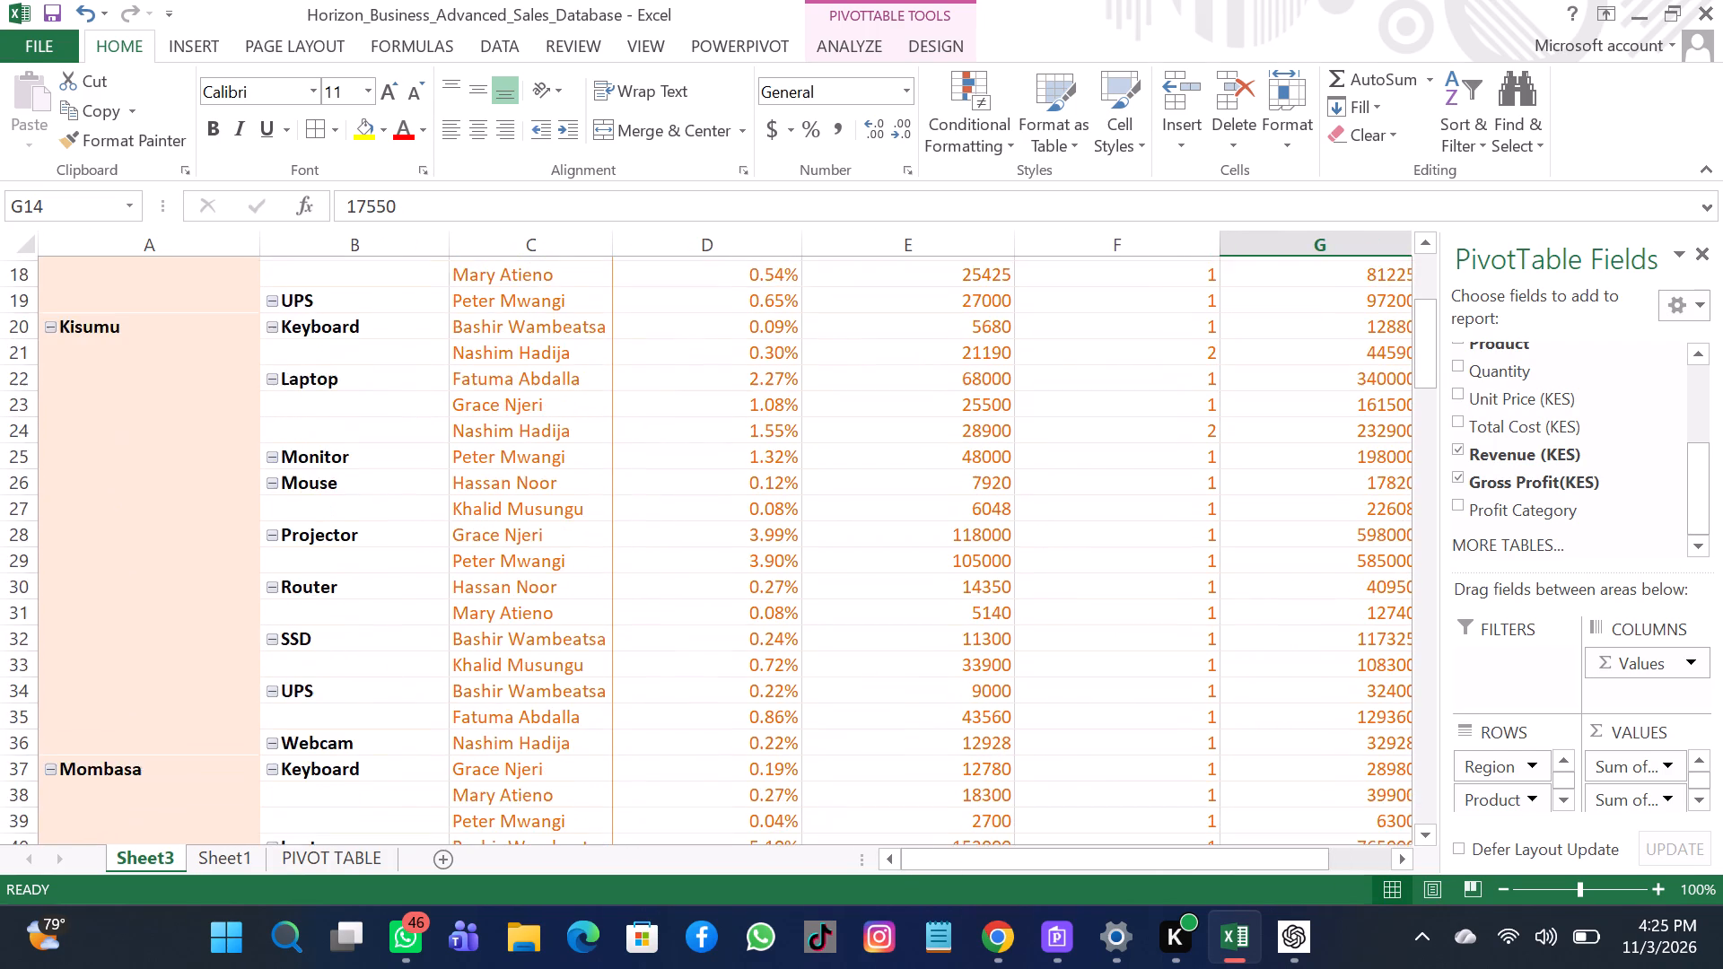
pyautogui.scroll(-3, 368, 690)
pyautogui.scroll(2, 368, 690)
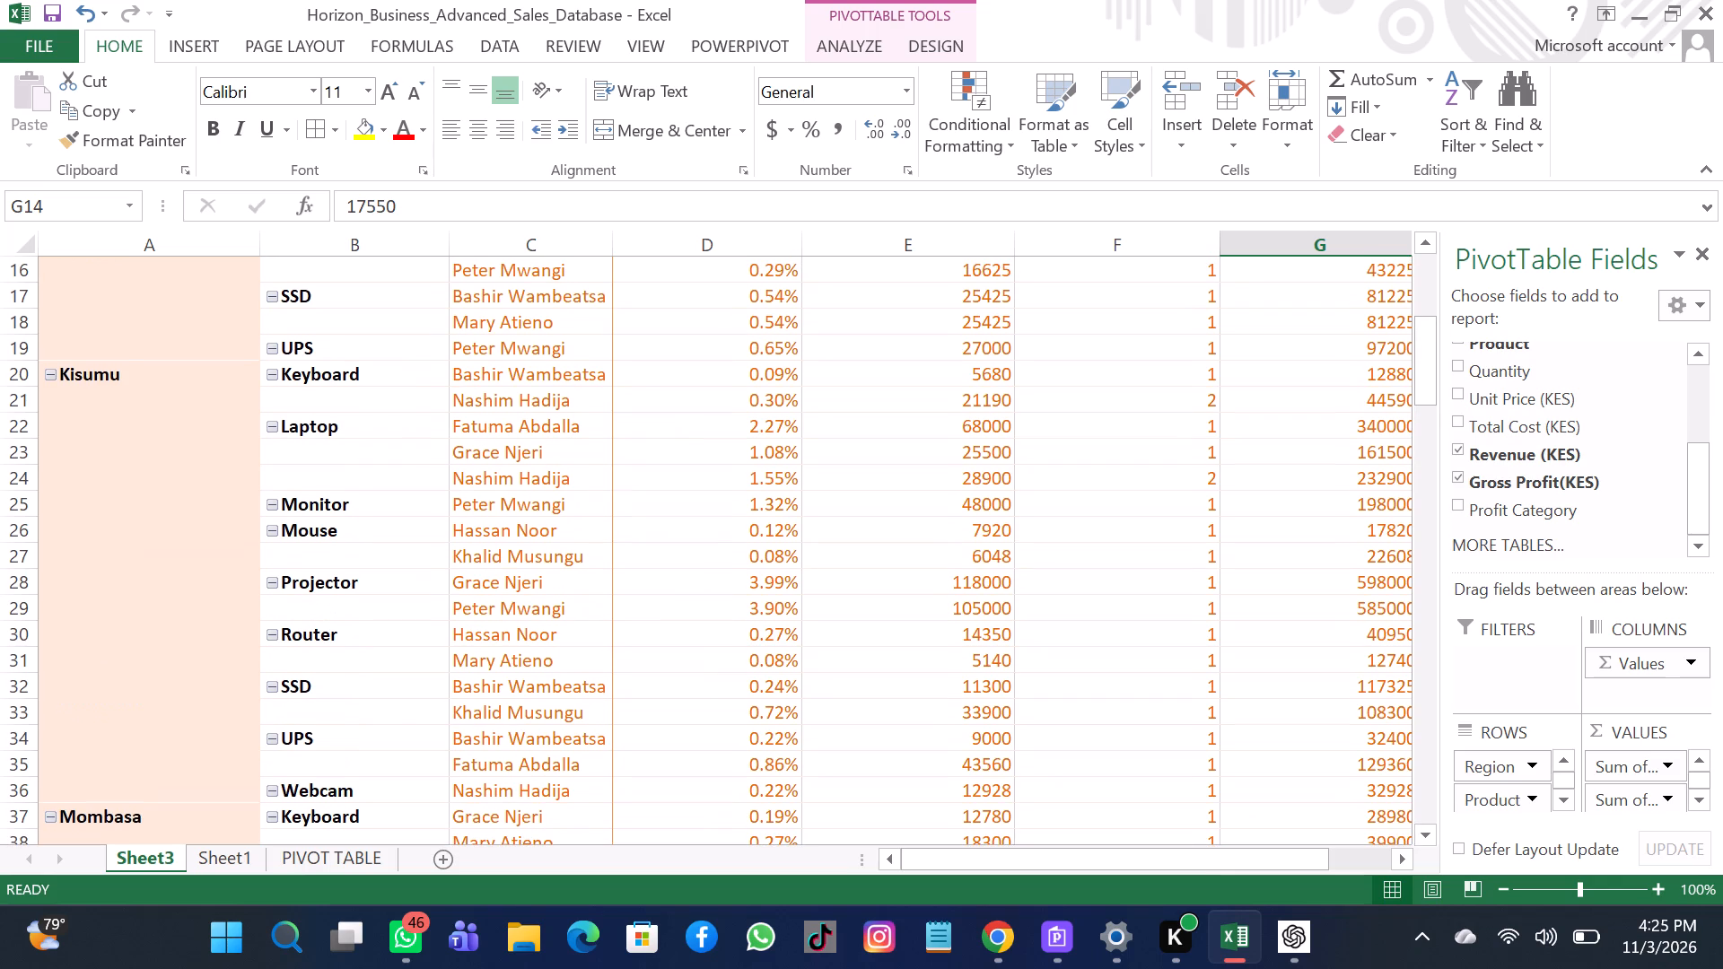
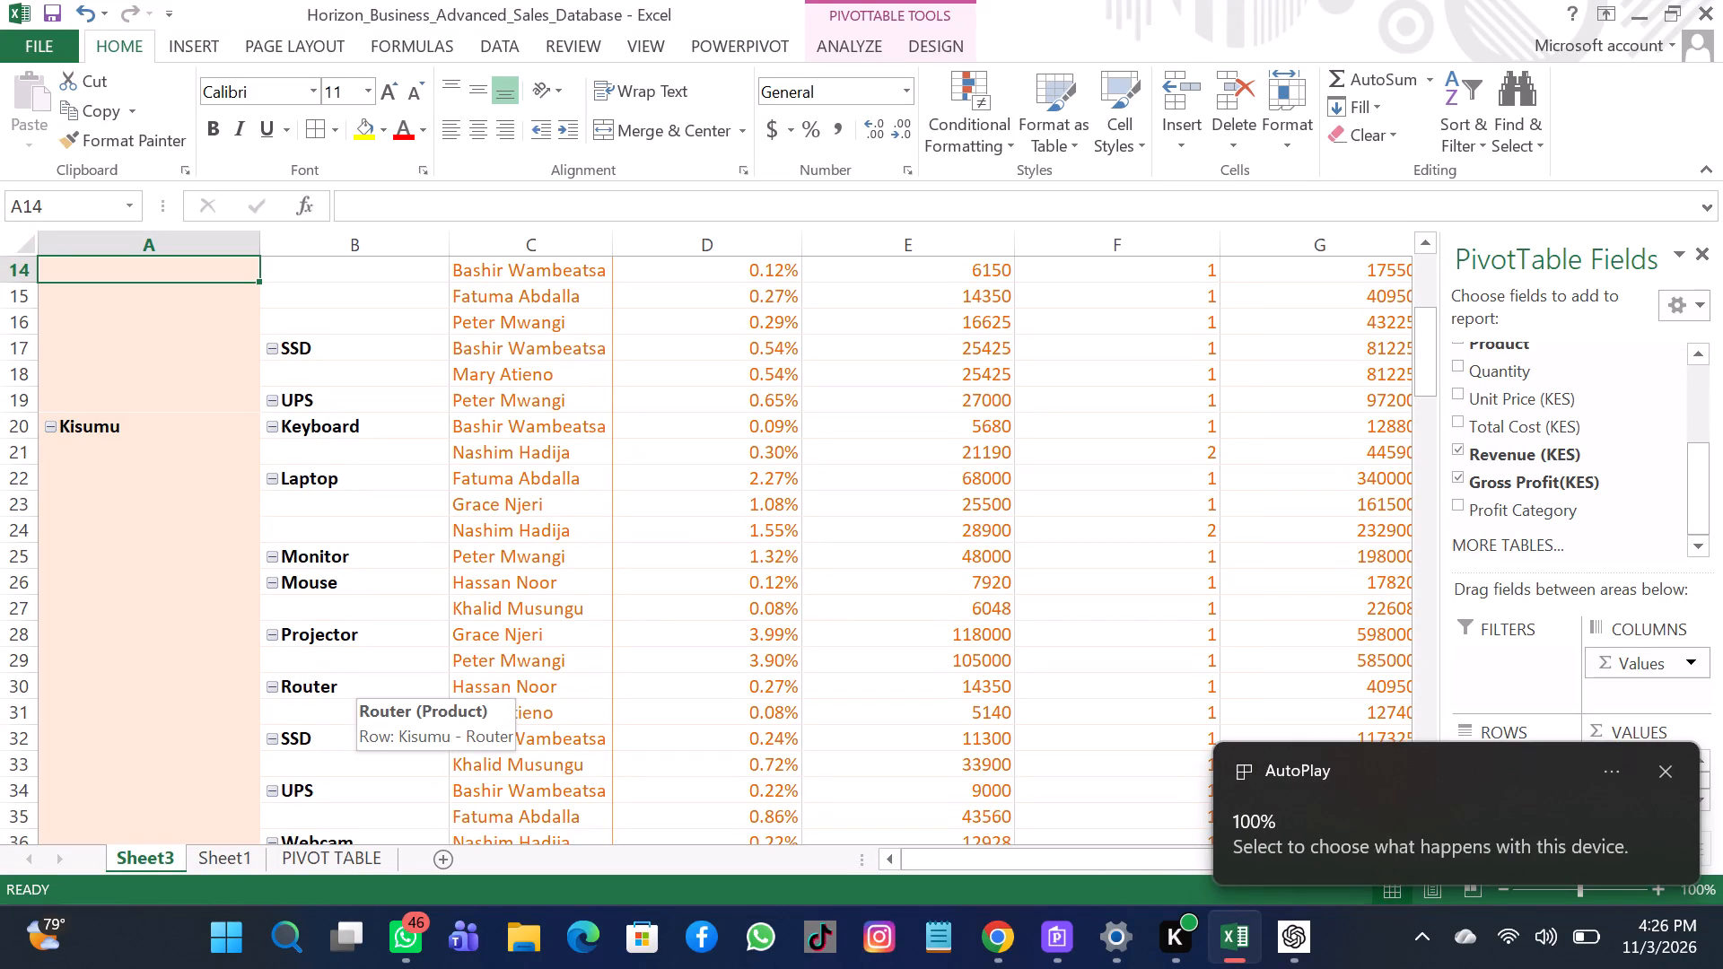
# Dismiss the AutoPlay device notification covering the lower part of the PivotTable field areas.
pyautogui.click(1659, 765)
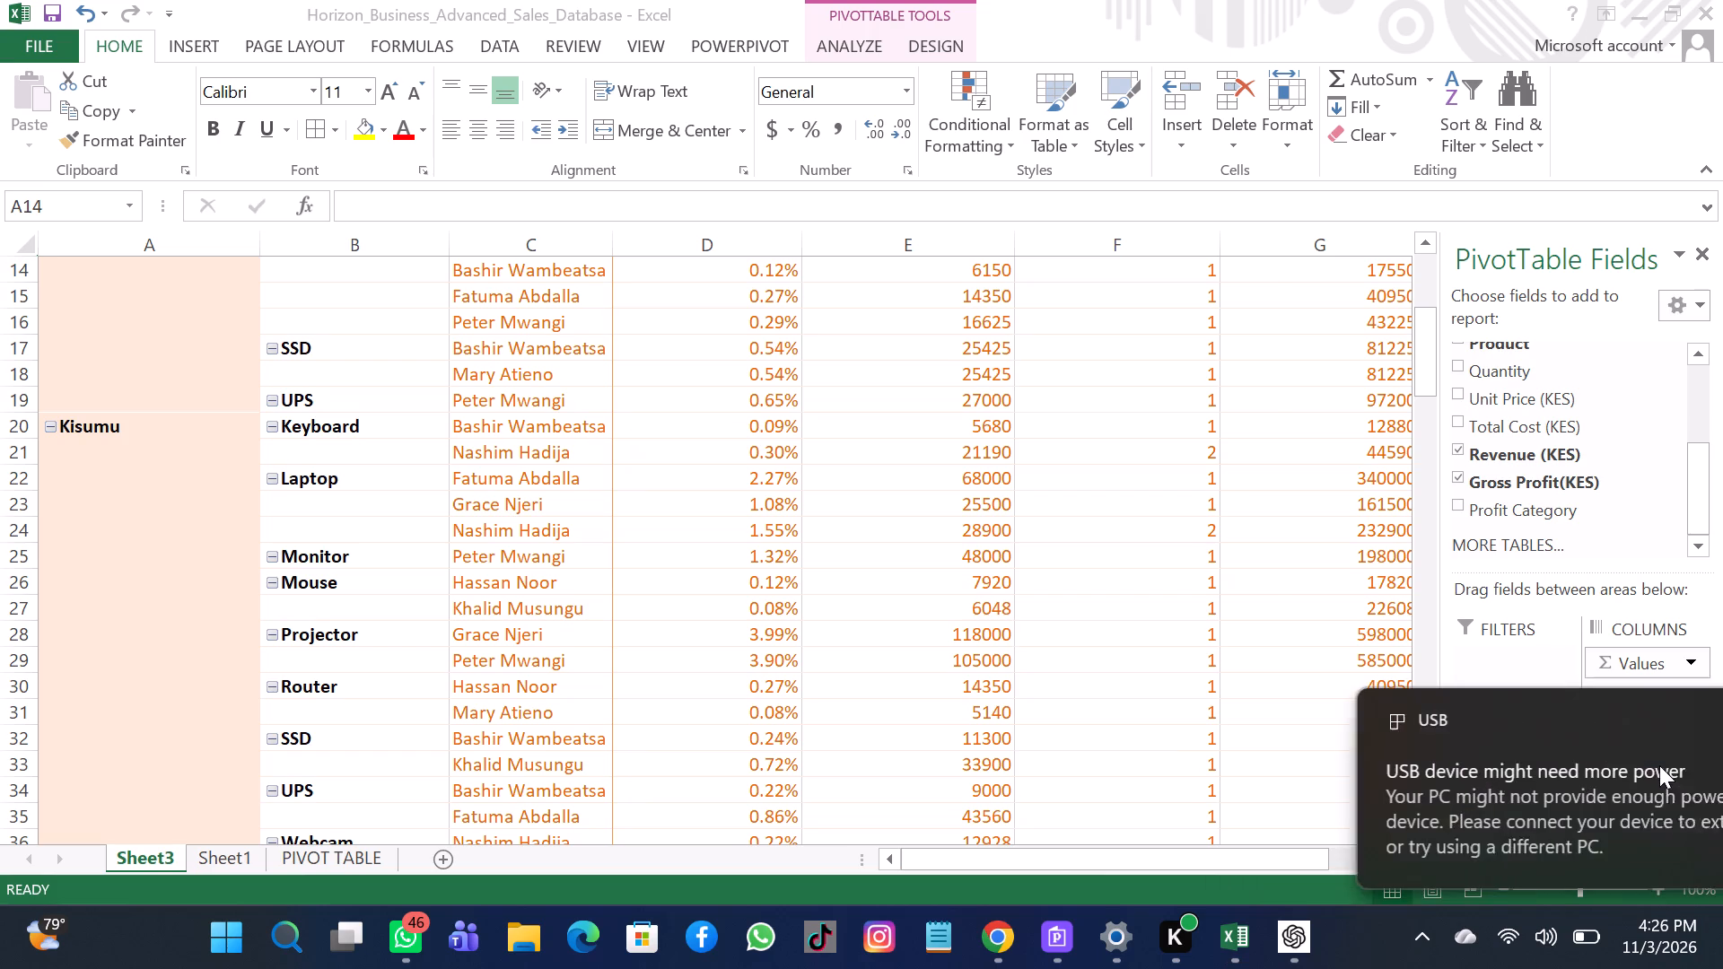
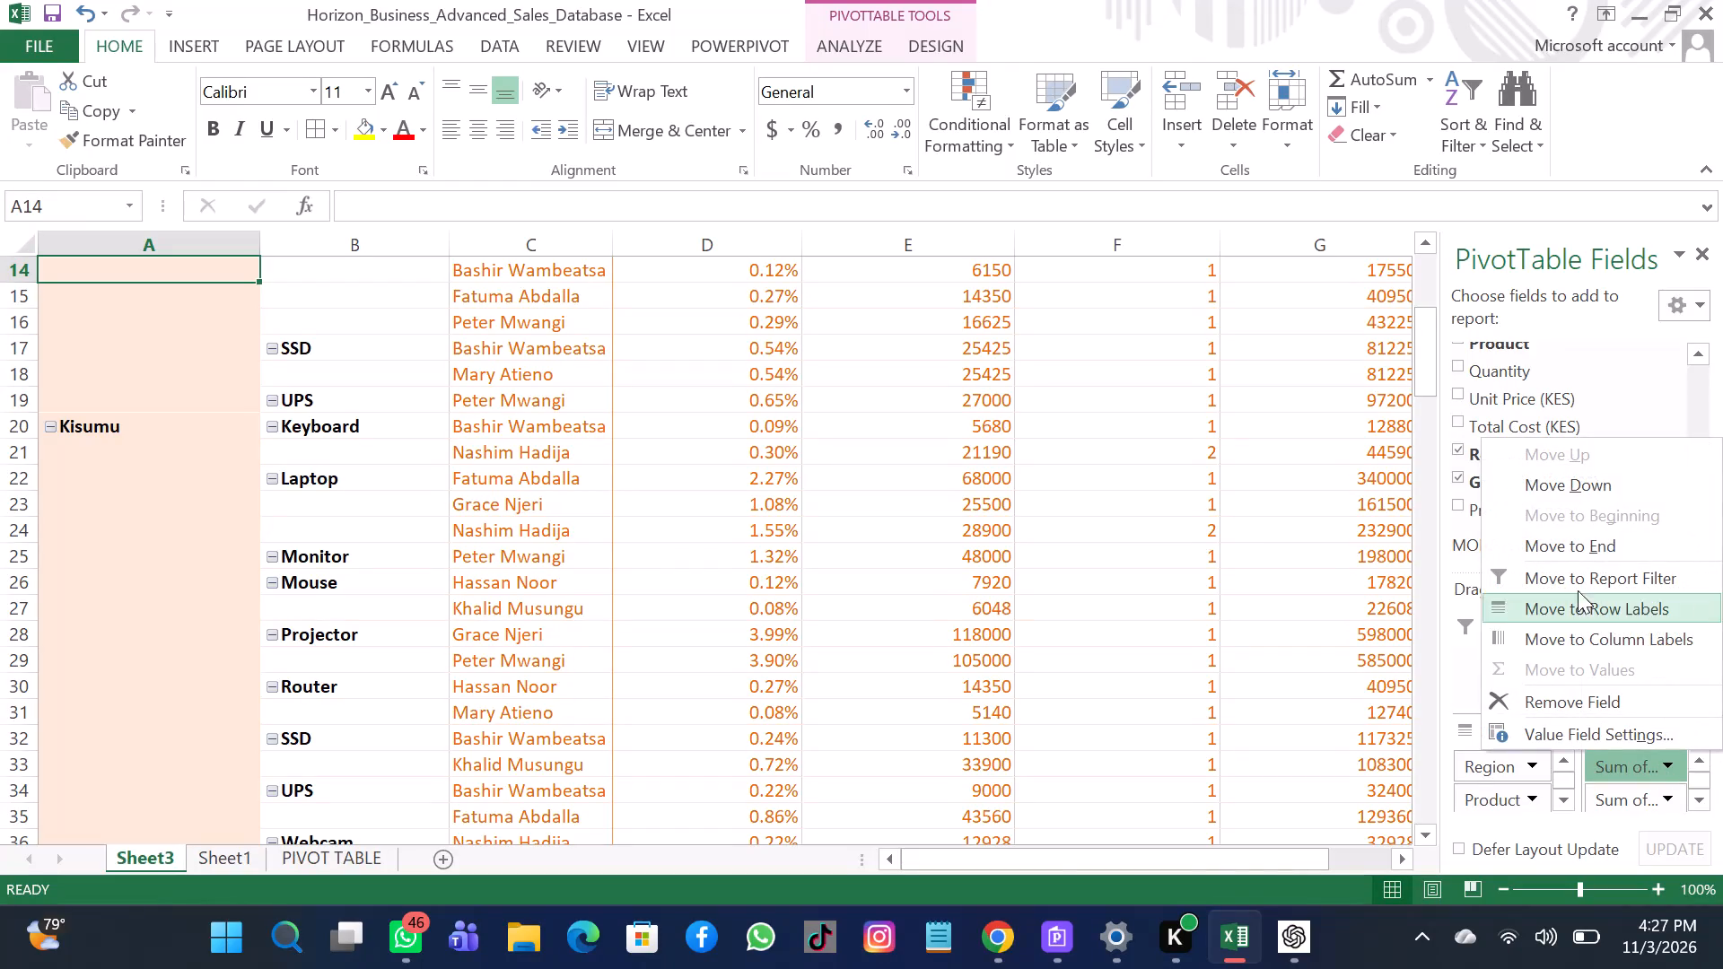
# Add the Product field to the PivotTable's row labels again, placing it after Salesperson.
pyautogui.click(1629, 364)
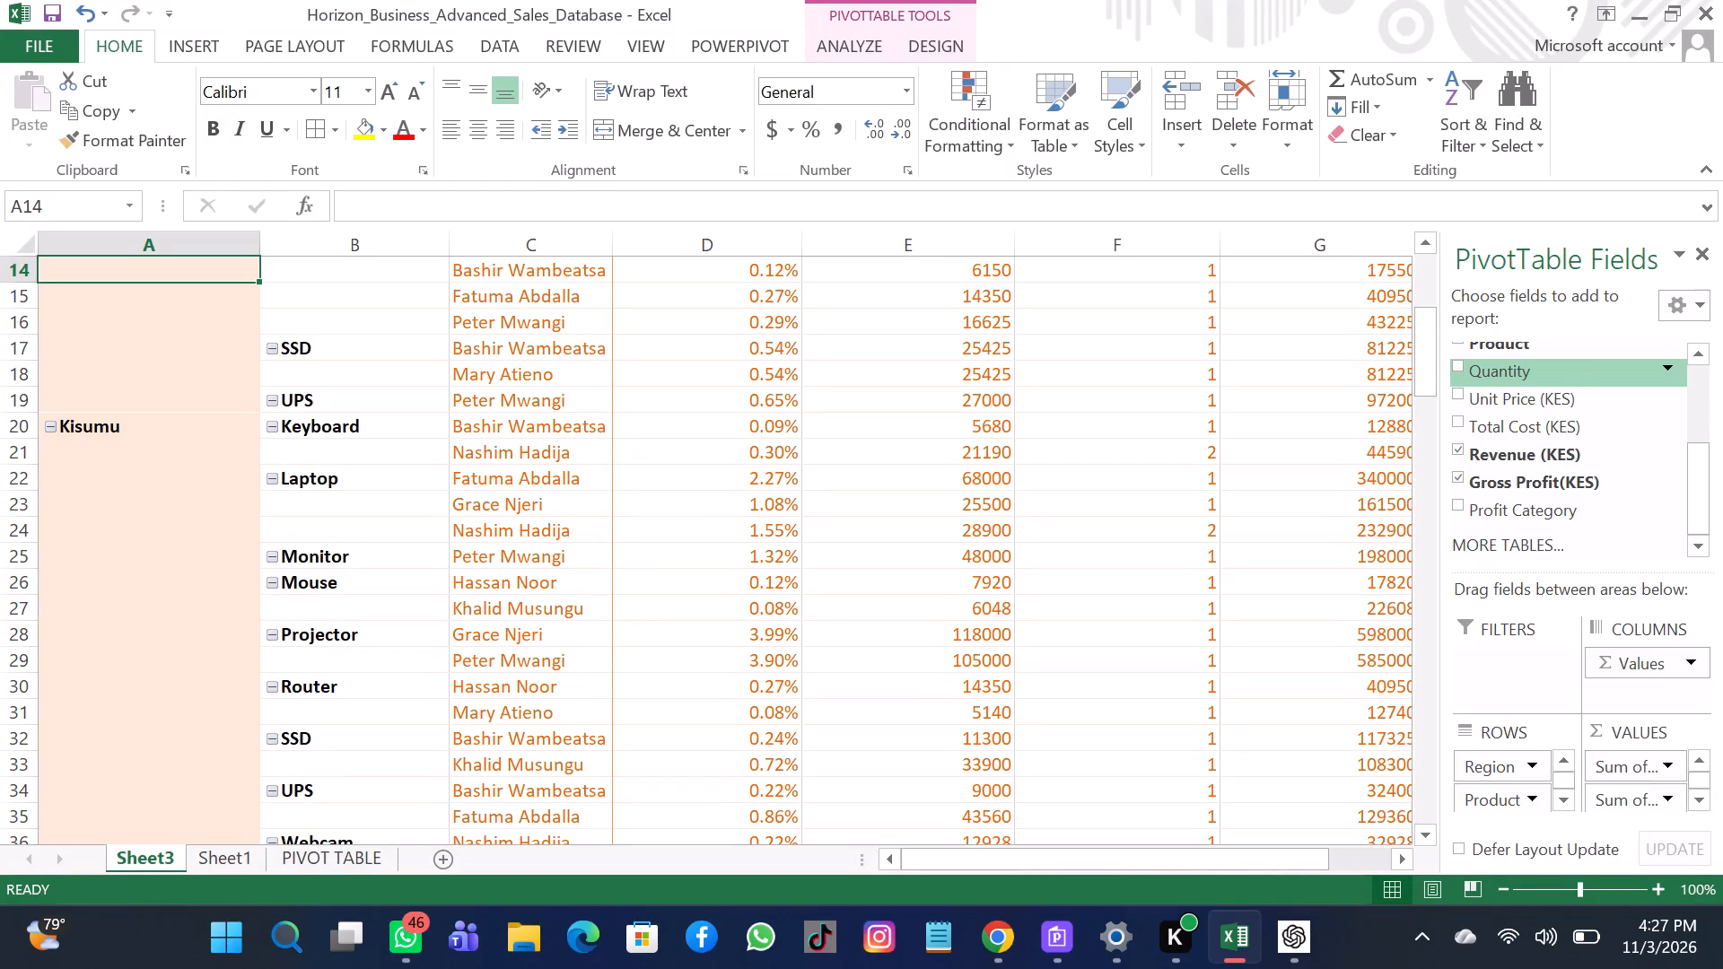
pyautogui.scroll(1, 1572, 358)
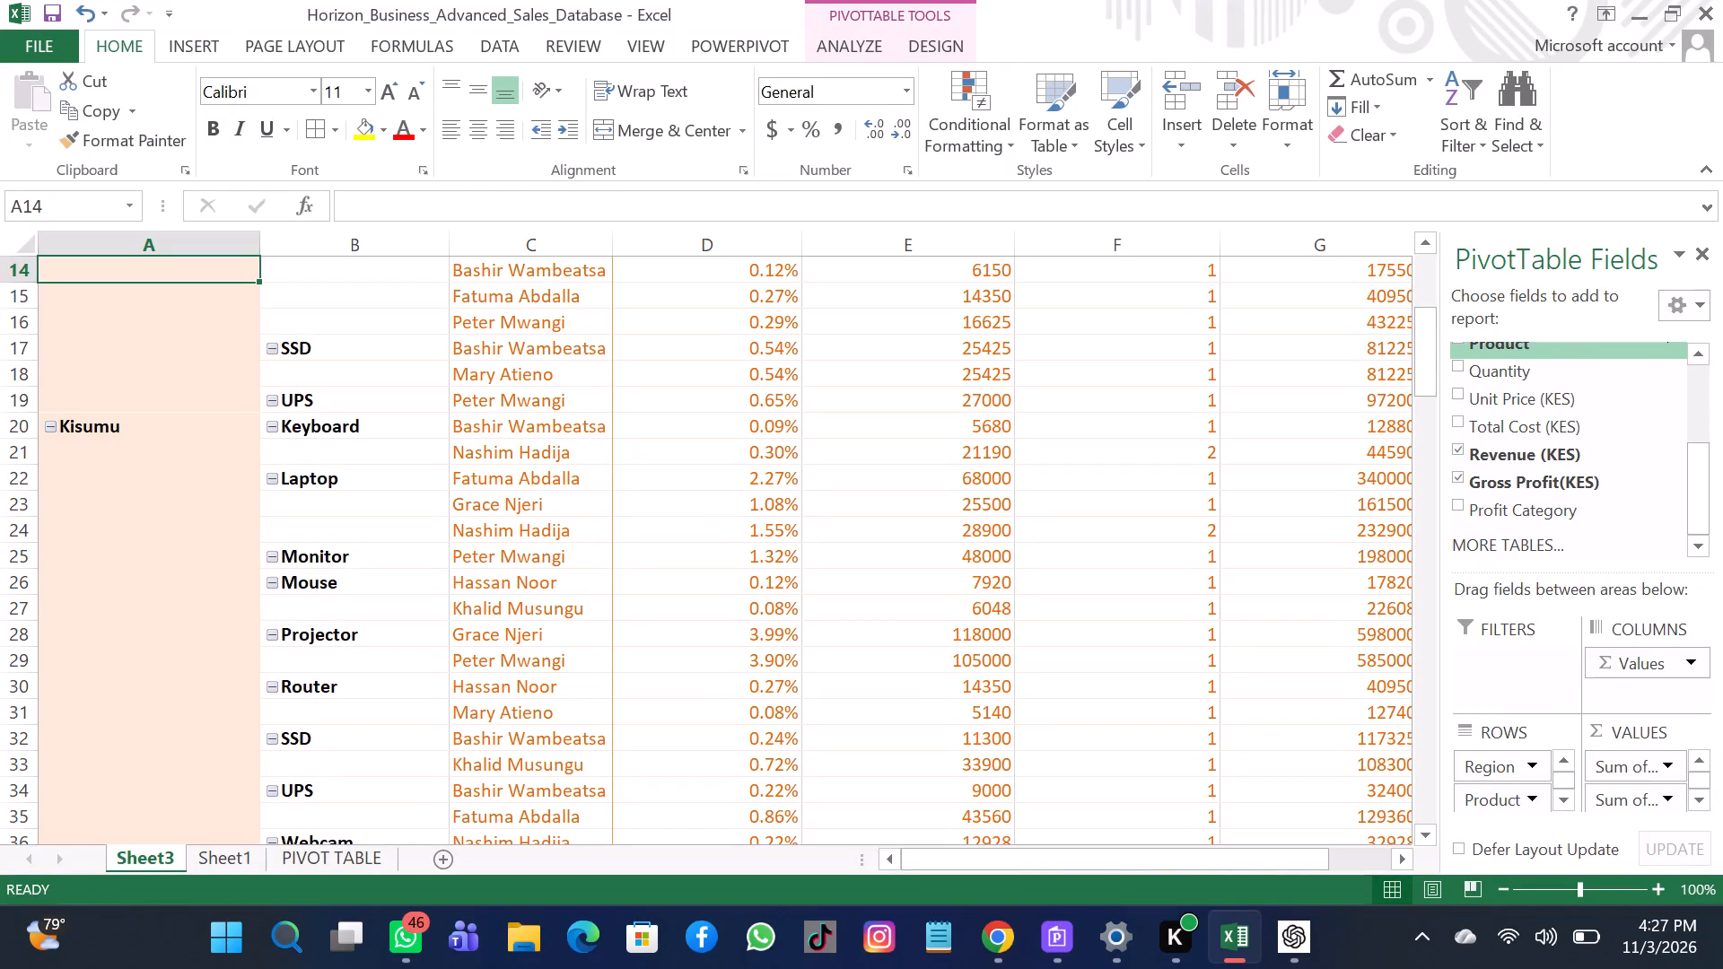
pyautogui.click(1572, 347)
pyautogui.rightClick(1572, 347)
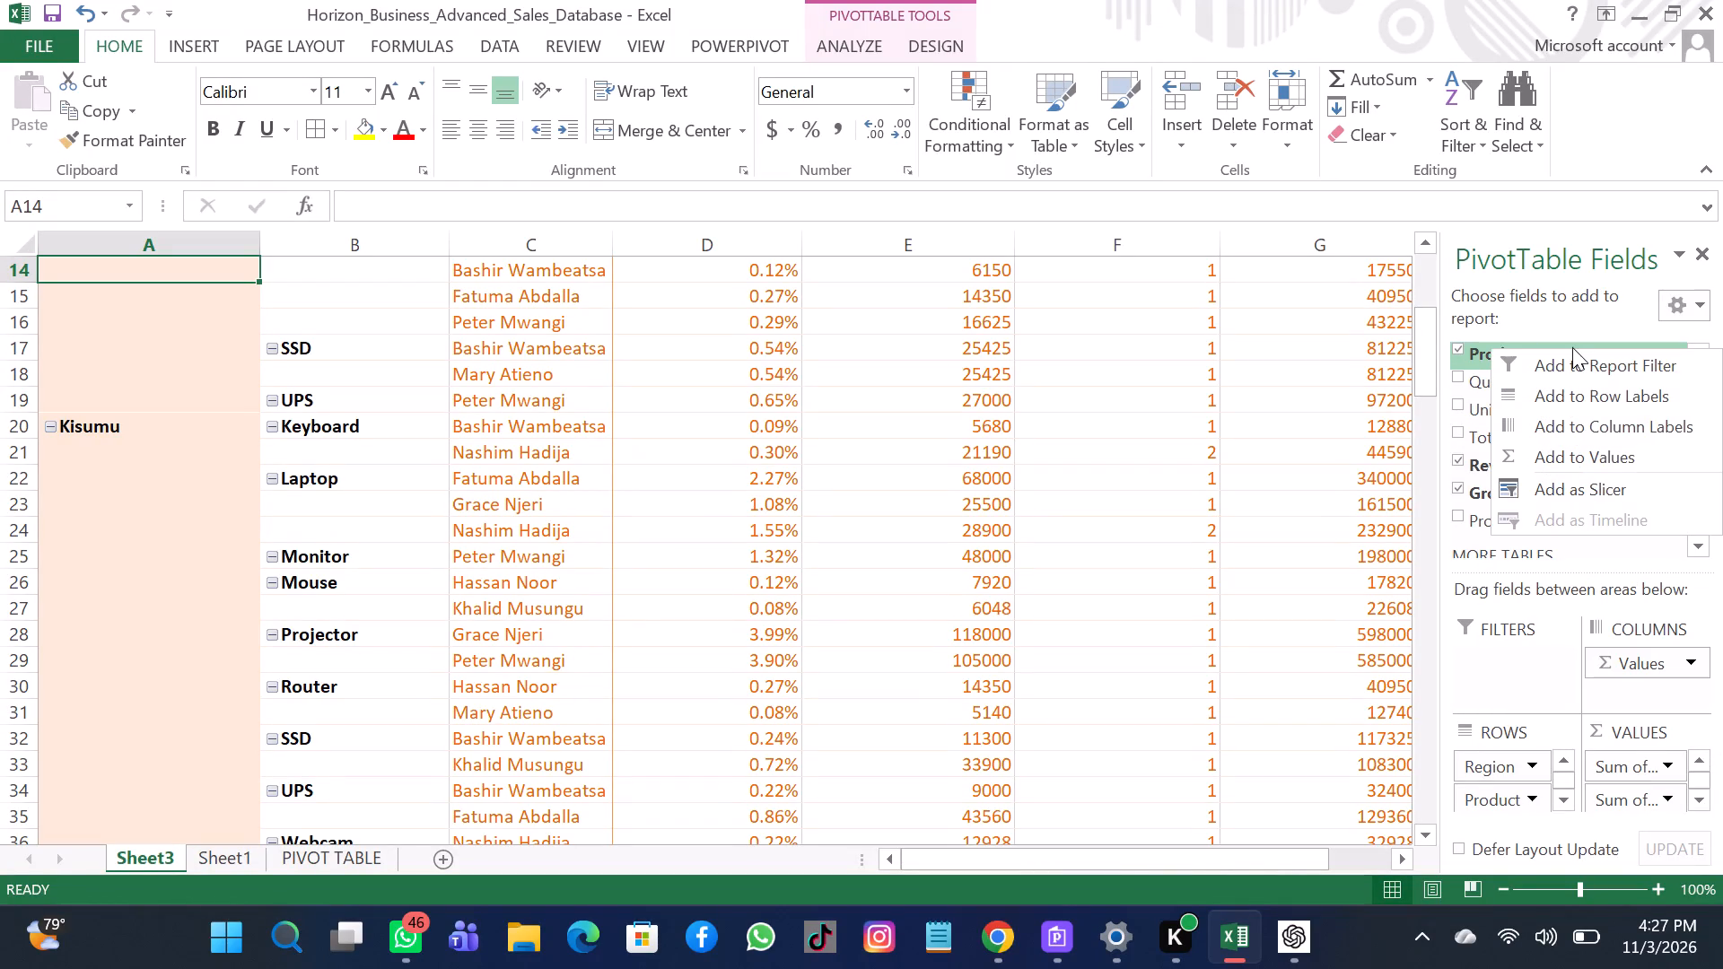
pyautogui.click(1622, 401)
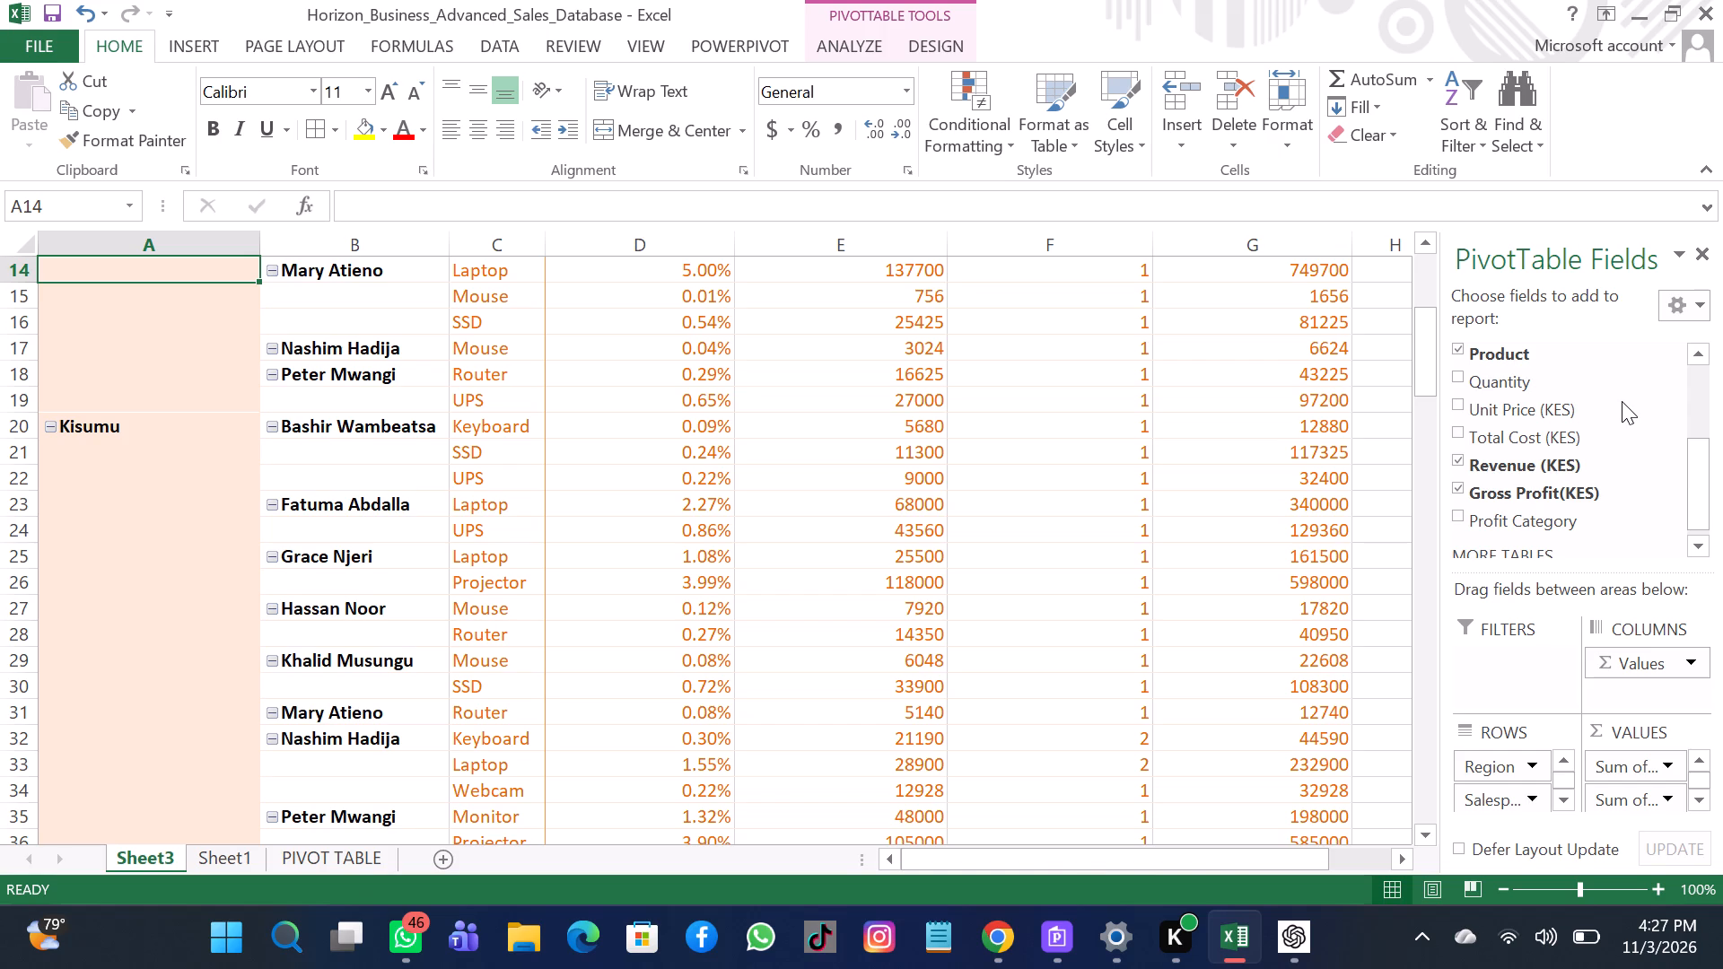
# Add another Revenue (KES) field to the PivotTable's values.
pyautogui.rightClick(1575, 466)
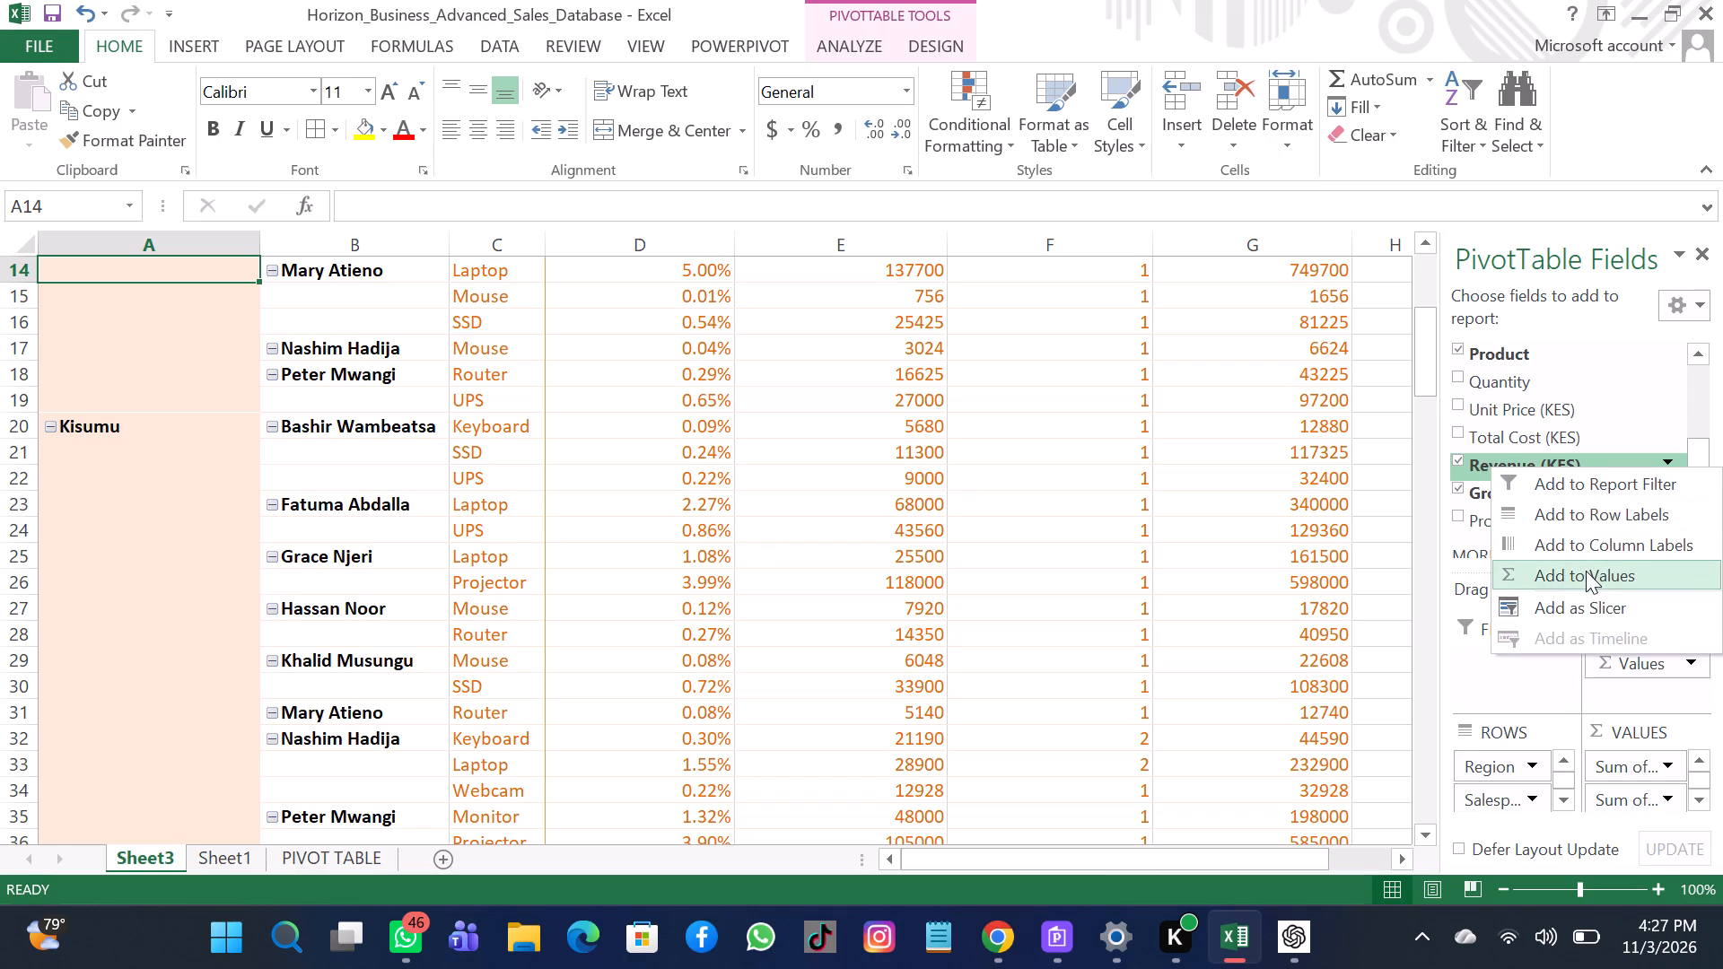
pyautogui.click(1586, 571)
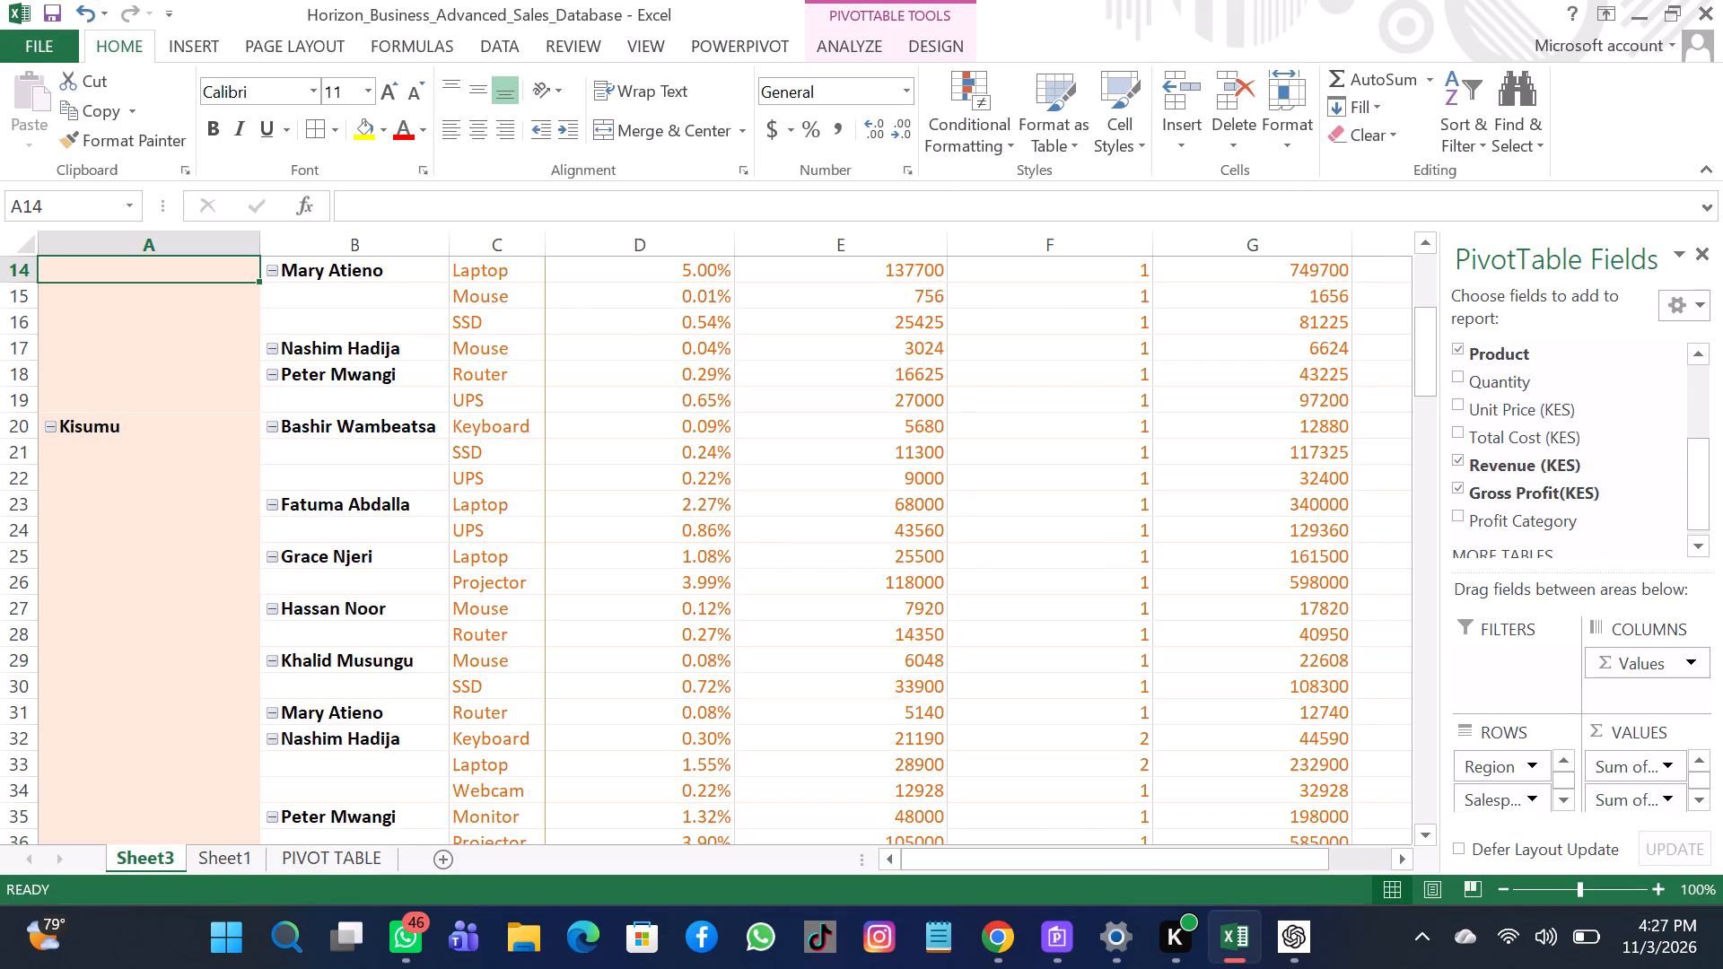
# Remove the percentage-formatted Sum of Revenue (KES) field from the PivotTable's values.
pyautogui.hscroll(-4, 1234, 514)
pyautogui.scroll(2, 1004, 539)
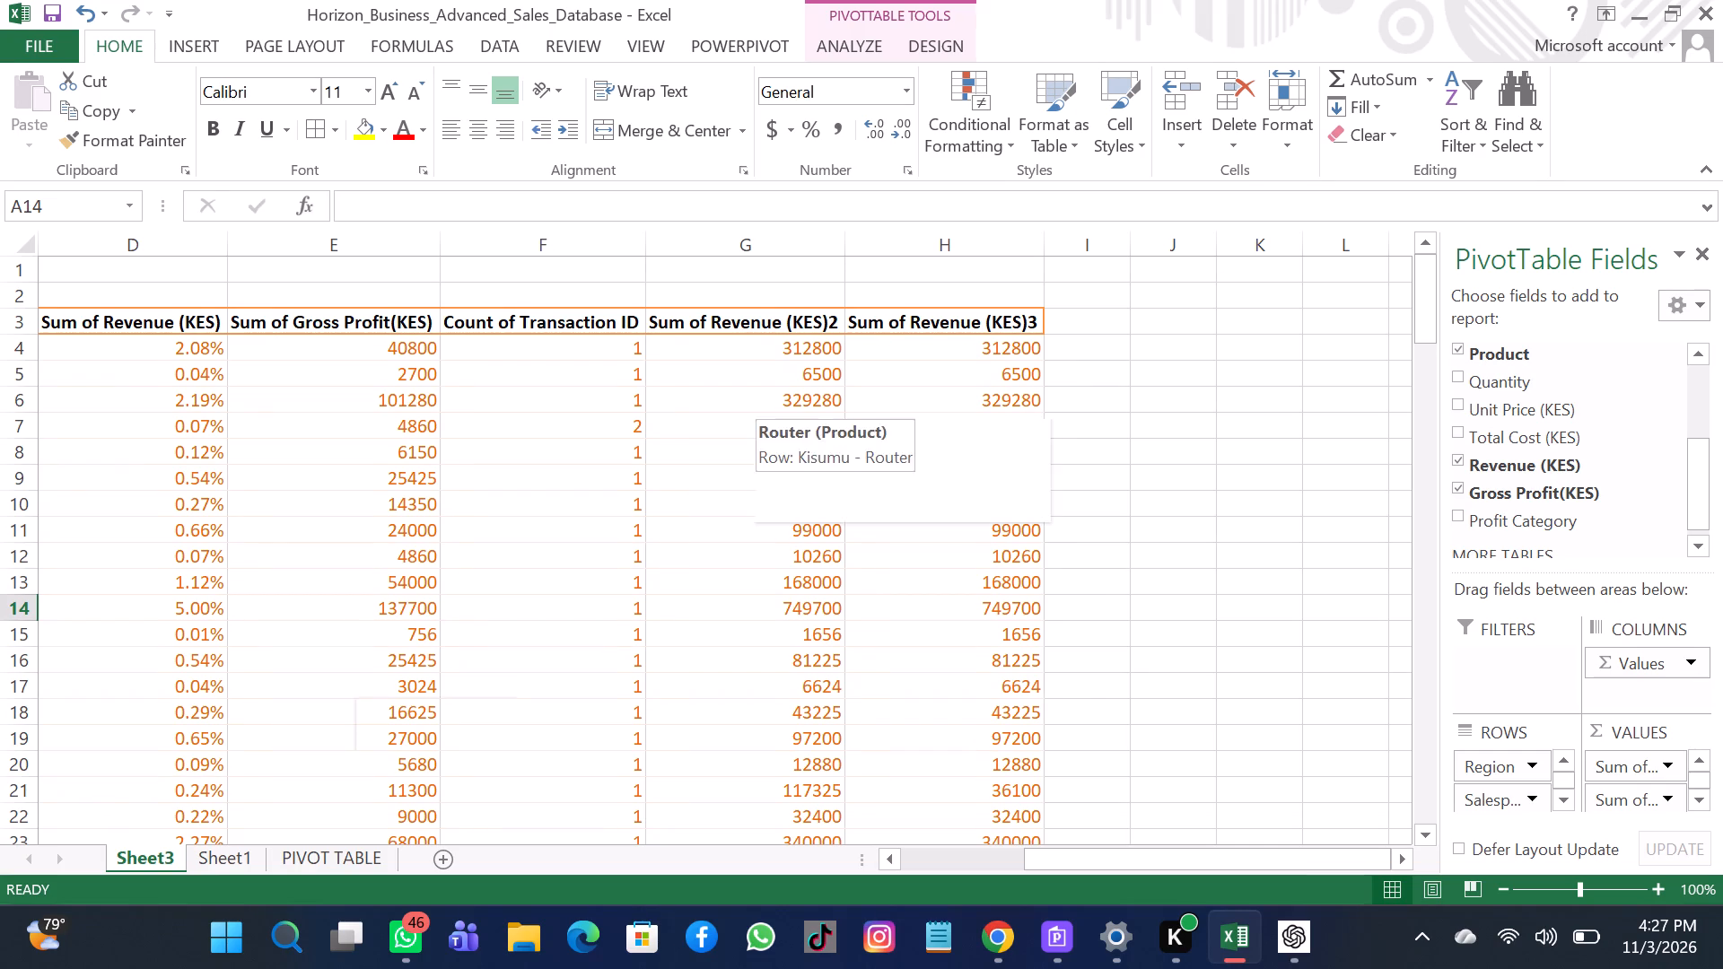
pyautogui.hscroll(2, 767, 411)
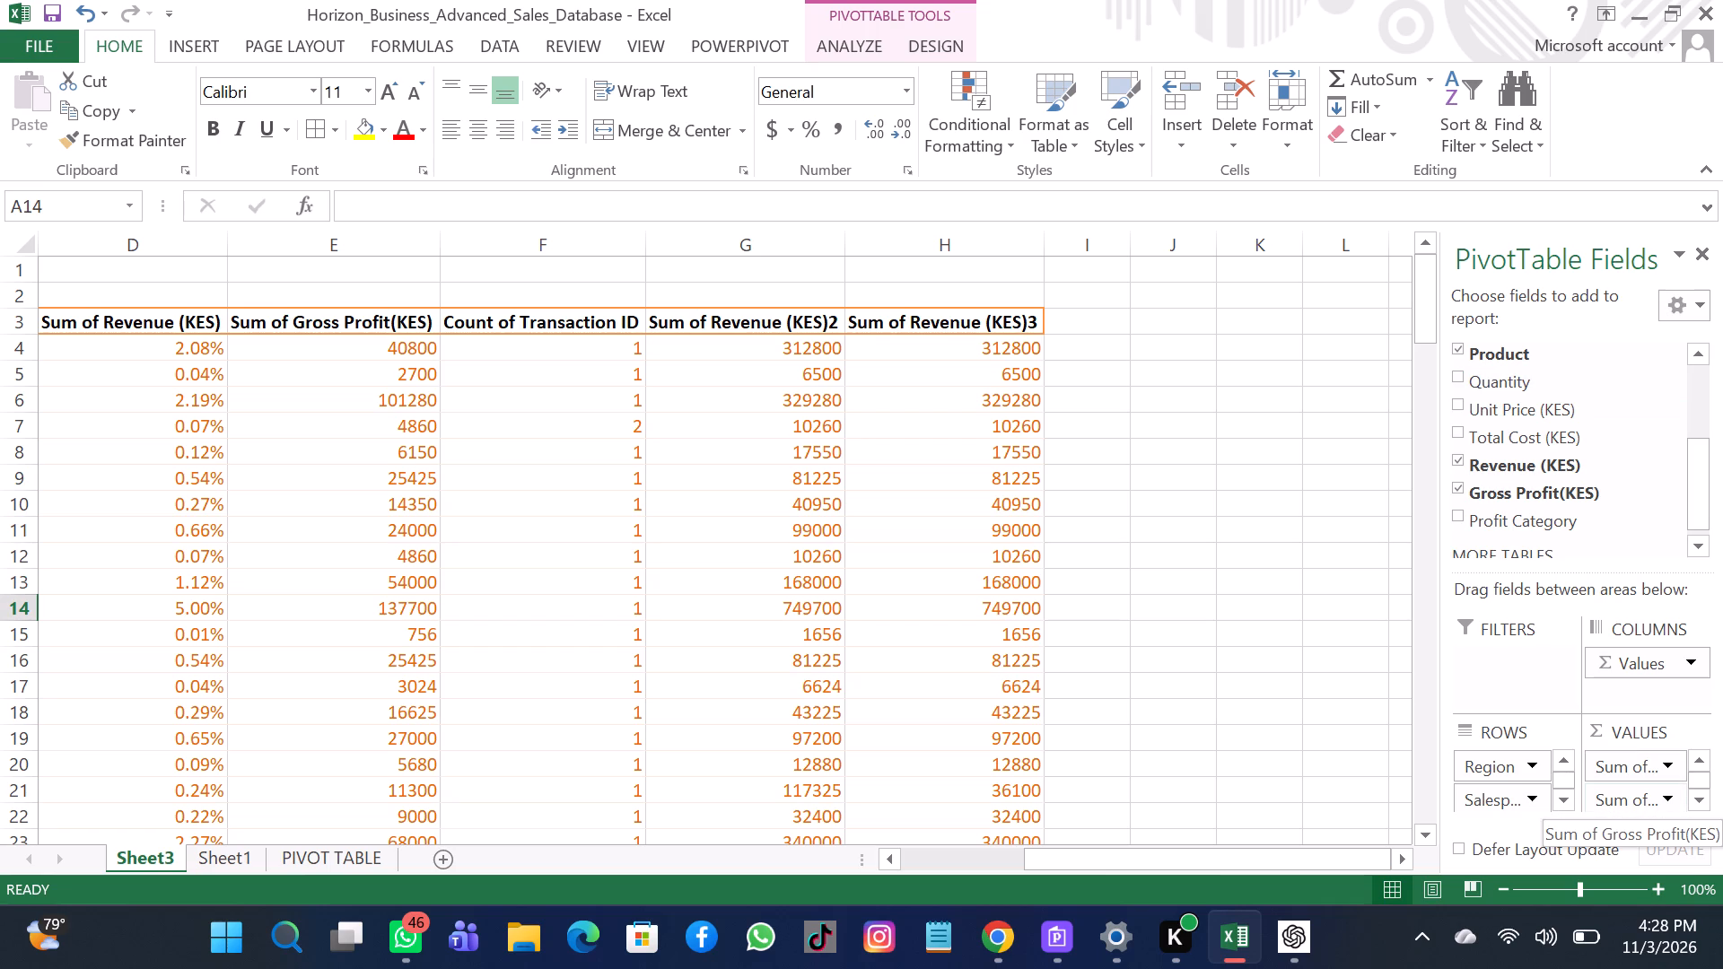
pyautogui.moveTo(1640, 768); pyautogui.dragTo(1622, 701)
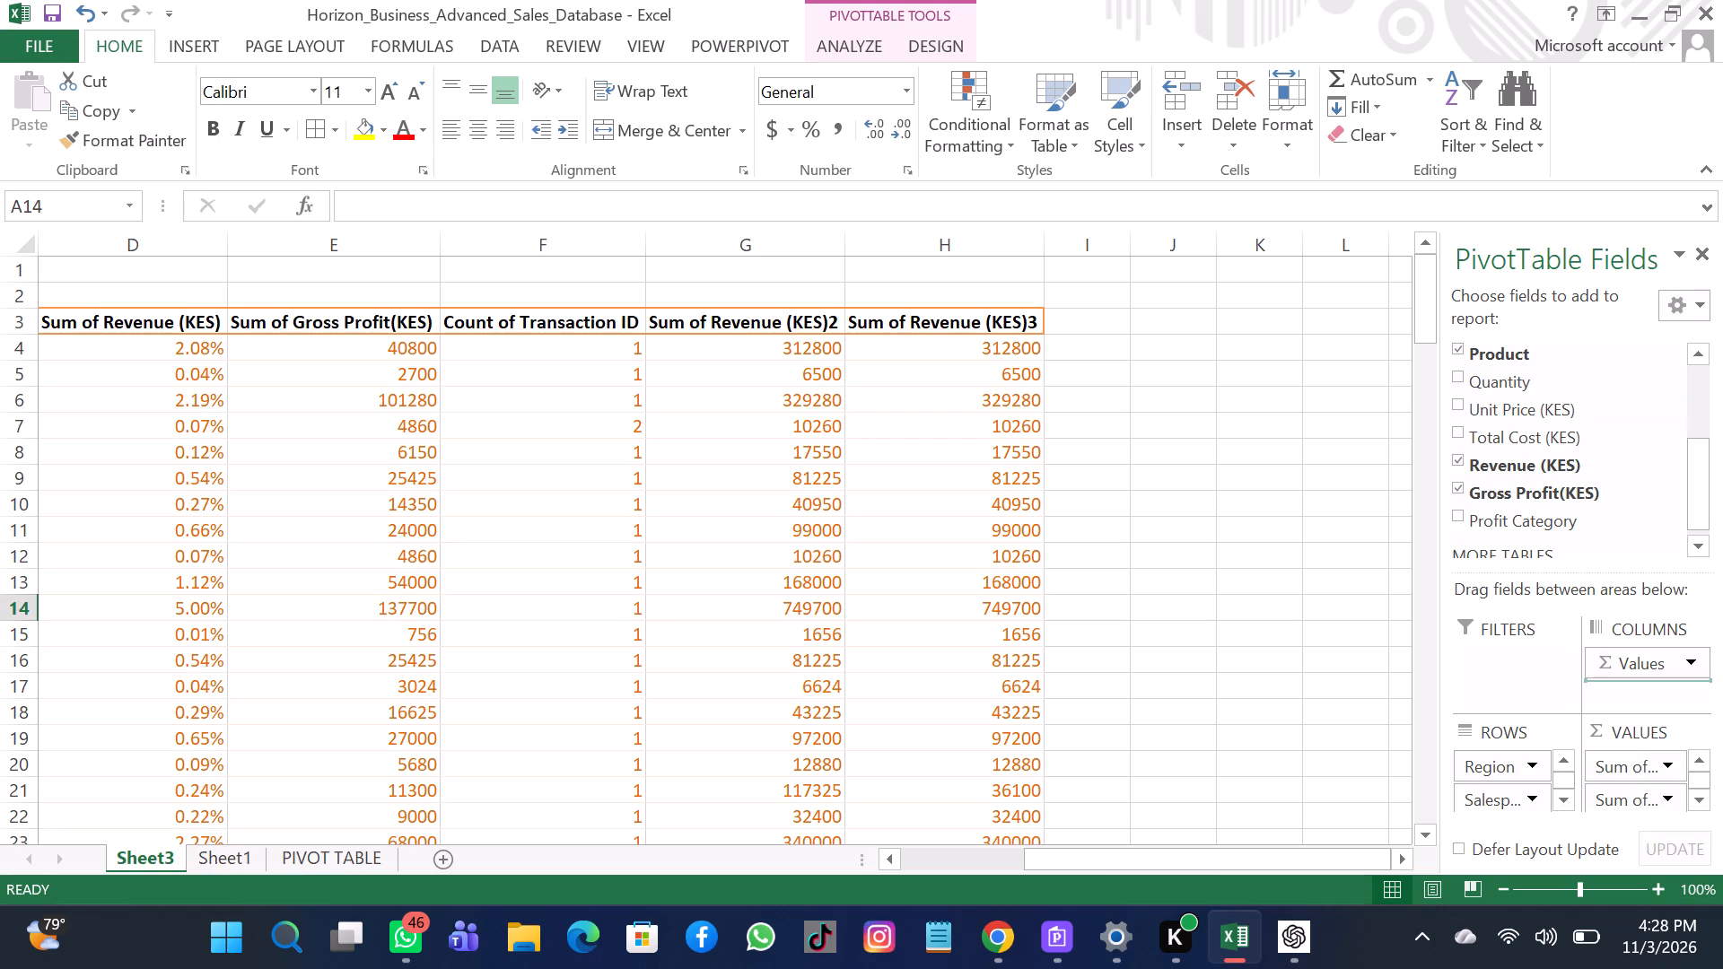
pyautogui.moveTo(1622, 701); pyautogui.dragTo(1541, 529)
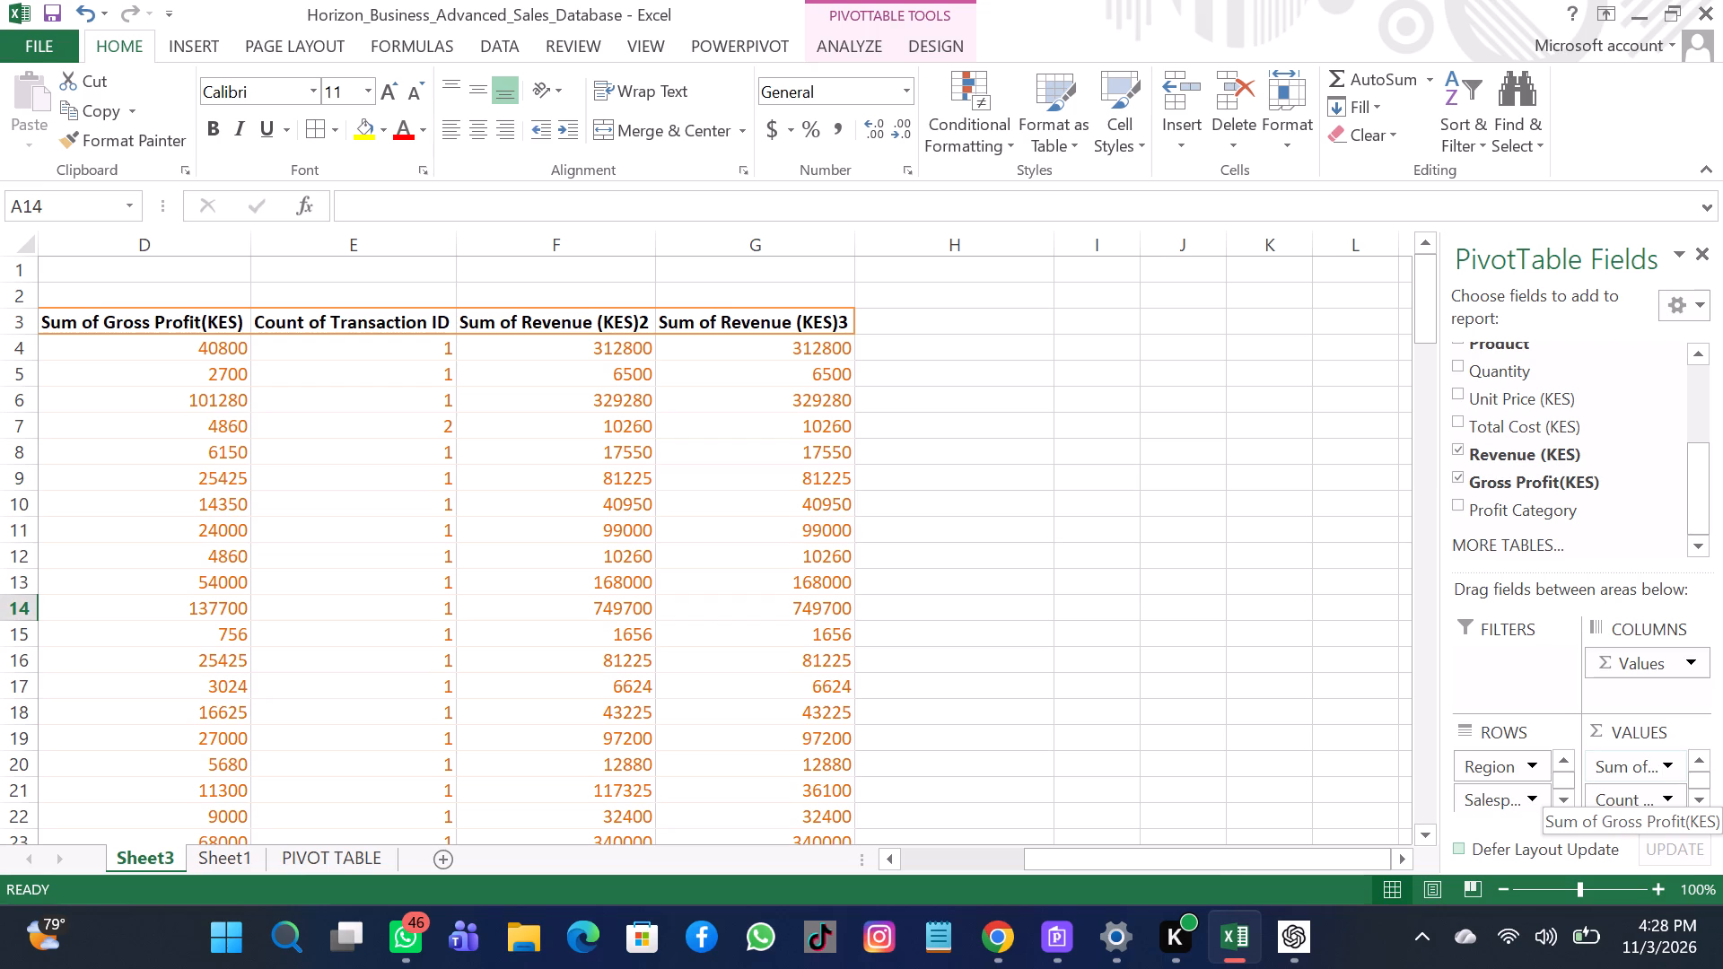
pyautogui.moveTo(1471, 681); pyautogui.dragTo(1255, 710)
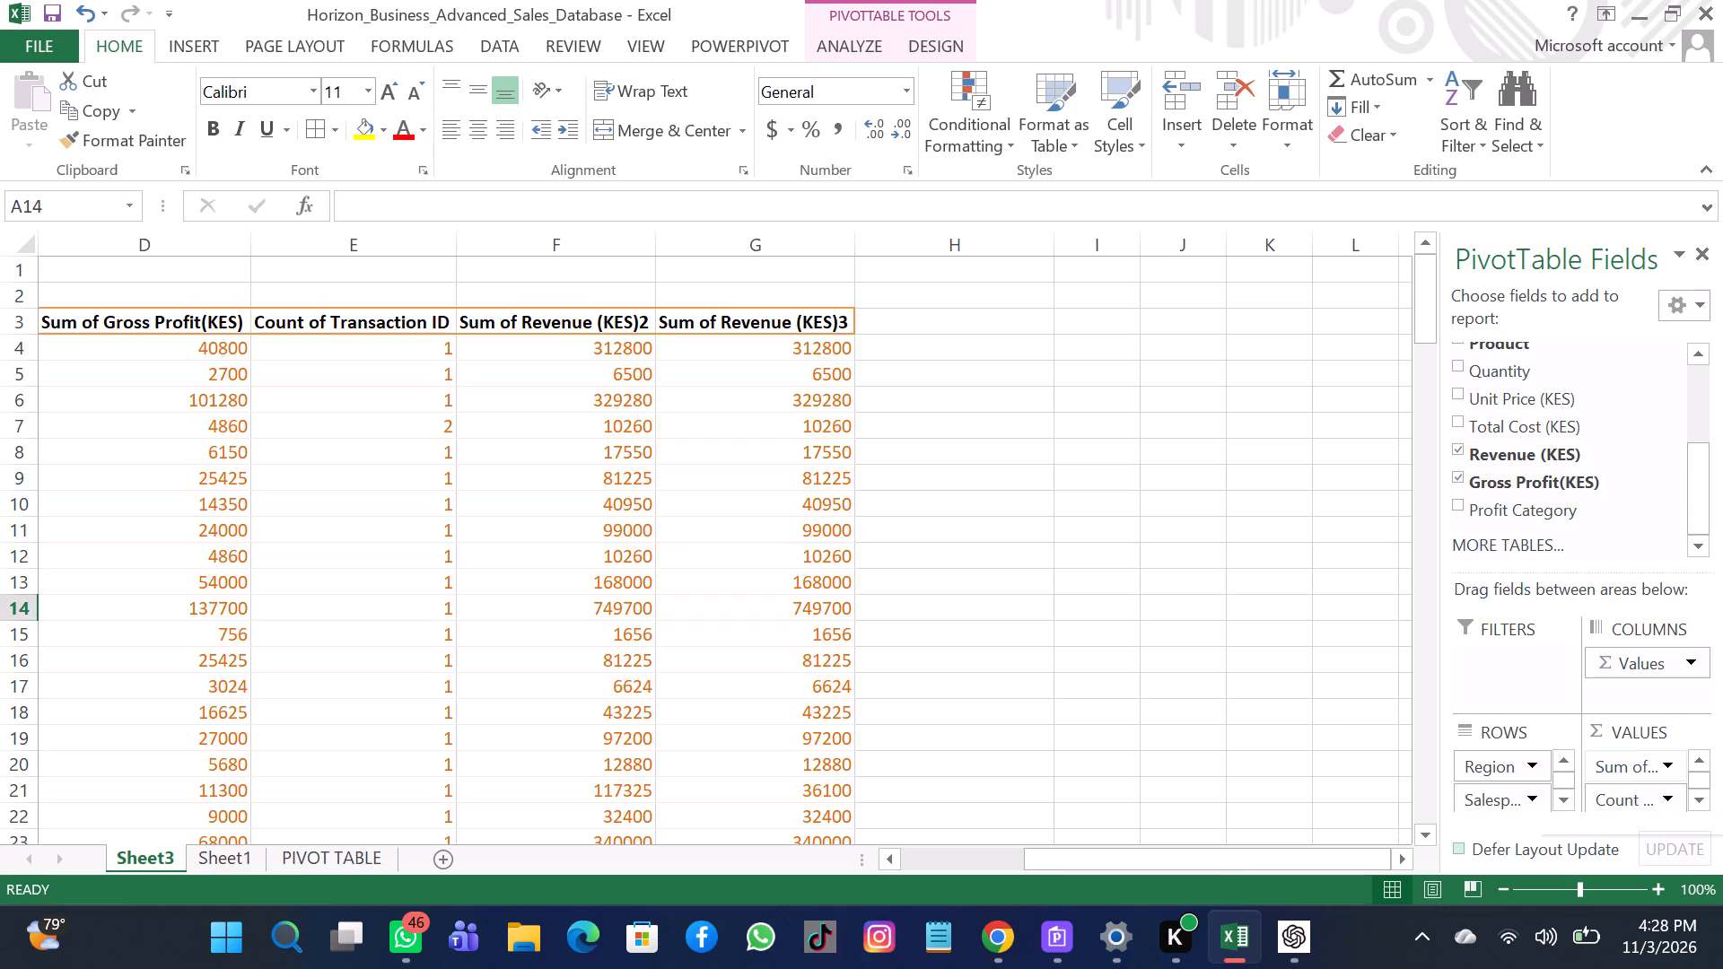
# Remove the Sum of Gross Profit(KES) field from the PivotTable's values.
pyautogui.moveTo(1627, 770); pyautogui.dragTo(1599, 729)
pyautogui.moveTo(1599, 729); pyautogui.dragTo(1507, 466)
pyautogui.moveTo(1507, 466); pyautogui.dragTo(1500, 458)
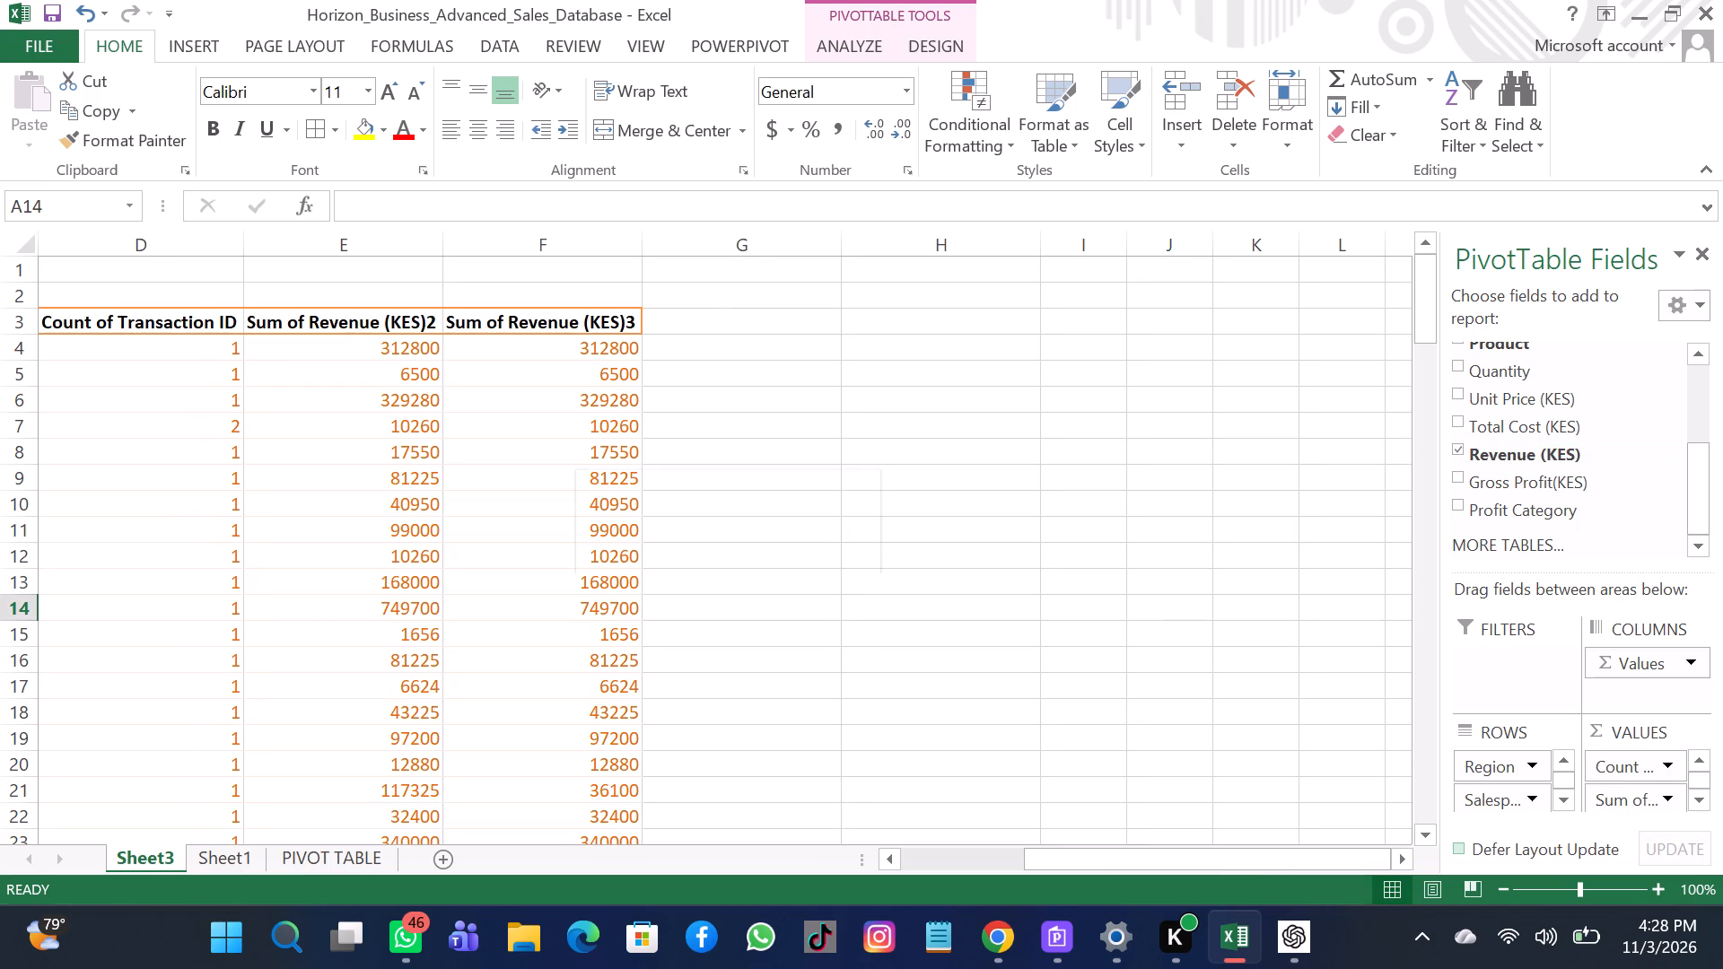
pyautogui.hscroll(11, 442, 499)
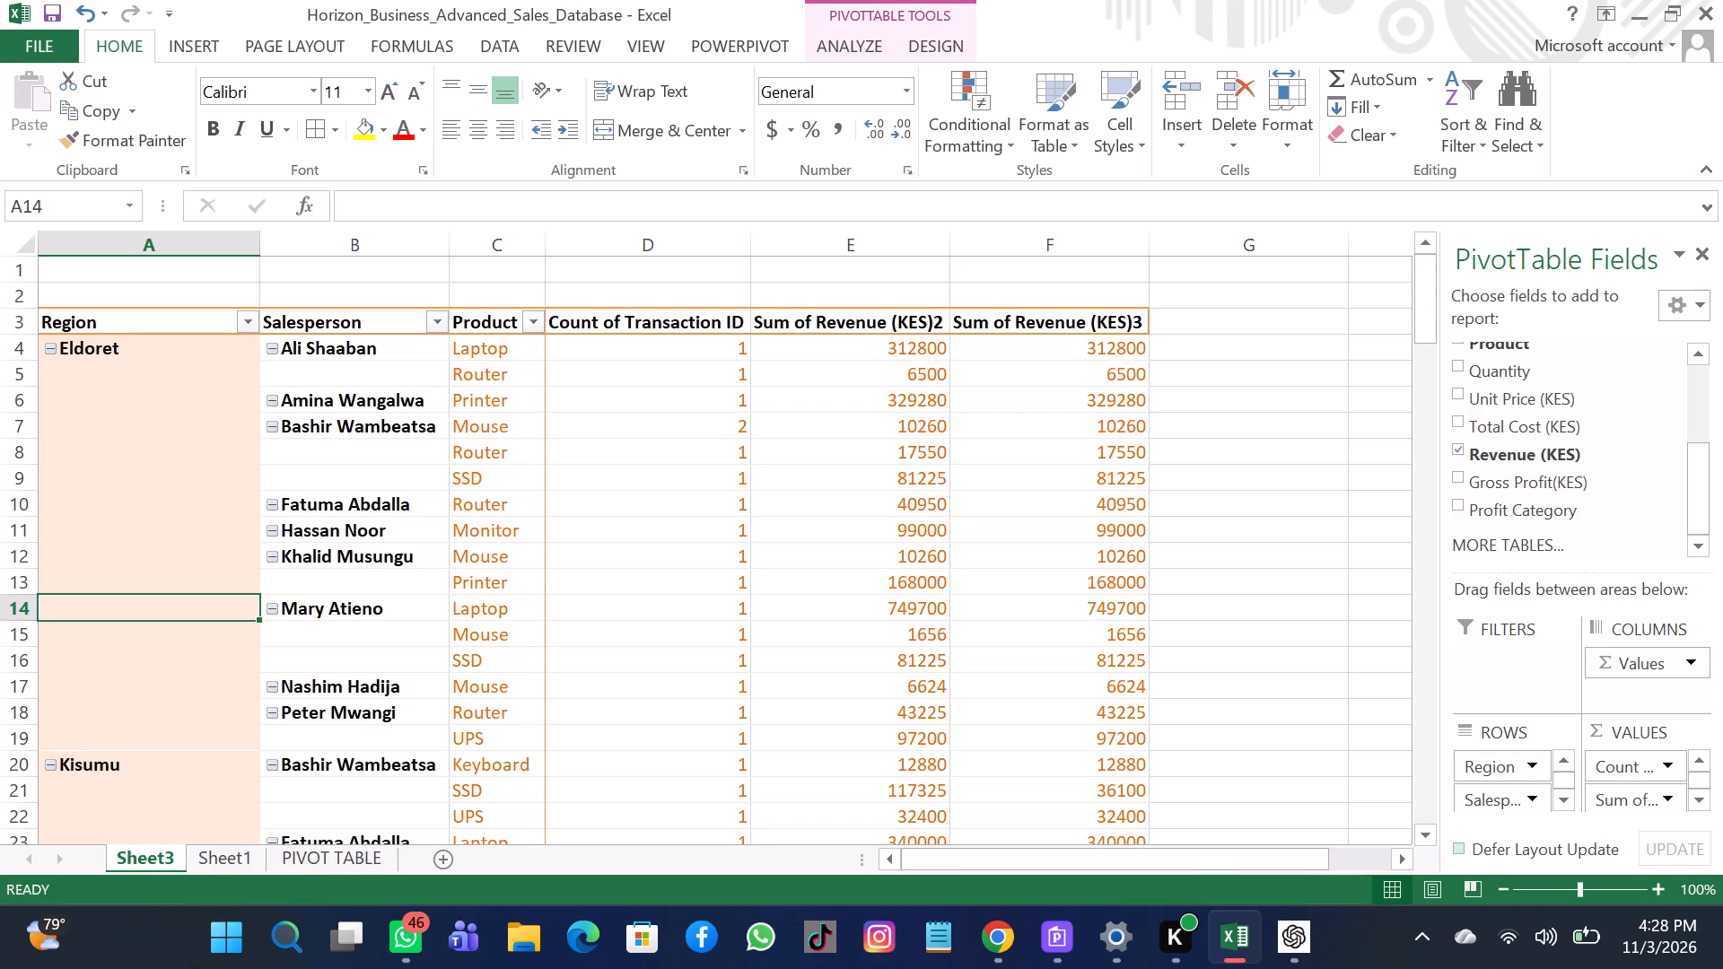